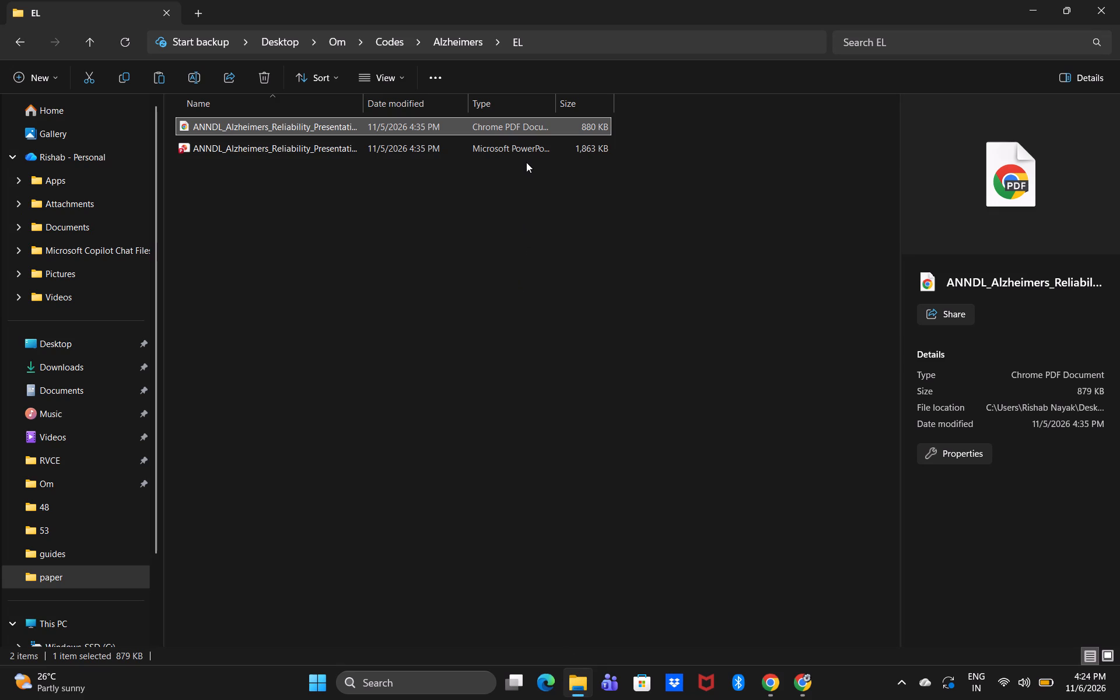
pyautogui.doubleClick(536, 147)
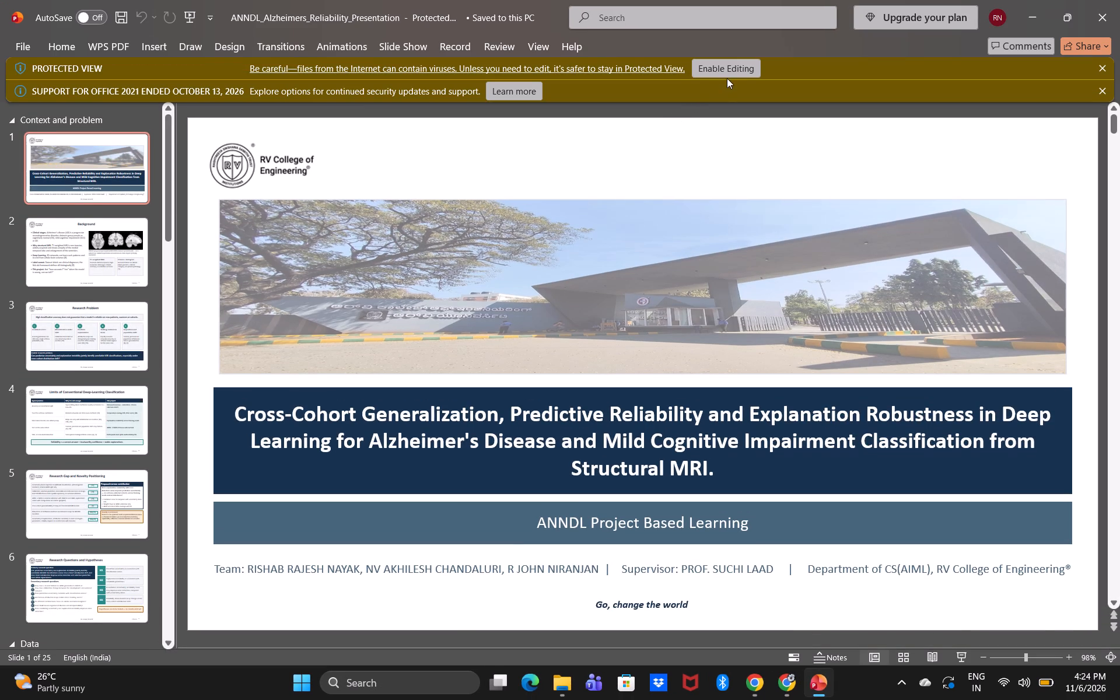
pyautogui.click(739, 70)
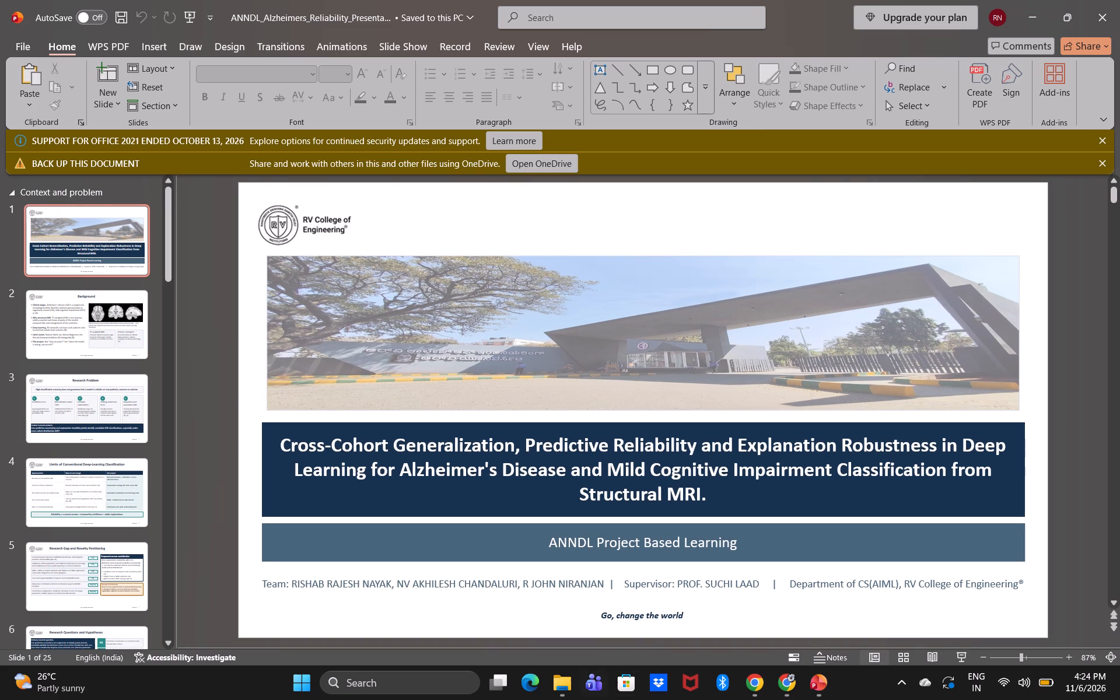
# Expand "ANN" in the slide 1 subtitle bar to "Artificial Neural Networks".
pyautogui.click(555, 541)
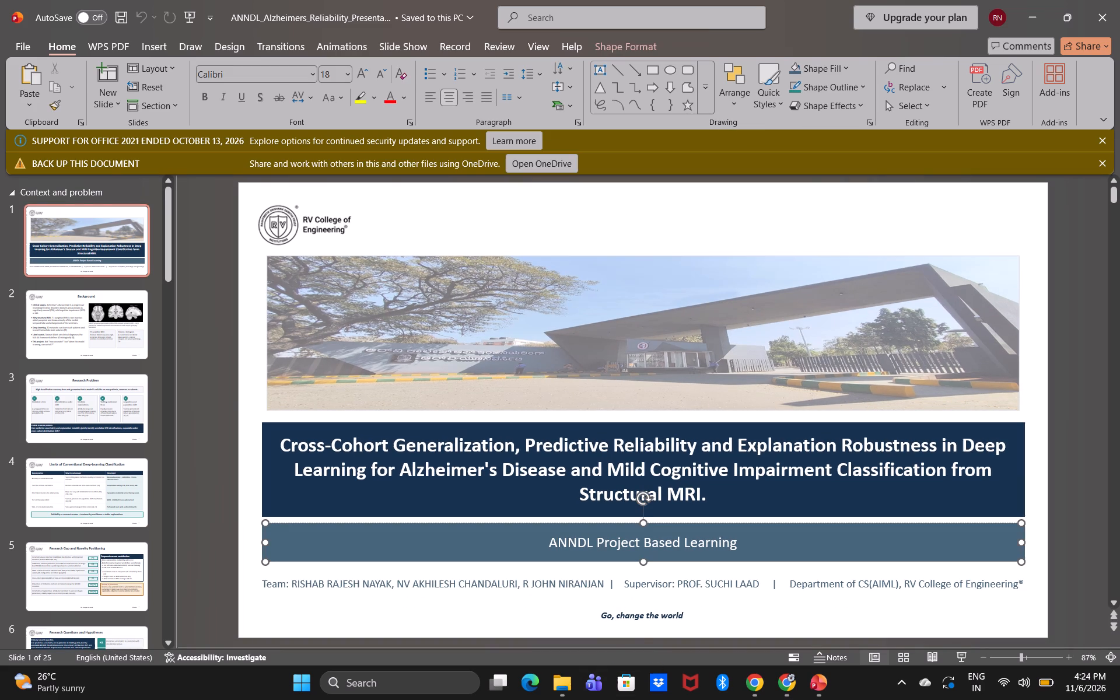
pyautogui.write('RT')
pyautogui.press('BackSpace')
pyautogui.press('BackSpace')
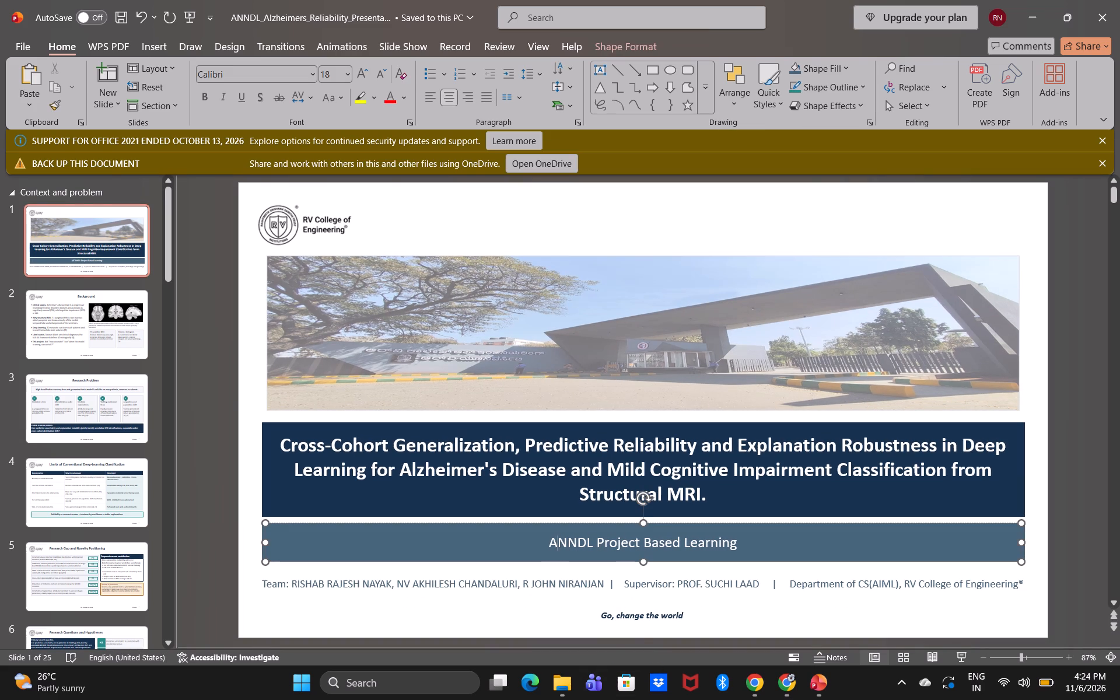
pyautogui.write('rti')
pyautogui.write('ficial')
pyautogui.press('space')
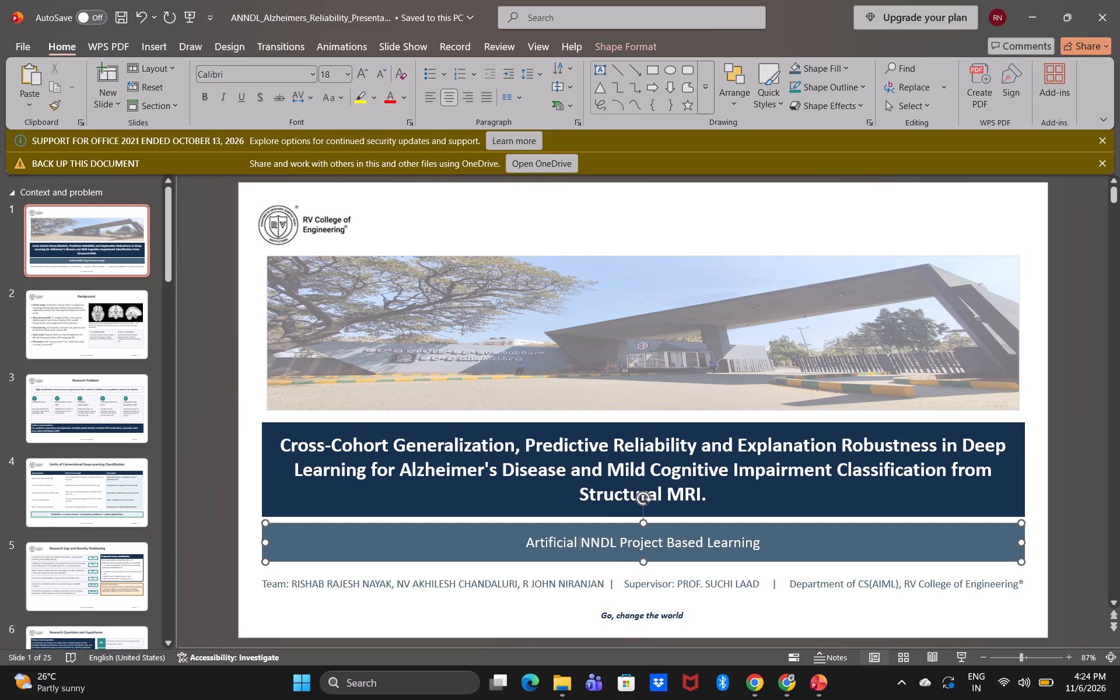
pyautogui.press('Right')
pyautogui.write('eural')
pyautogui.press('space')
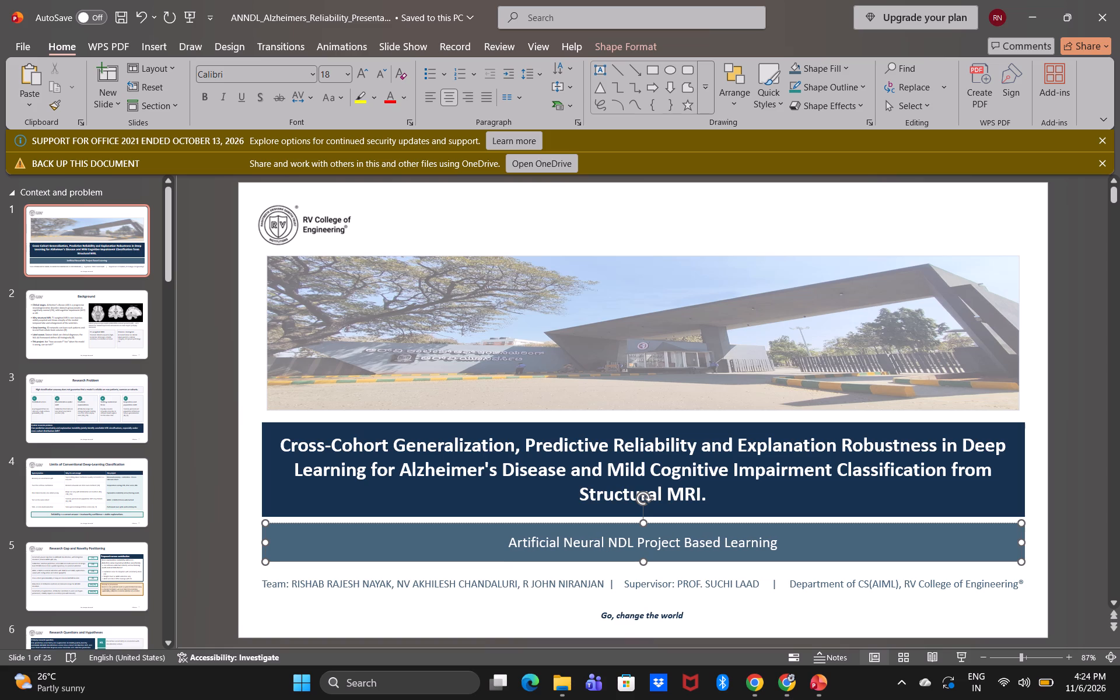
pyautogui.press('Right')
pyautogui.write('et')
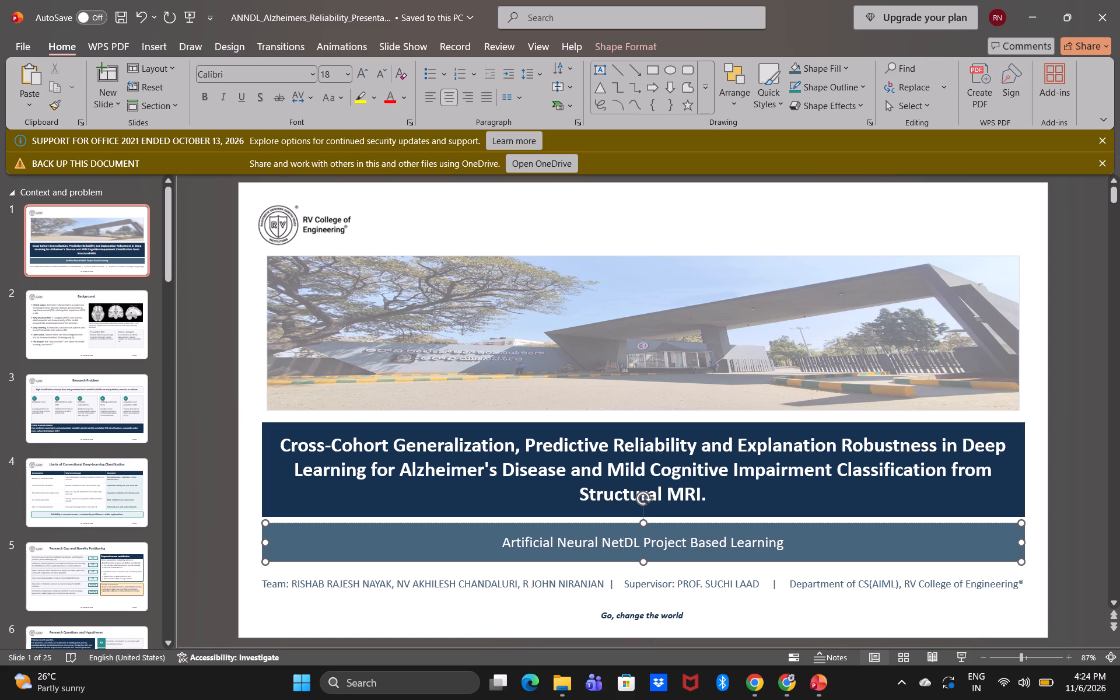
pyautogui.write('works')
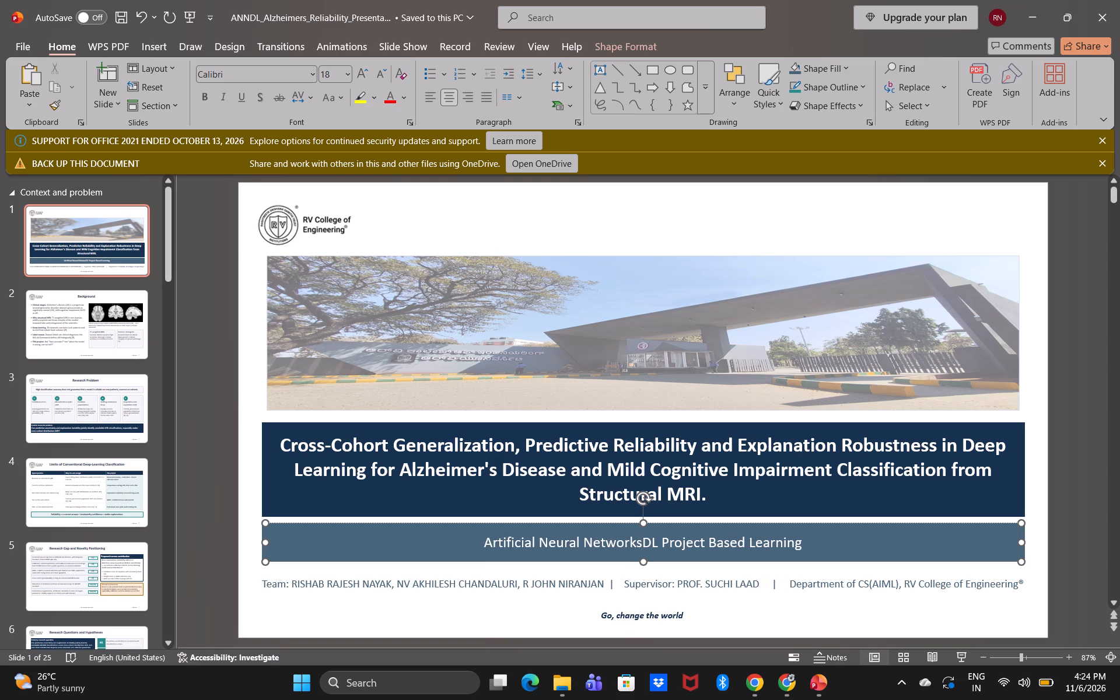
# Expand the remaining "DL" in the subtitle so it reads "Artificial Neural Networks and Deep Learning Project Based Learning".
pyautogui.press('space')
pyautogui.write('and')
pyautogui.press('space')
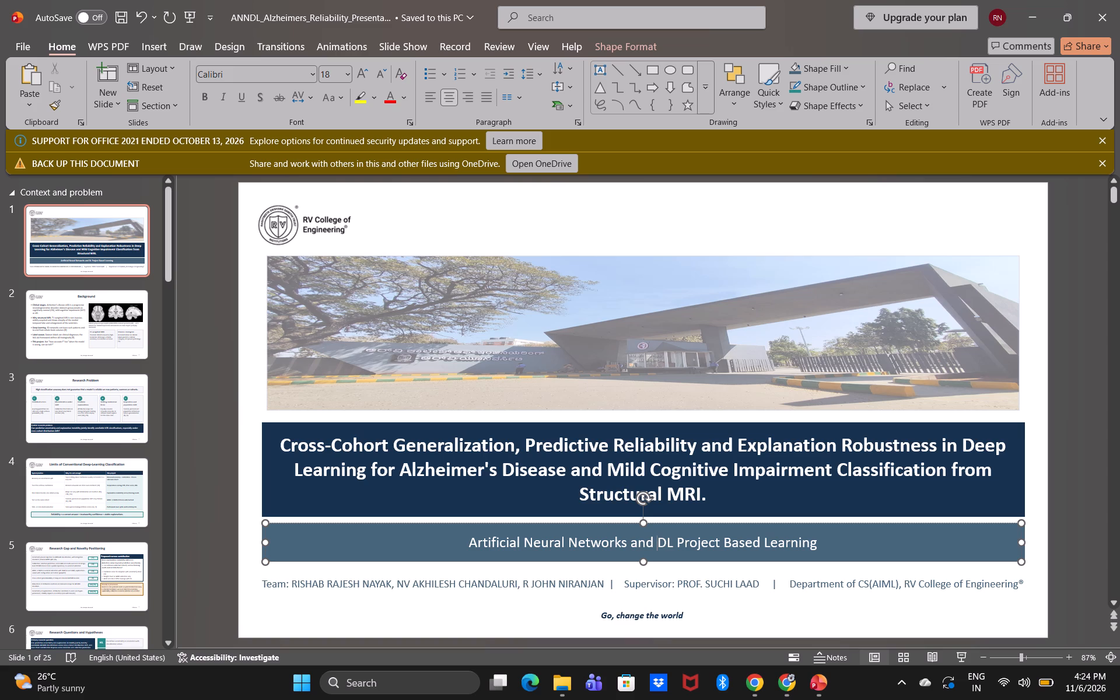
pyautogui.press('Right')
pyautogui.write('ee')
pyautogui.write('p')
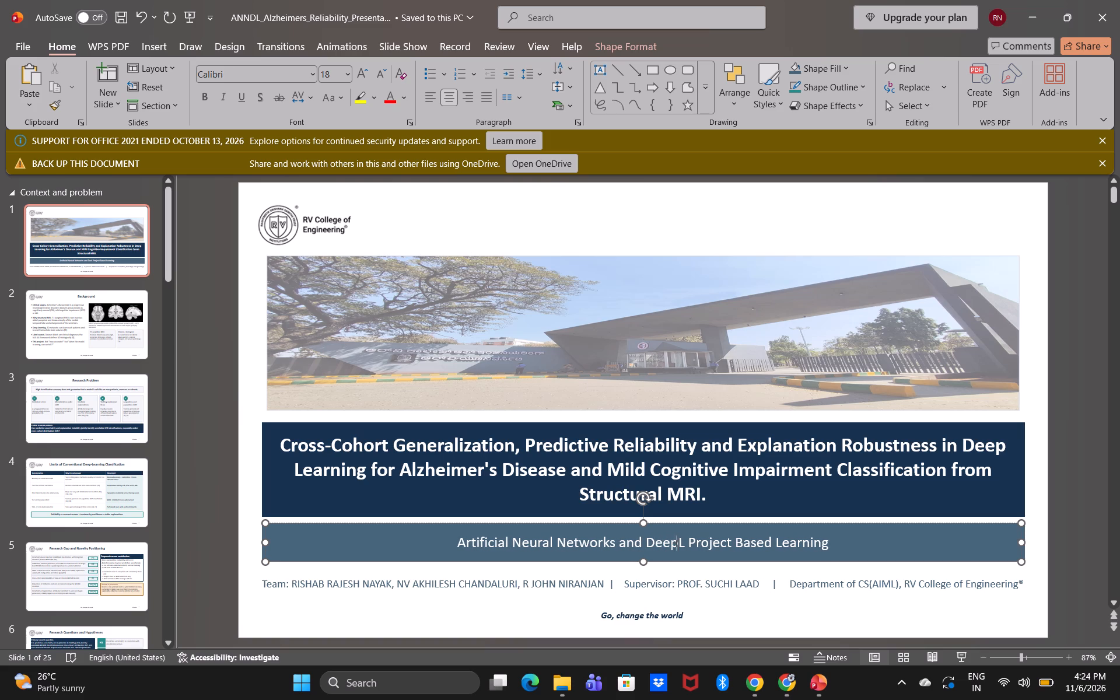
pyautogui.press('space')
pyautogui.press('Down')
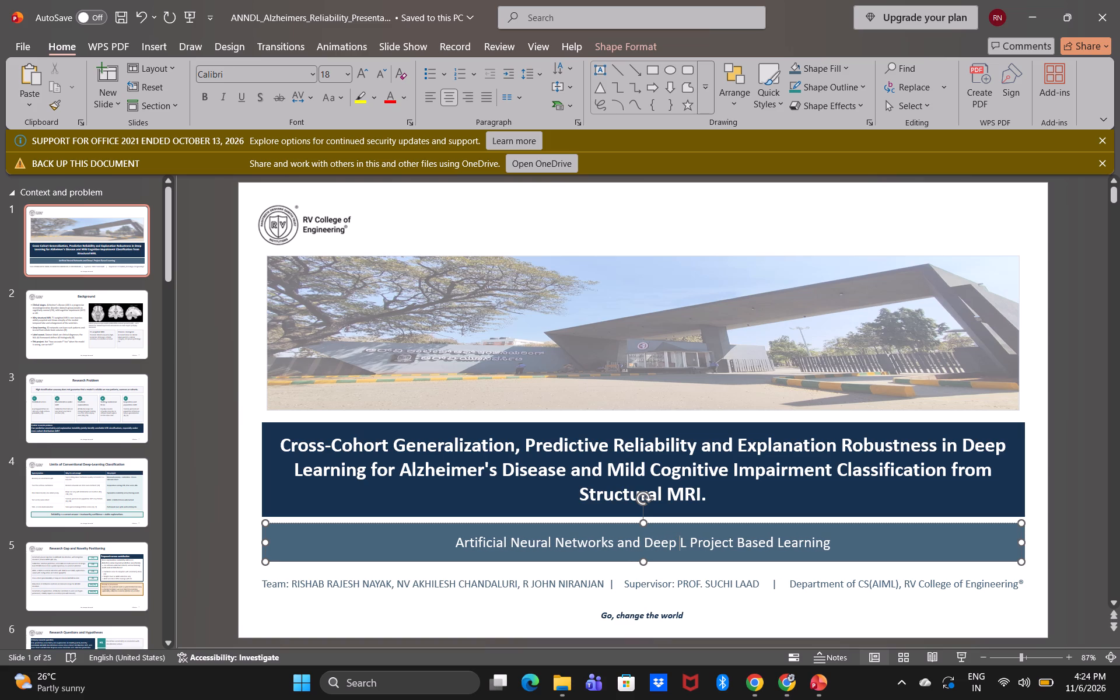
pyautogui.press('Right')
pyautogui.write('earnin')
pyautogui.press('g')
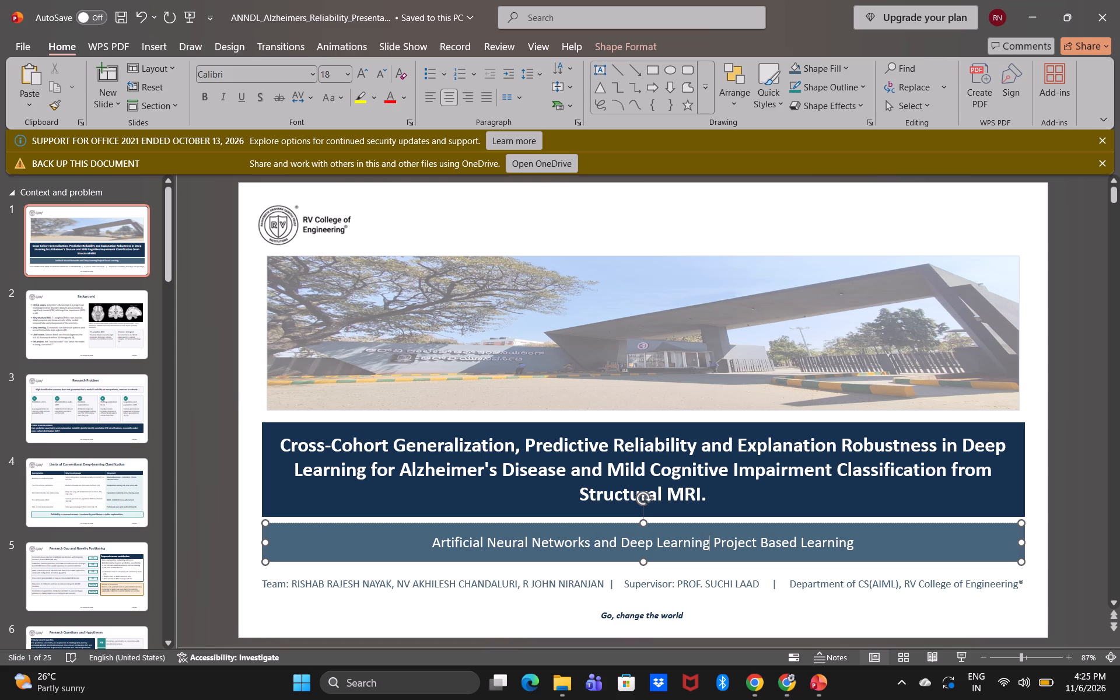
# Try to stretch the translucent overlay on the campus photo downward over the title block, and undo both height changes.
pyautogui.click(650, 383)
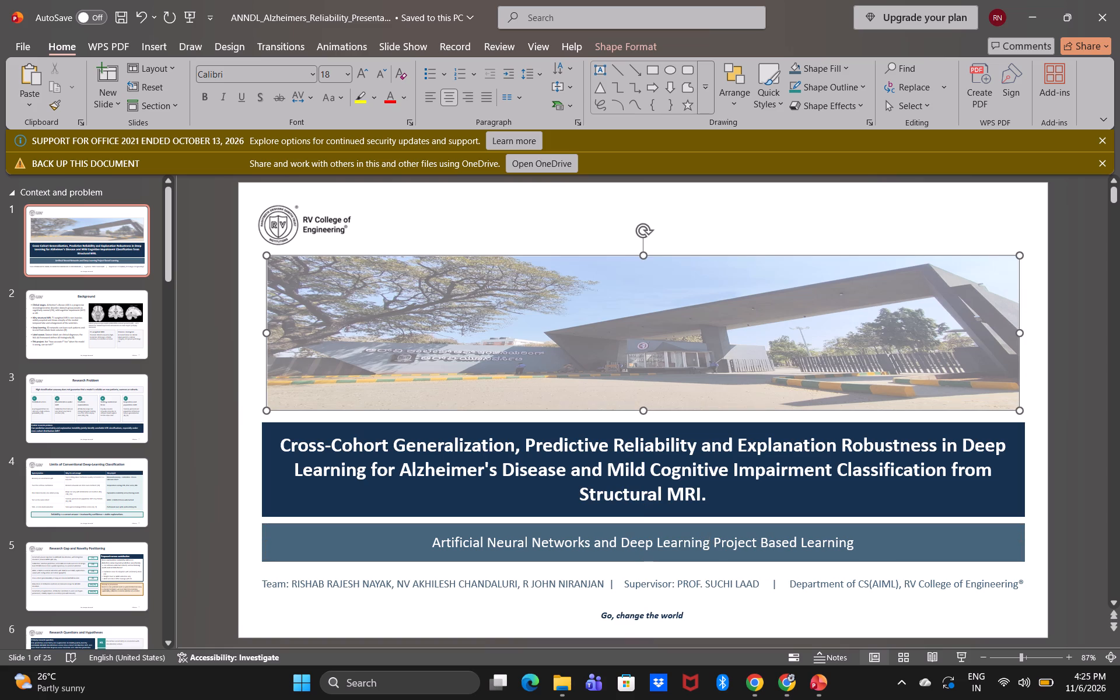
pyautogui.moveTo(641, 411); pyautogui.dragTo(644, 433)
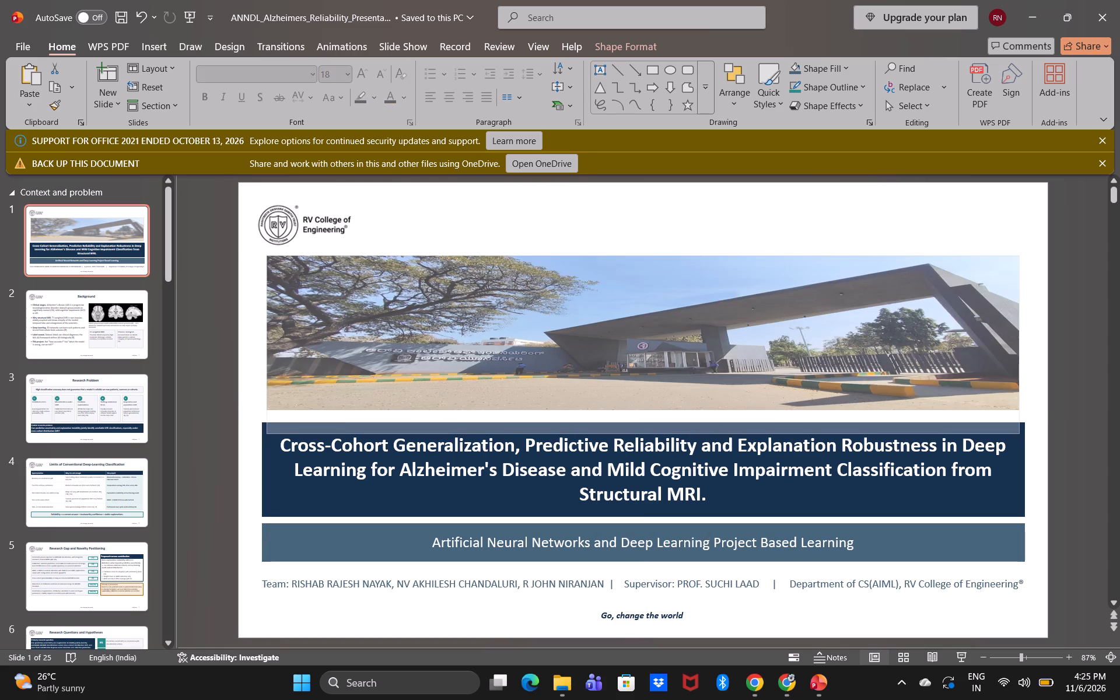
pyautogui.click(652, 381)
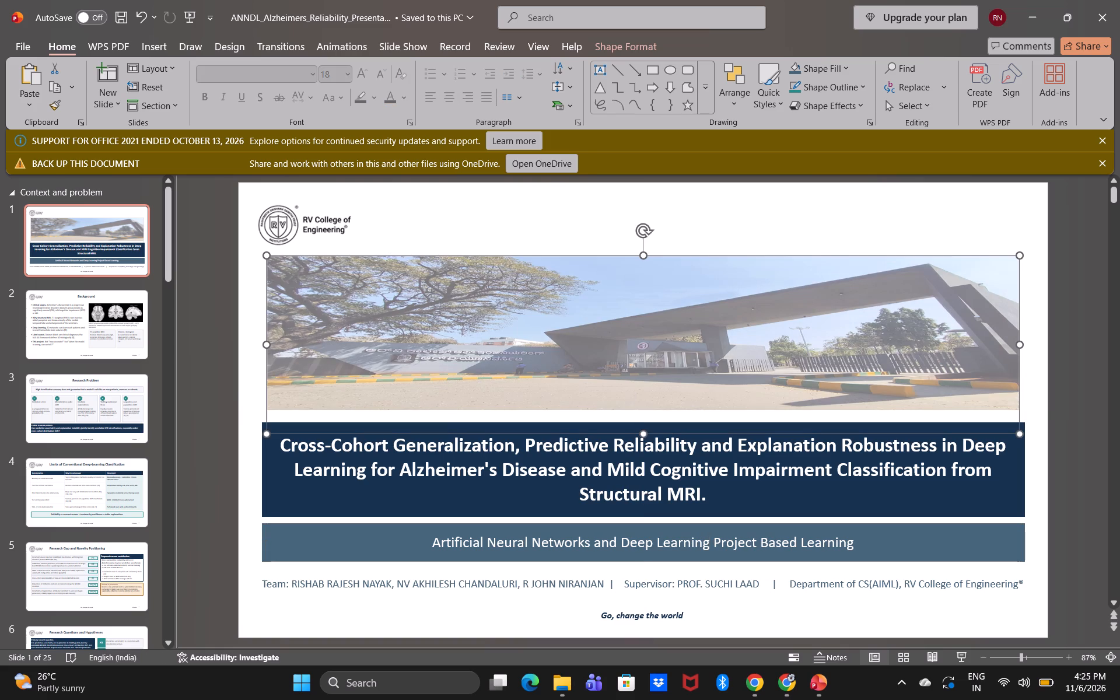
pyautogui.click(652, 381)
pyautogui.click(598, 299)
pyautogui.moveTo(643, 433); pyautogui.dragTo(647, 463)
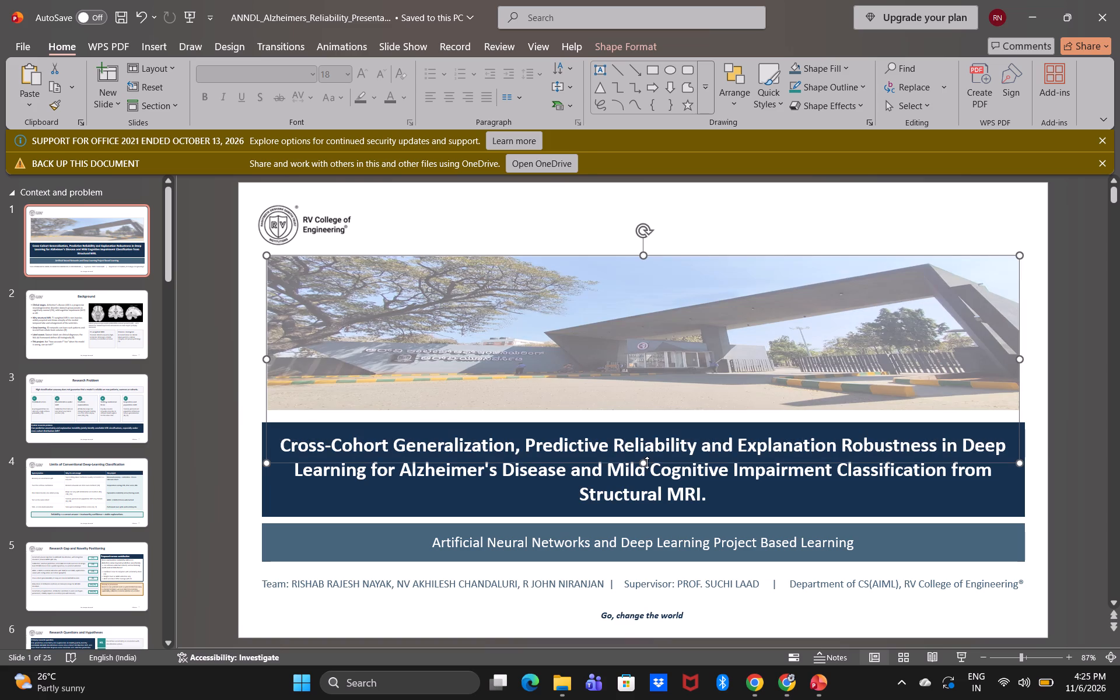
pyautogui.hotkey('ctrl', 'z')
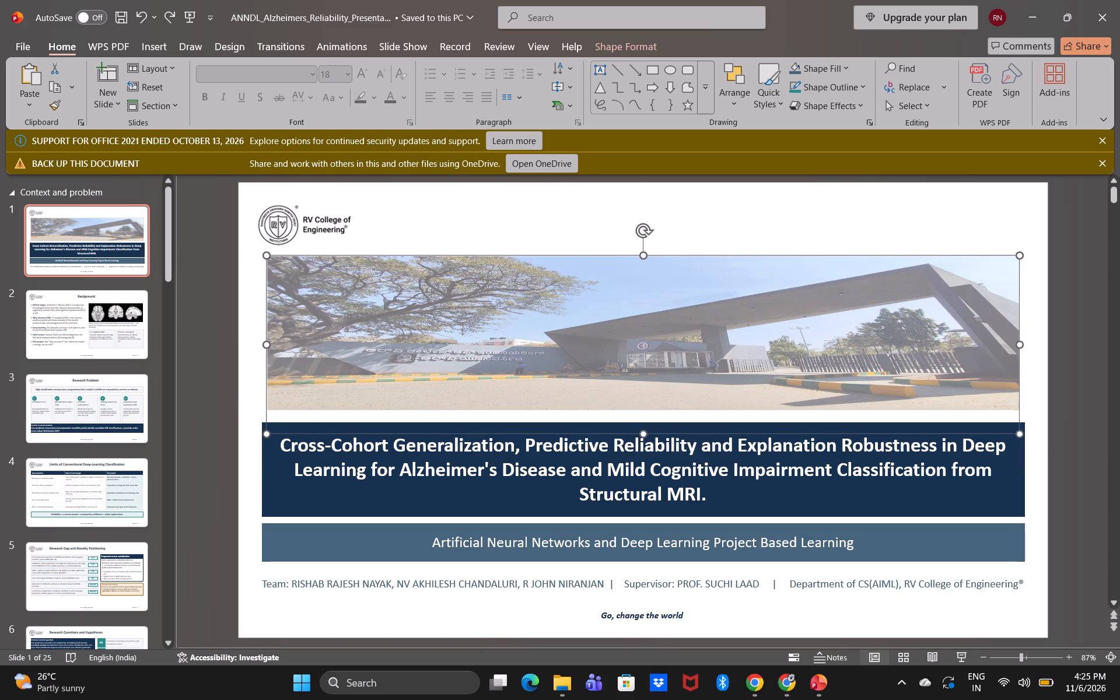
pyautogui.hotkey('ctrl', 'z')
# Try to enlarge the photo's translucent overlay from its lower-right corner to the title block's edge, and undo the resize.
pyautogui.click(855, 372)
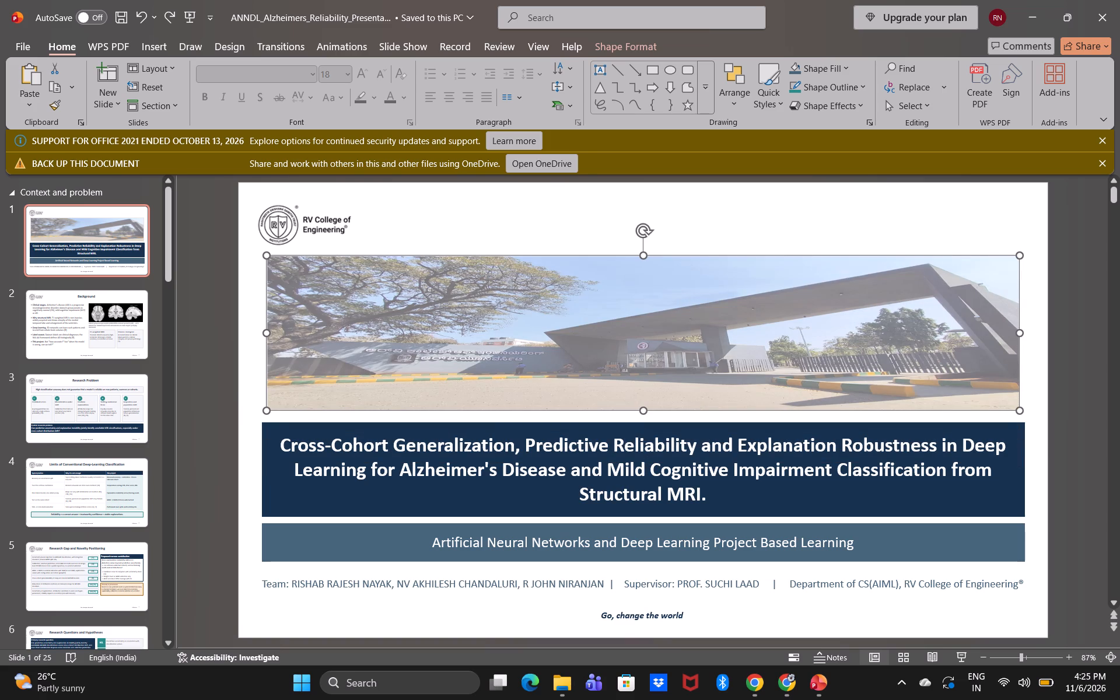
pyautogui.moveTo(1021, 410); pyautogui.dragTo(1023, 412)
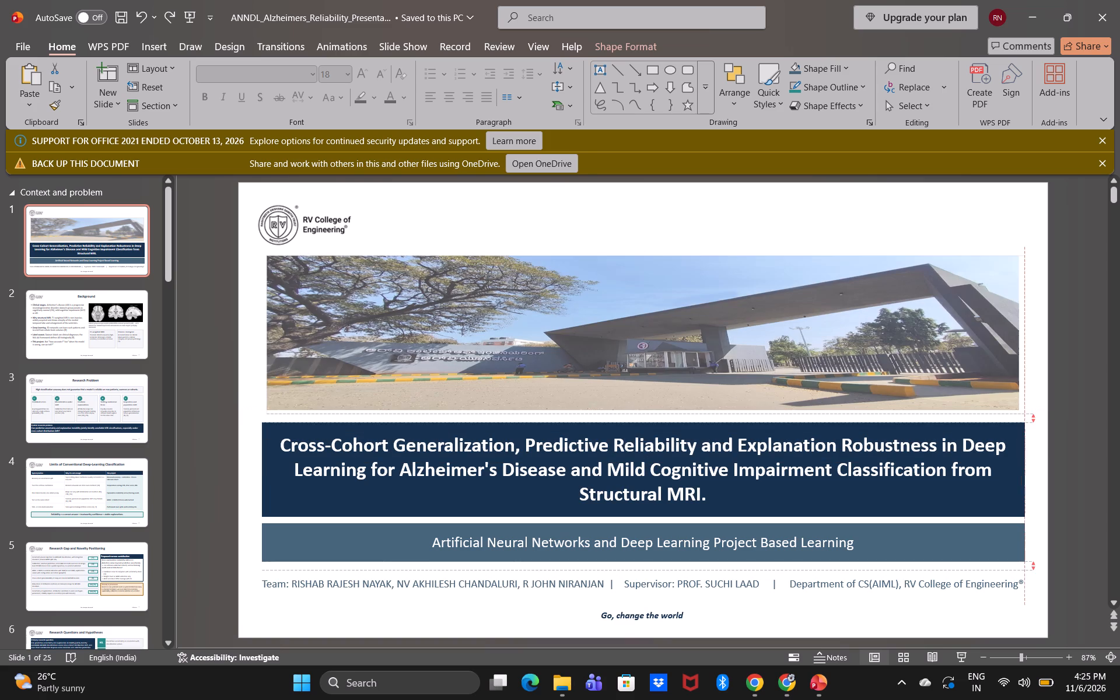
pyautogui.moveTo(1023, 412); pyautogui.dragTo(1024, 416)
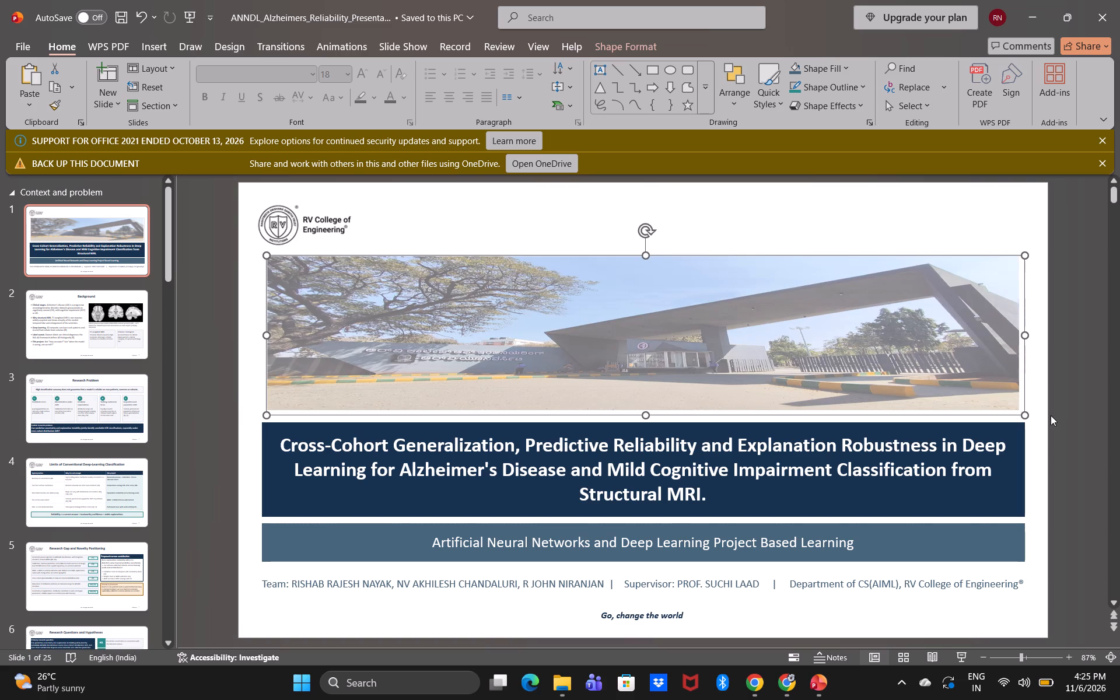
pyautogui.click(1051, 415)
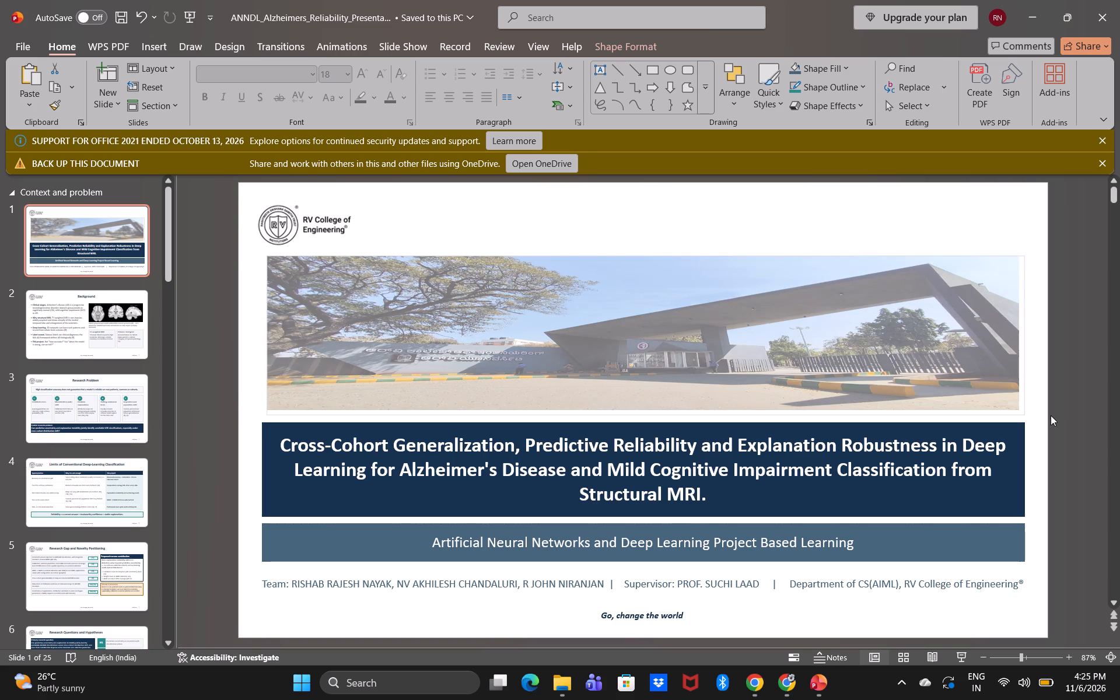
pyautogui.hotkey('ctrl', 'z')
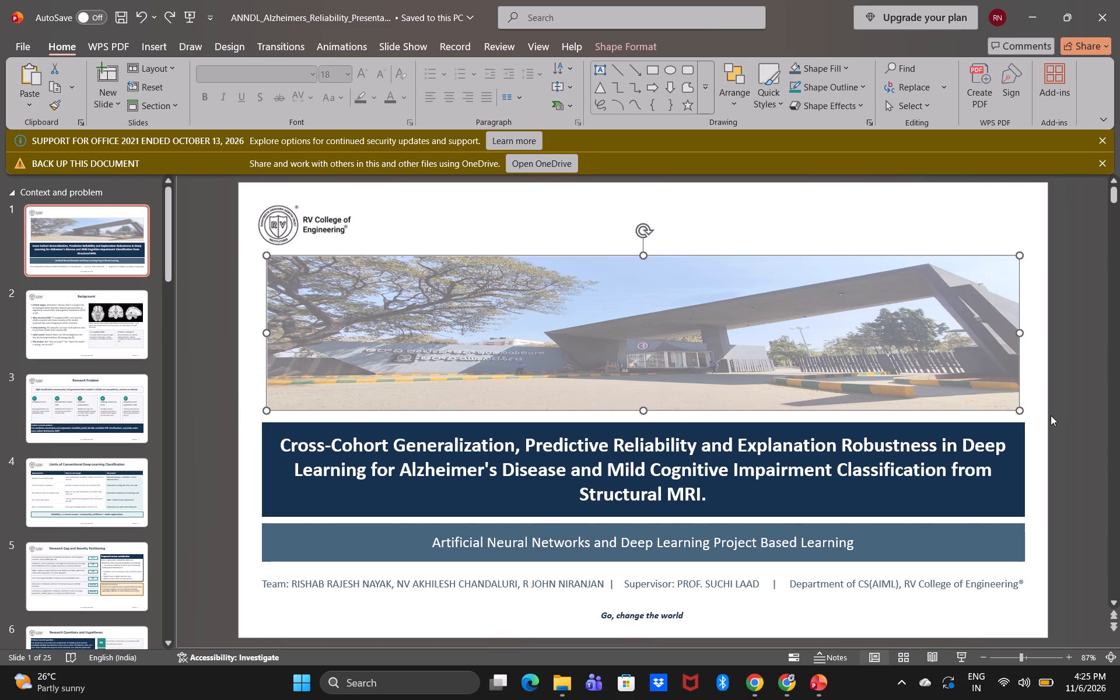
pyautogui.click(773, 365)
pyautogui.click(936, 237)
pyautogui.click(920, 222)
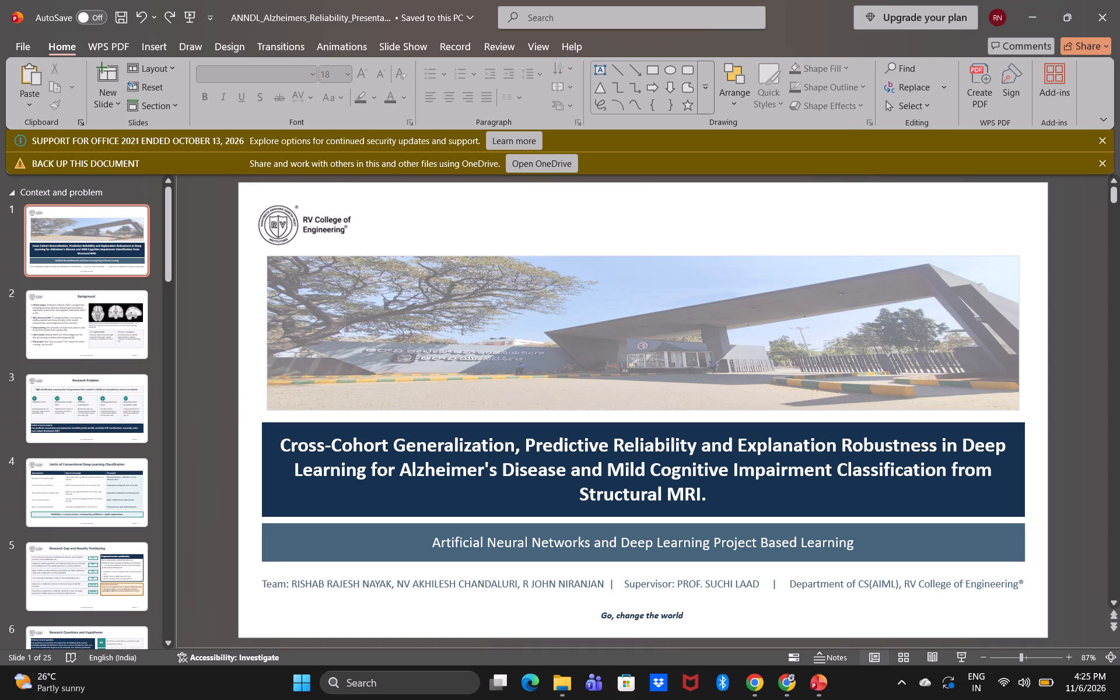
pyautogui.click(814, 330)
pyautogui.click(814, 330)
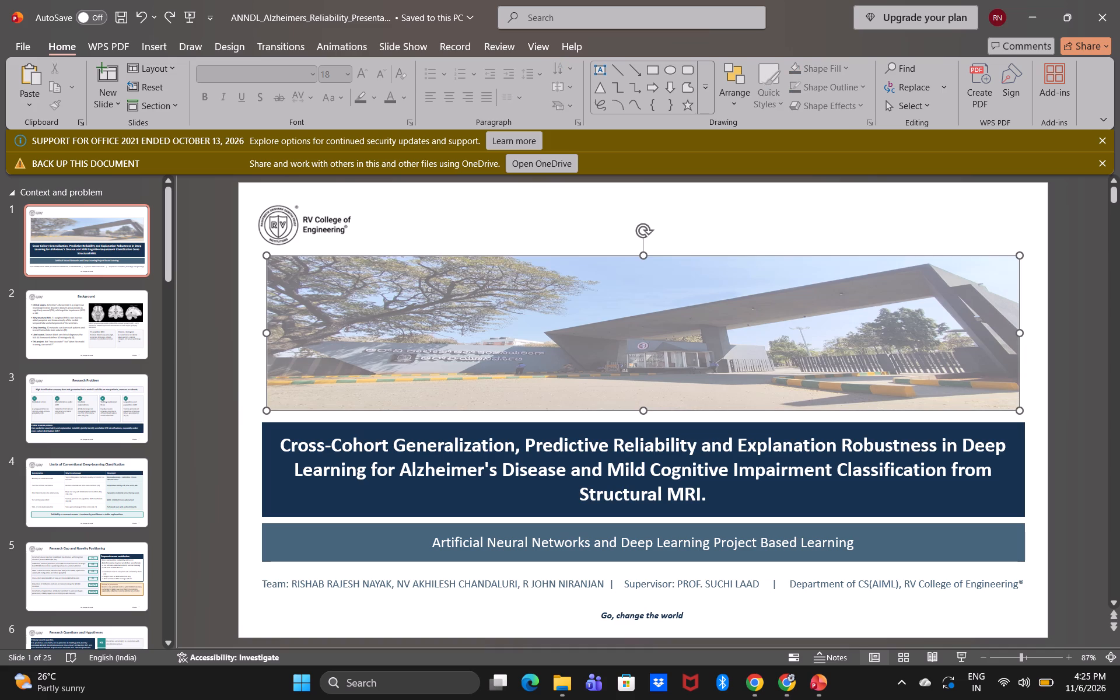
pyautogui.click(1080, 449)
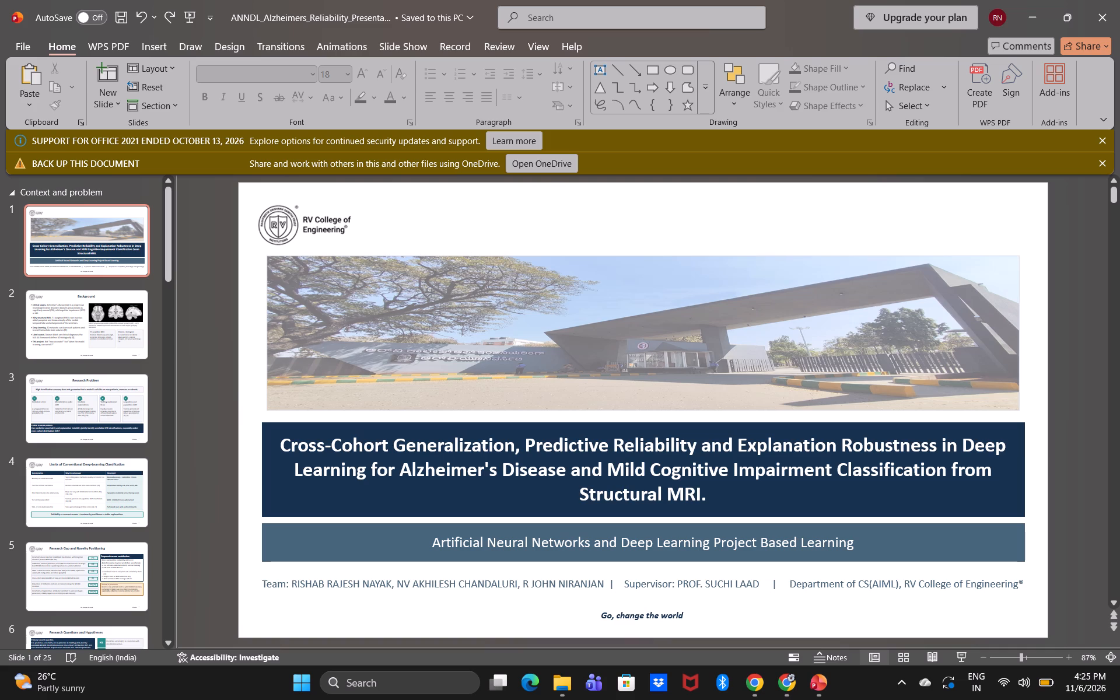
# Delete the translucent white overlay covering the campus photo on slide 1.
pyautogui.click(617, 285)
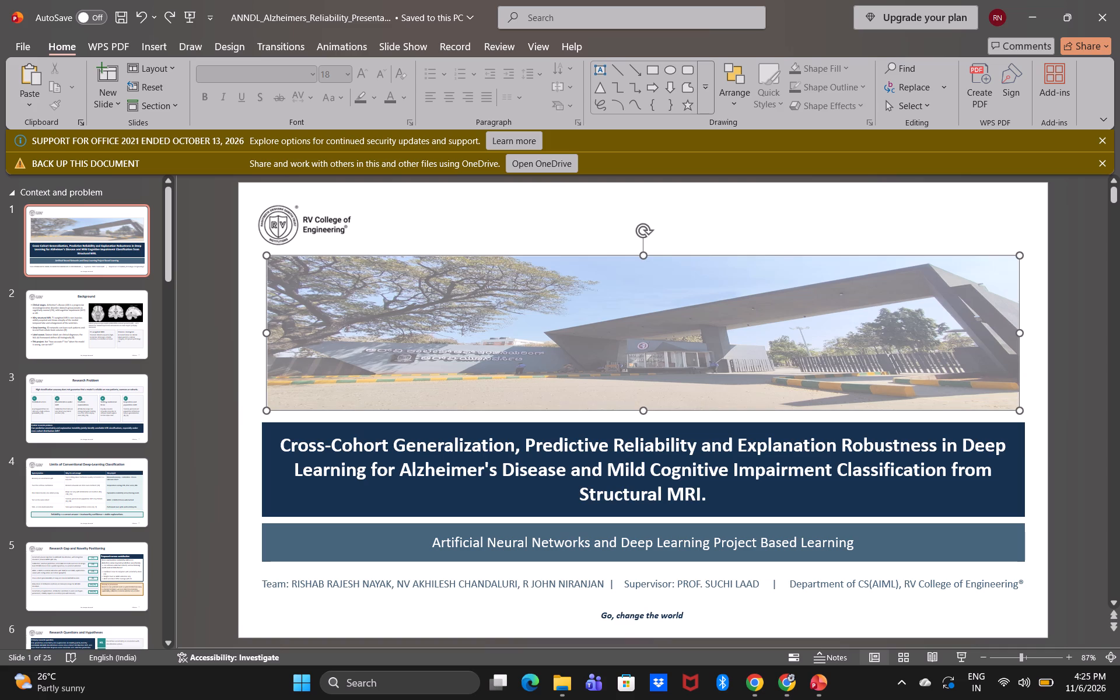
pyautogui.press('Delete')
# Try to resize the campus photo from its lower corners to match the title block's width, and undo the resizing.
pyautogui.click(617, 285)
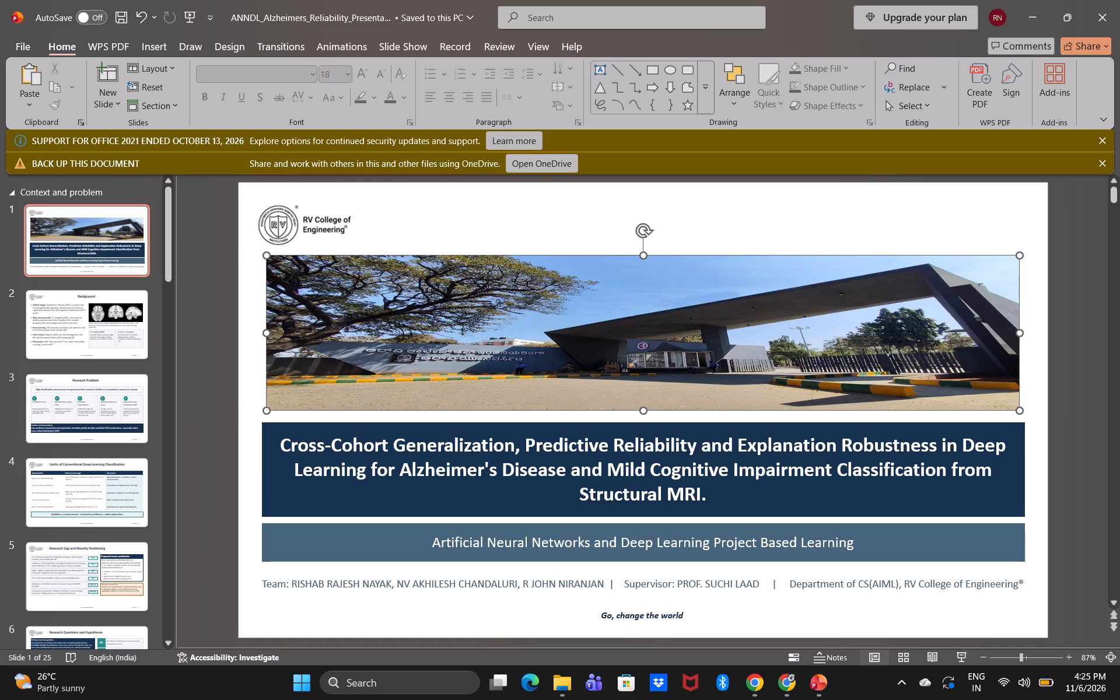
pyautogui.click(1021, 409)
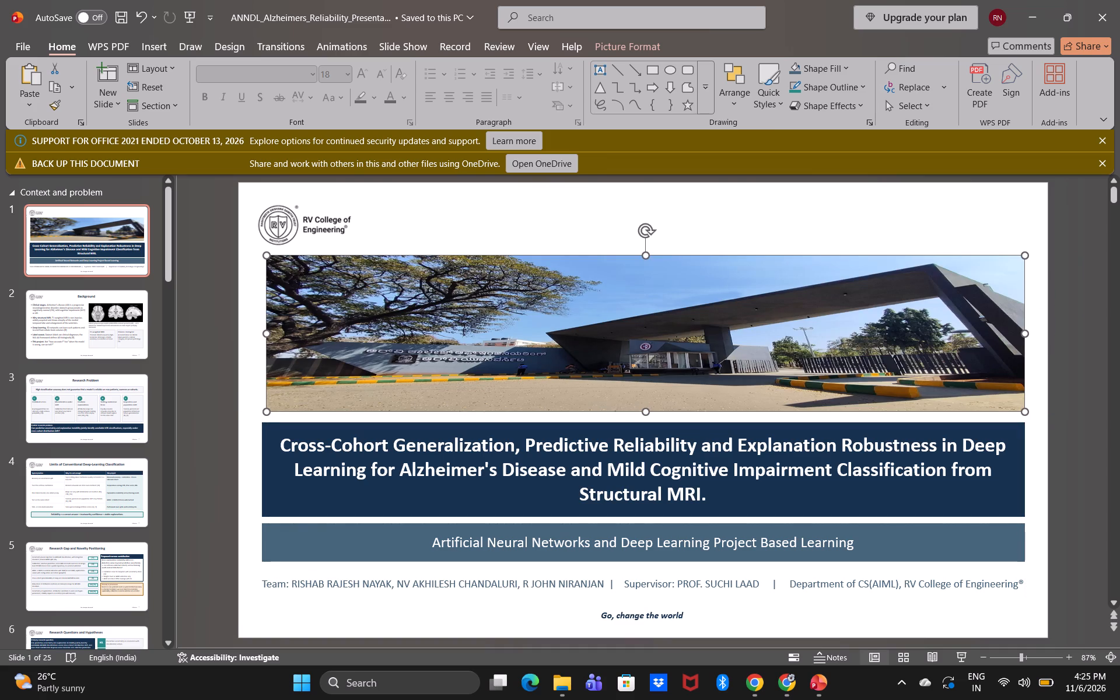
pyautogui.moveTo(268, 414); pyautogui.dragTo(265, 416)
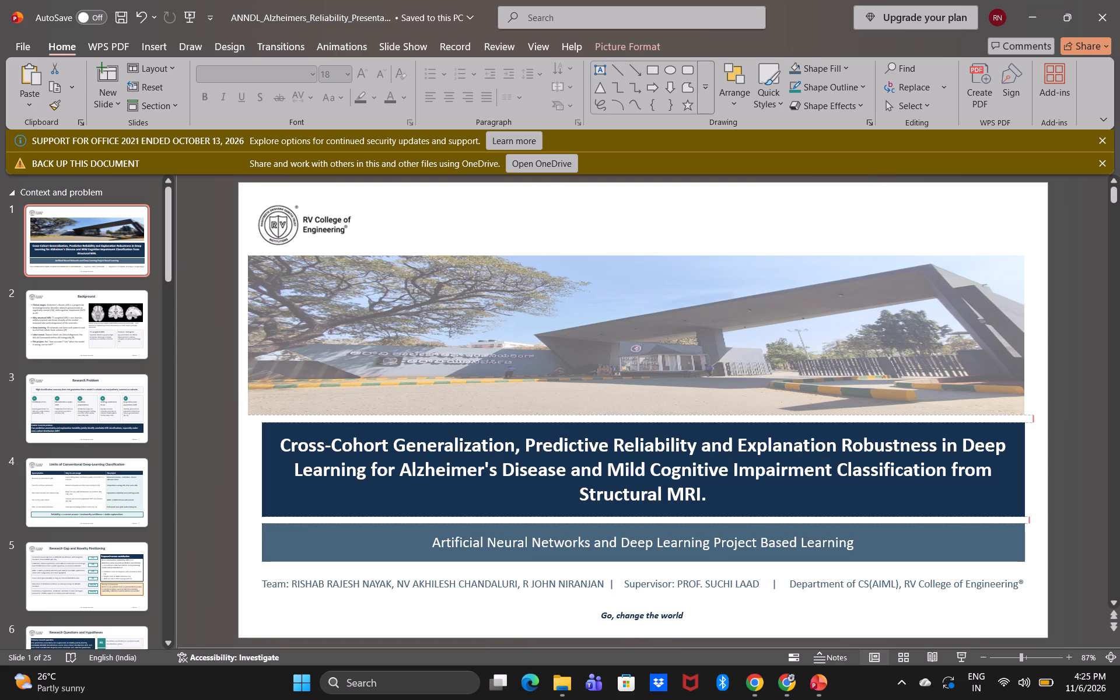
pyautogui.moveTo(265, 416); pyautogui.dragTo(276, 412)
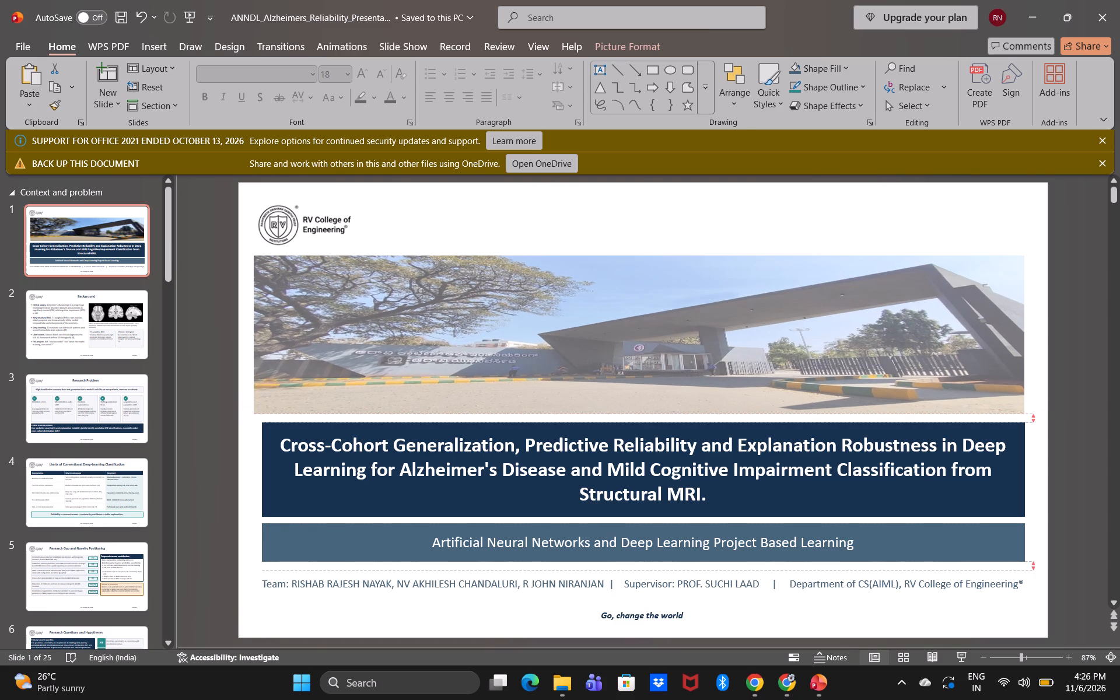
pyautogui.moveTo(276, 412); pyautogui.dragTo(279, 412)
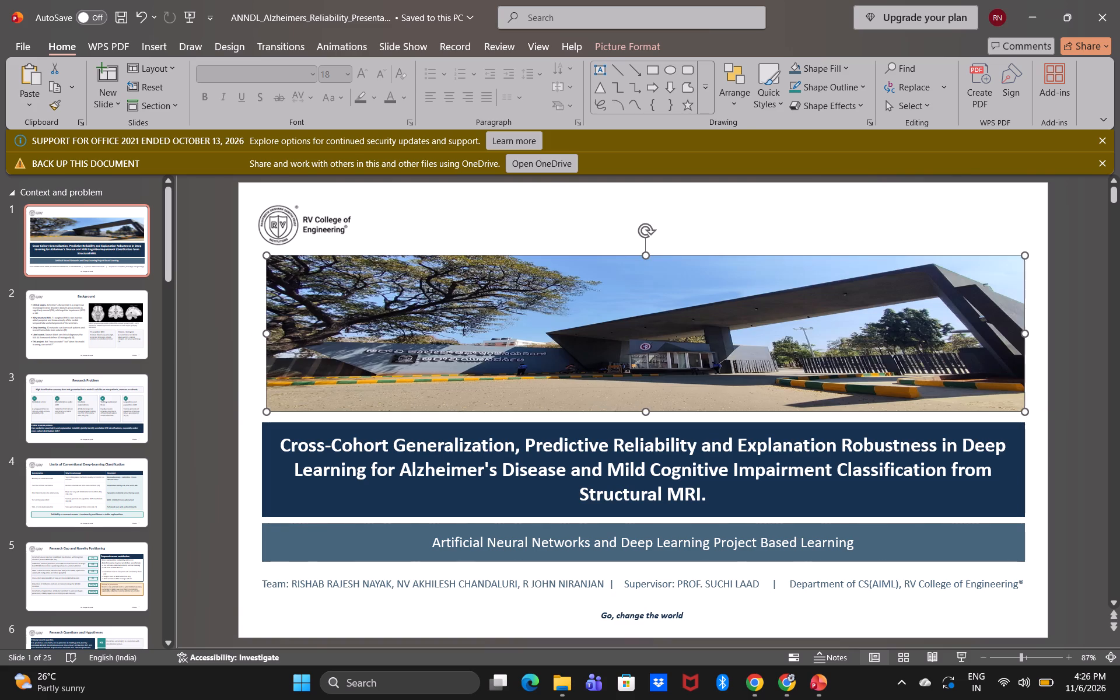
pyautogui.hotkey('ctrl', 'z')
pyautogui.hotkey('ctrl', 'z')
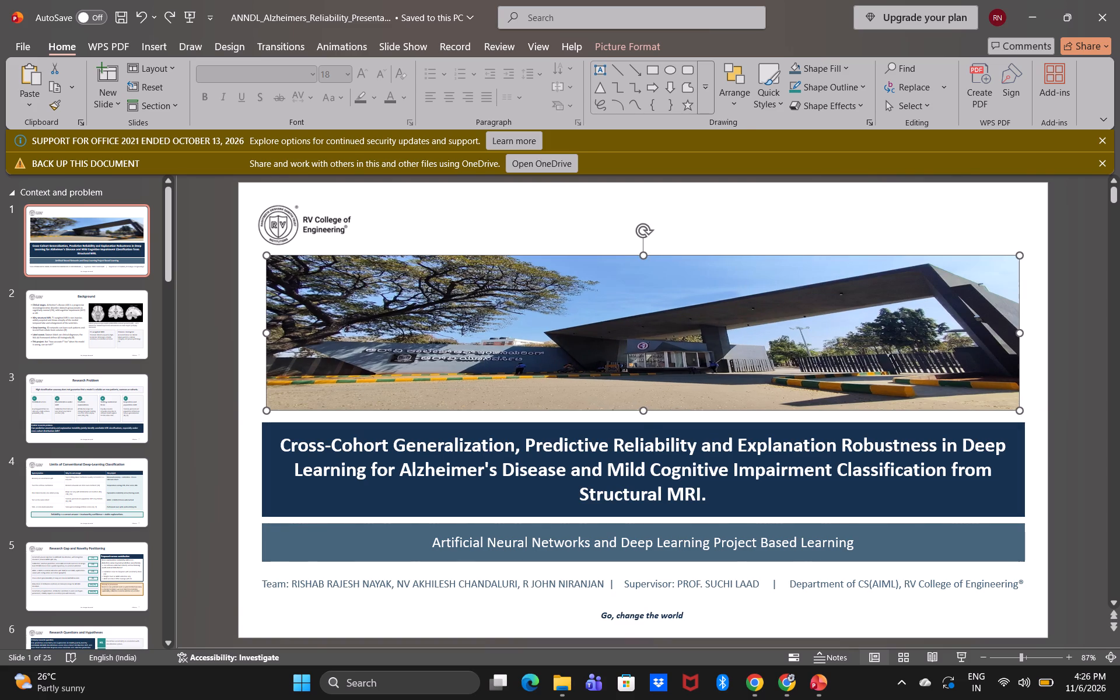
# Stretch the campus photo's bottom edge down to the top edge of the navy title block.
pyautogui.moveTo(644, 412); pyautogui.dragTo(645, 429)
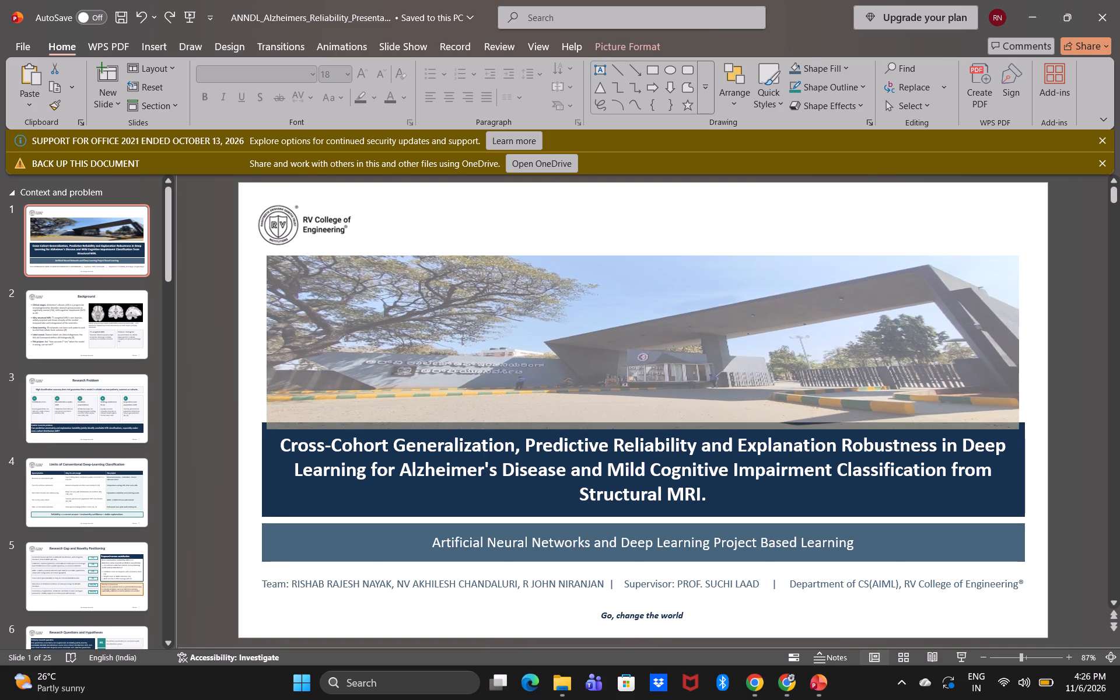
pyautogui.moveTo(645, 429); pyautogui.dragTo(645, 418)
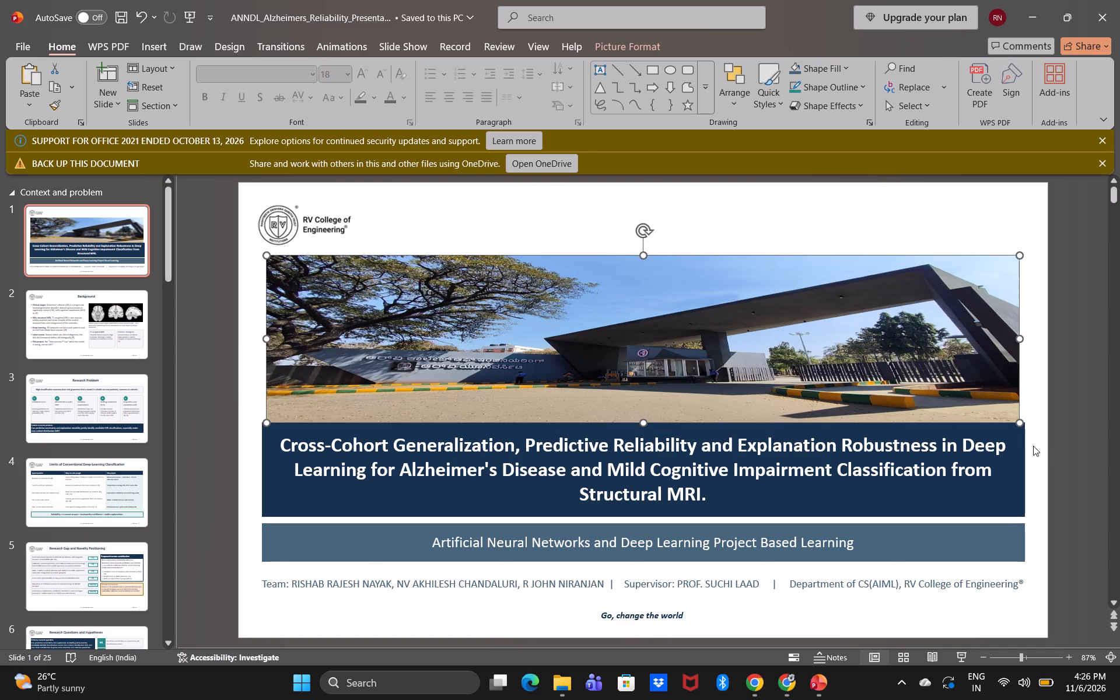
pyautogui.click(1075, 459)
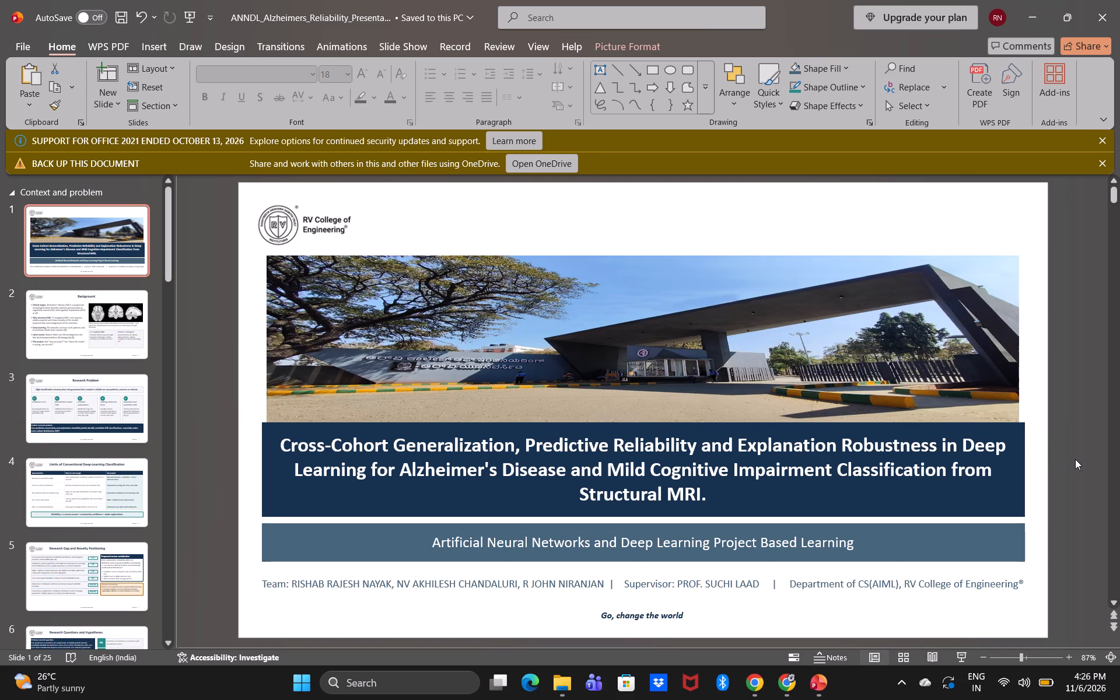
# Undo the photo stretch, the translucent overlay's deletion and the last piece of text added to the subtitle.
pyautogui.hotkey('ctrl', 'z')
pyautogui.hotkey('ctrl', 'z')
pyautogui.hotkey('ctrl', 'z')
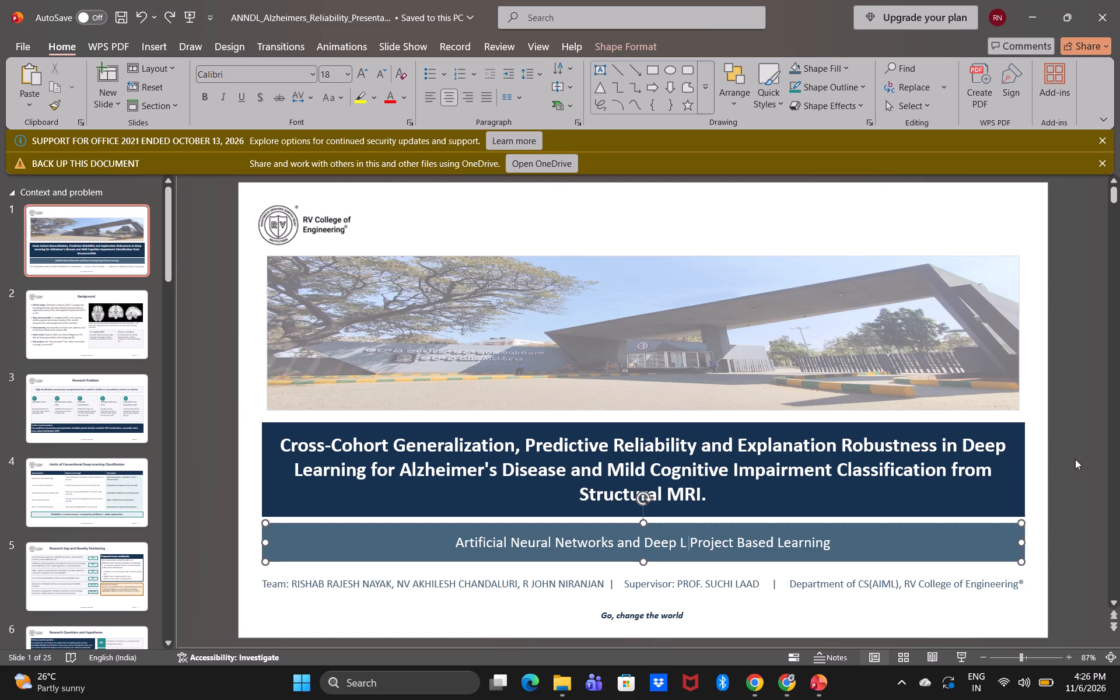
# Nudge the translucent overlay slightly upward and stretch the campus photo's bottom edge down behind the navy title block.
pyautogui.click(724, 348)
pyautogui.press('Up')
pyautogui.press('Up')
pyautogui.press('Up')
pyautogui.press('Up')
pyautogui.press('Up')
pyautogui.press('Up')
pyautogui.press('Up')
pyautogui.press('Up')
pyautogui.press('Up')
pyautogui.press('Up')
pyautogui.press('Up')
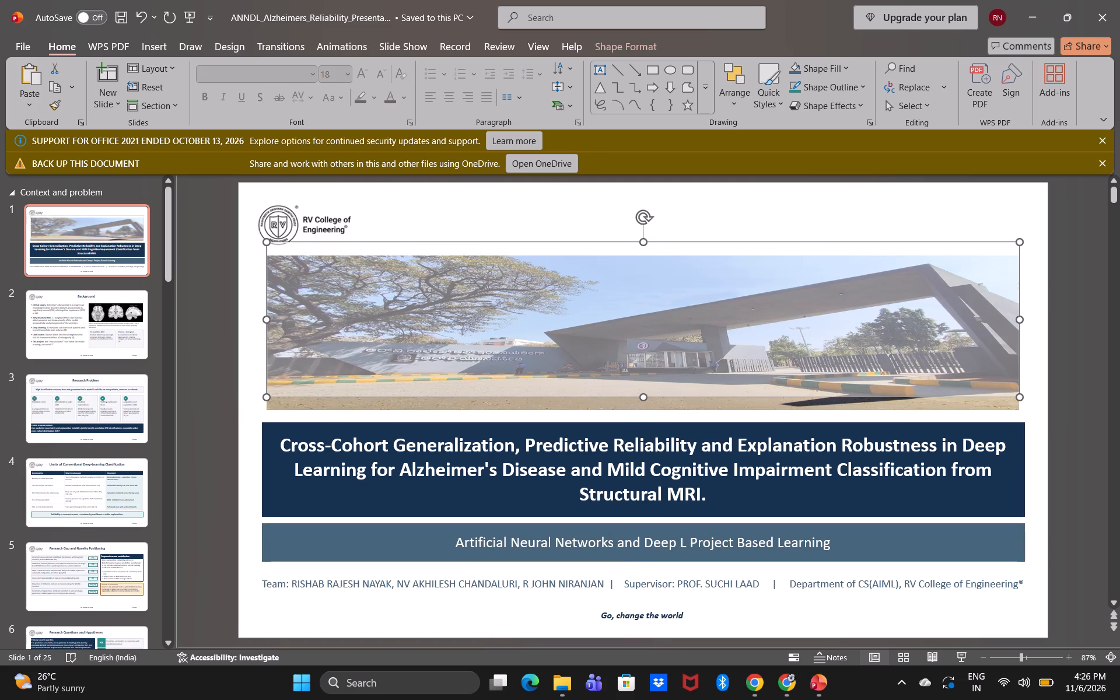
pyautogui.click(636, 405)
pyautogui.moveTo(641, 412); pyautogui.dragTo(646, 436)
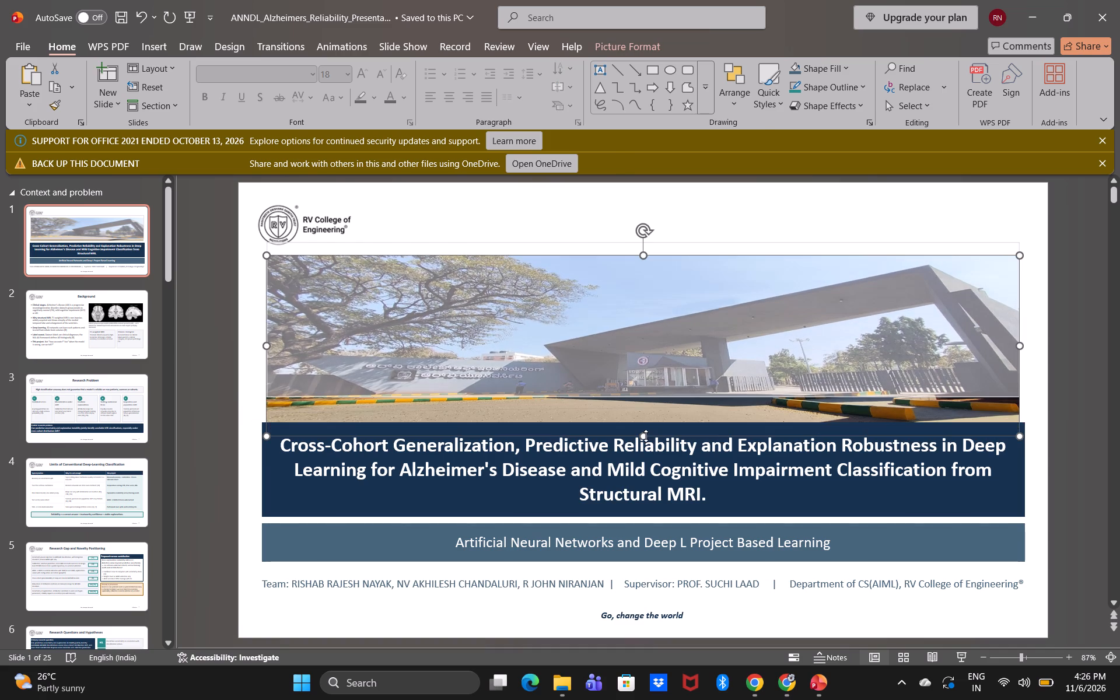
# Stretch the translucent overlay's bottom edge down to the top edge of the navy title block.
pyautogui.click(627, 312)
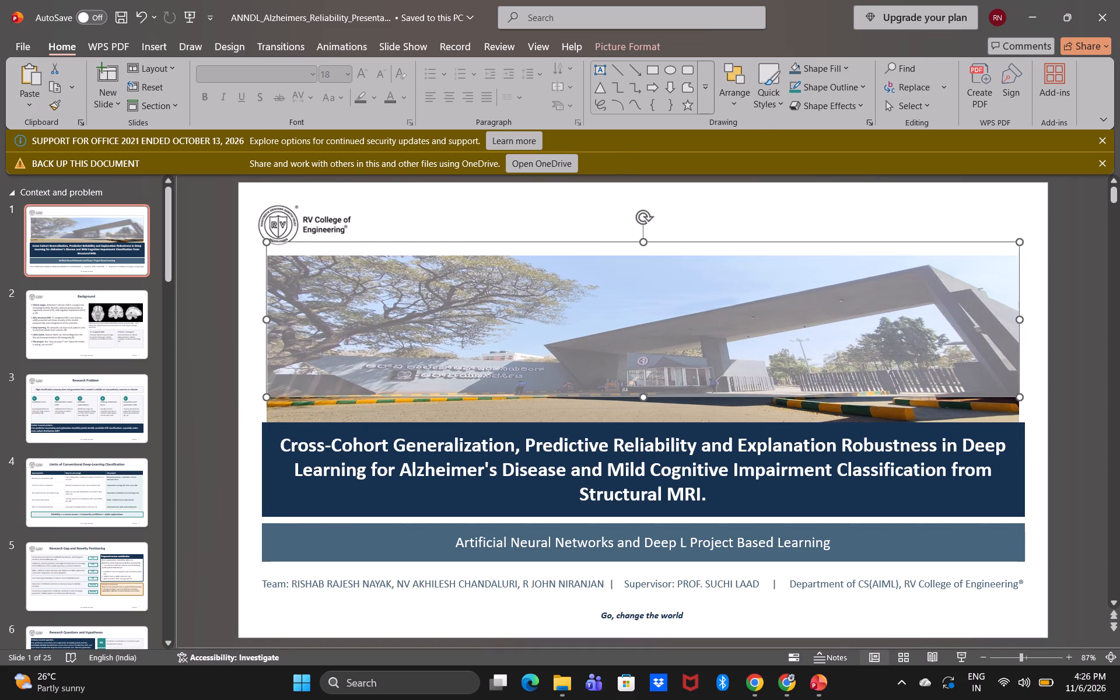
pyautogui.moveTo(642, 397); pyautogui.dragTo(642, 422)
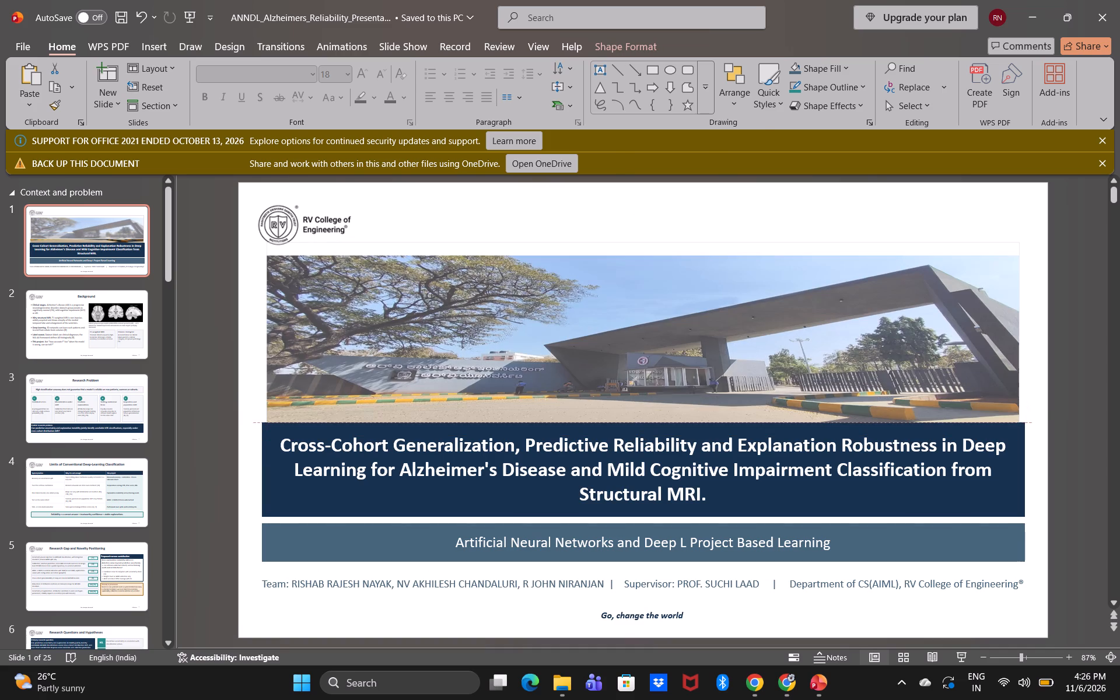
pyautogui.moveTo(642, 422); pyautogui.dragTo(643, 422)
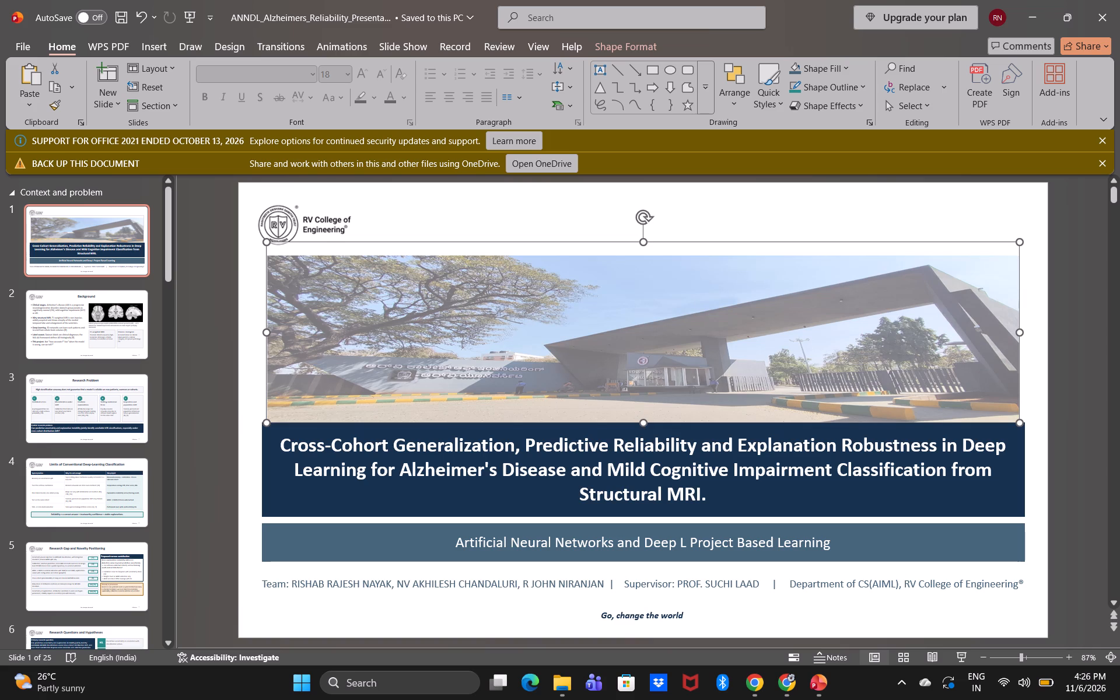
# Shorten the title text box and the navy block behind it by lowering their top edges.
pyautogui.click(653, 430)
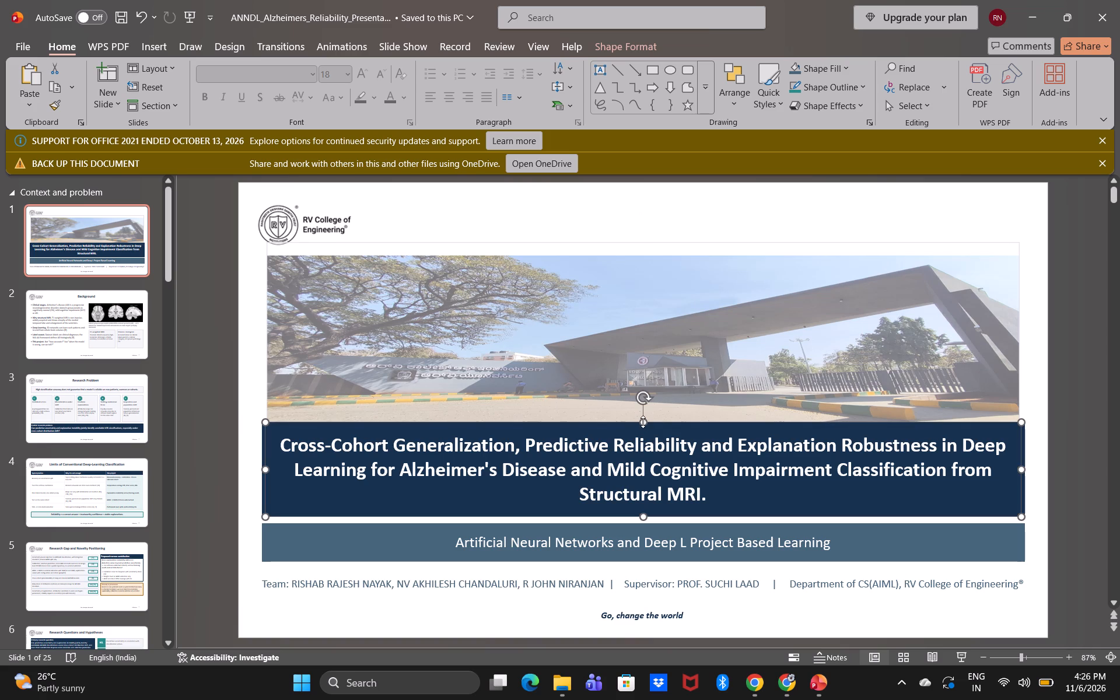
pyautogui.moveTo(643, 422); pyautogui.dragTo(645, 442)
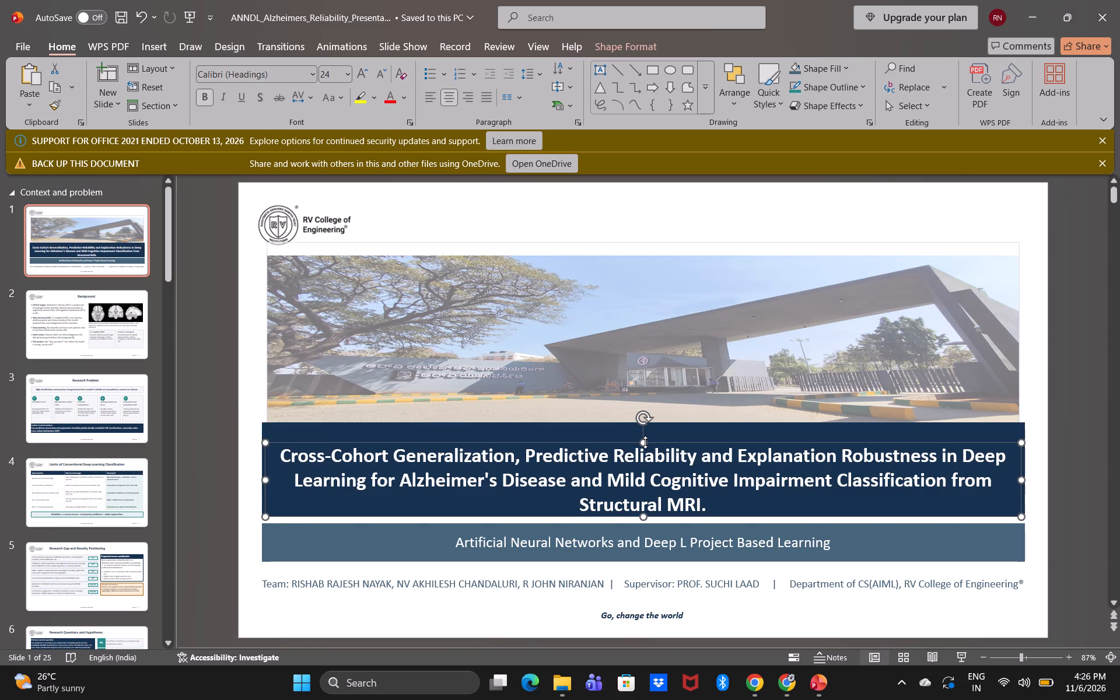
pyautogui.click(671, 426)
pyautogui.moveTo(646, 422); pyautogui.dragTo(654, 441)
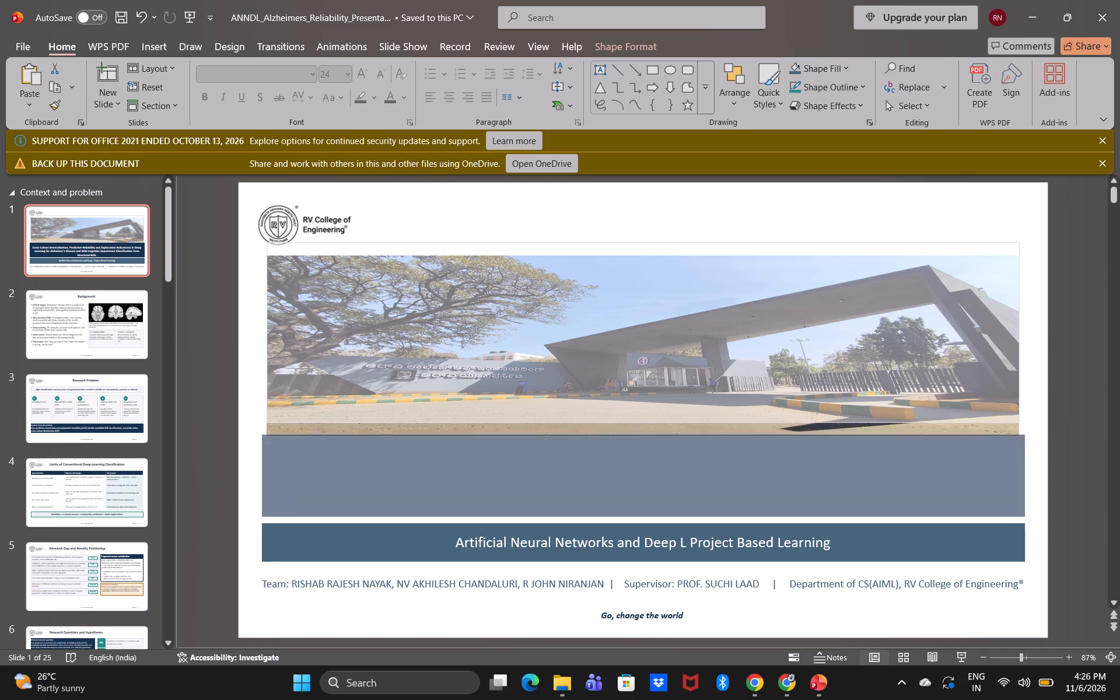
pyautogui.moveTo(654, 441); pyautogui.dragTo(657, 456)
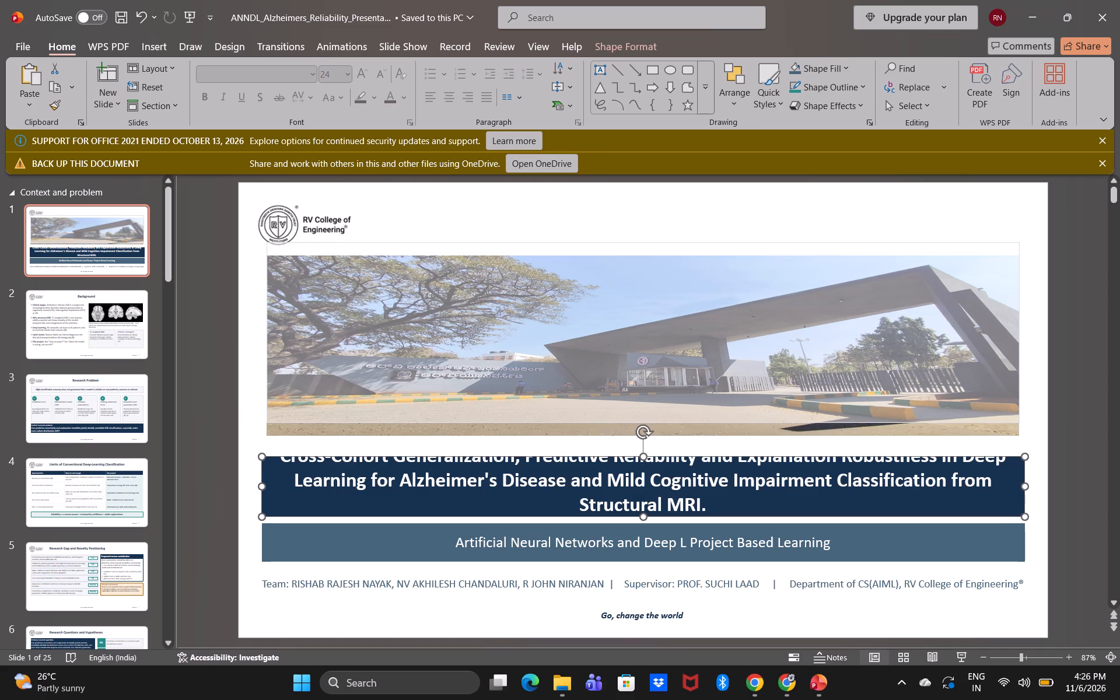
# Delete "Generalization, Predictive Reliability and Explanation" from the title so it starts with "Cross-Cohort Robustness in Deep Learning".
pyautogui.click(664, 487)
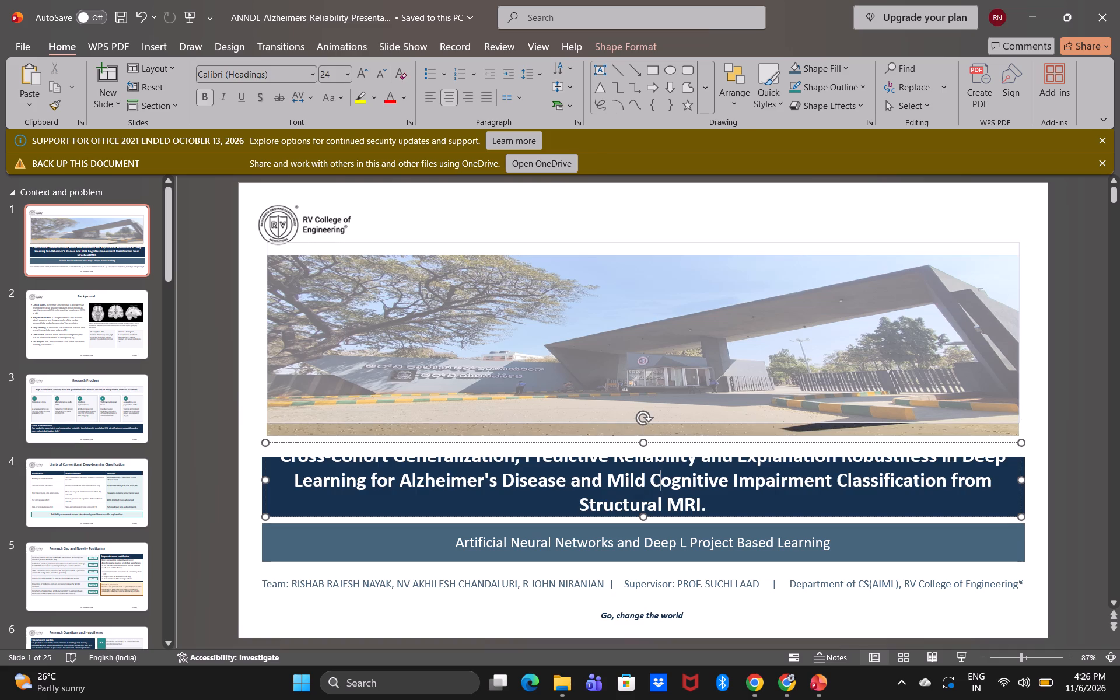
pyautogui.moveTo(395, 457); pyautogui.dragTo(487, 457)
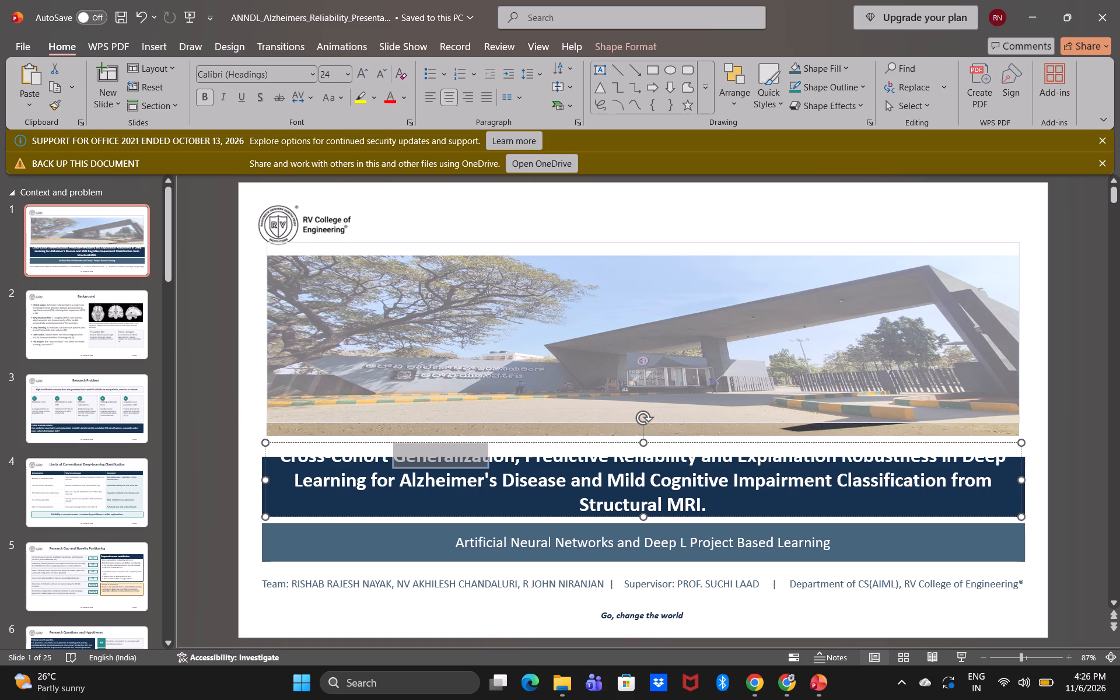
pyautogui.moveTo(487, 457); pyautogui.dragTo(787, 449)
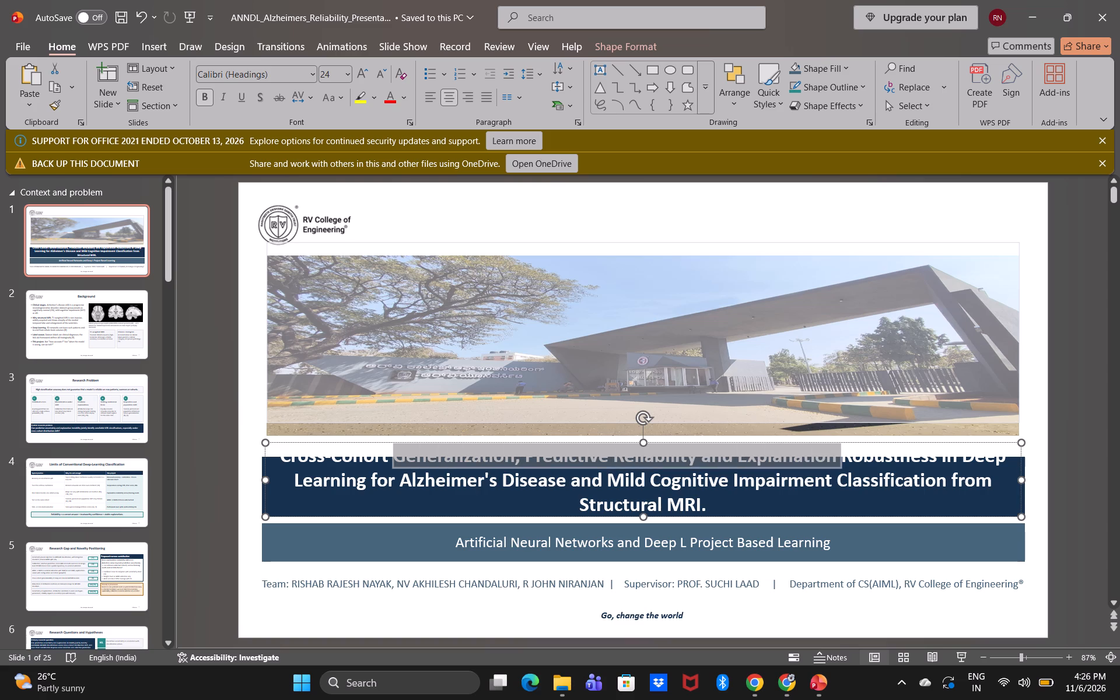
pyautogui.moveTo(787, 449); pyautogui.dragTo(797, 451)
pyautogui.press('BackSpace')
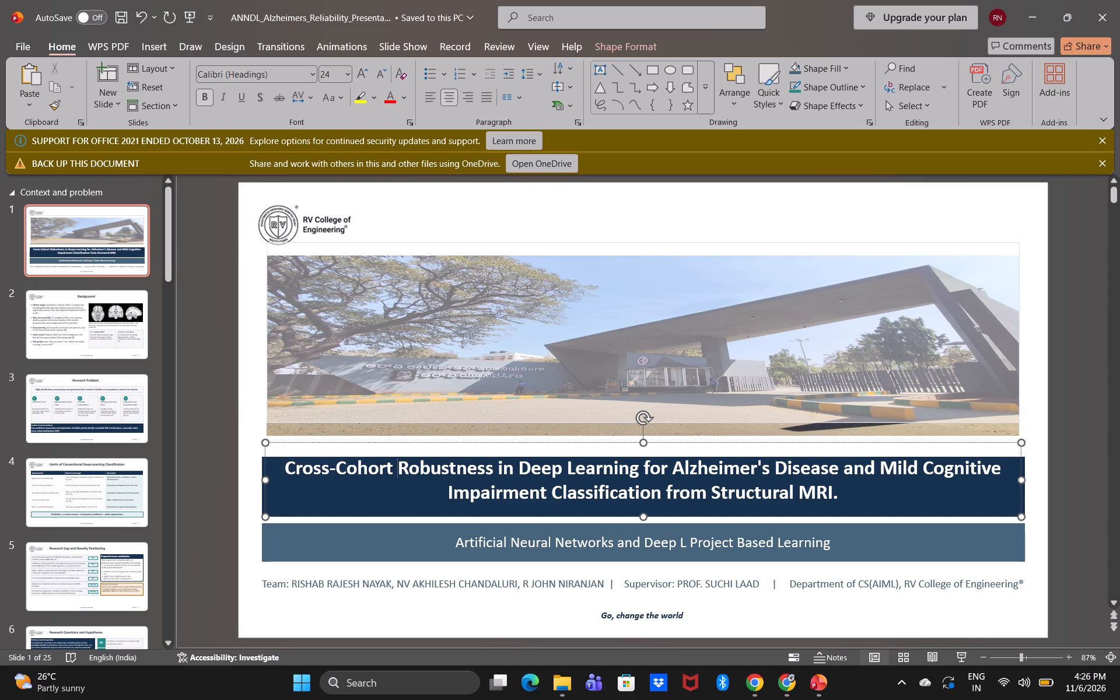
# Lower the title text box's top edge to line up with the top of the navy block.
pyautogui.moveTo(640, 442); pyautogui.dragTo(642, 457)
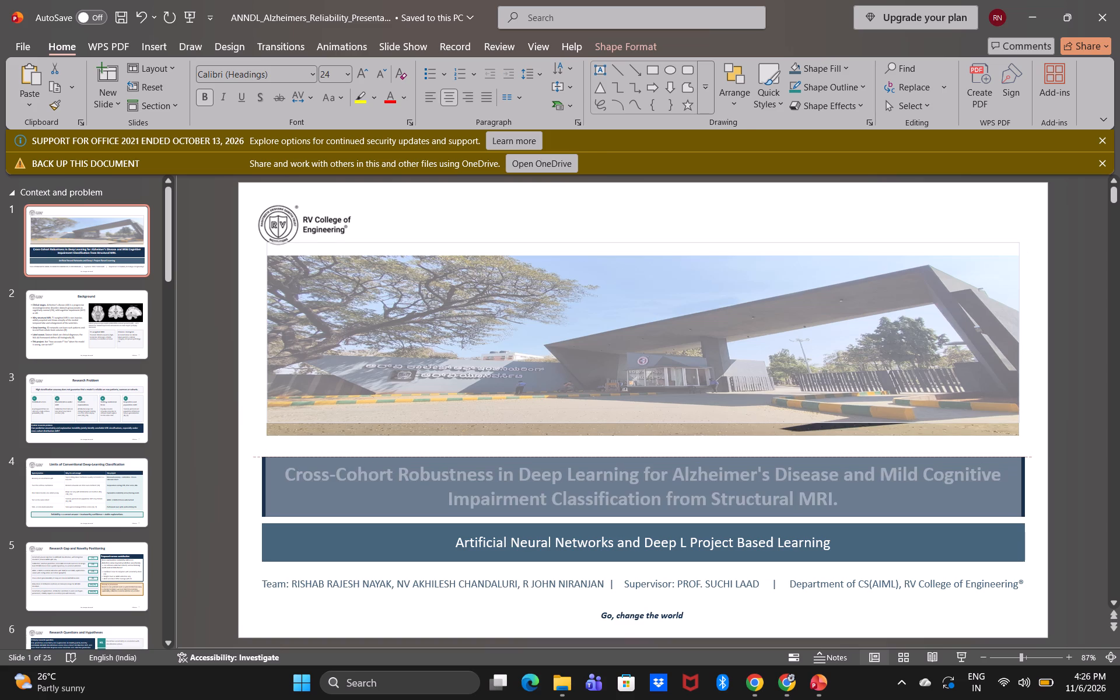
pyautogui.moveTo(642, 457); pyautogui.dragTo(641, 457)
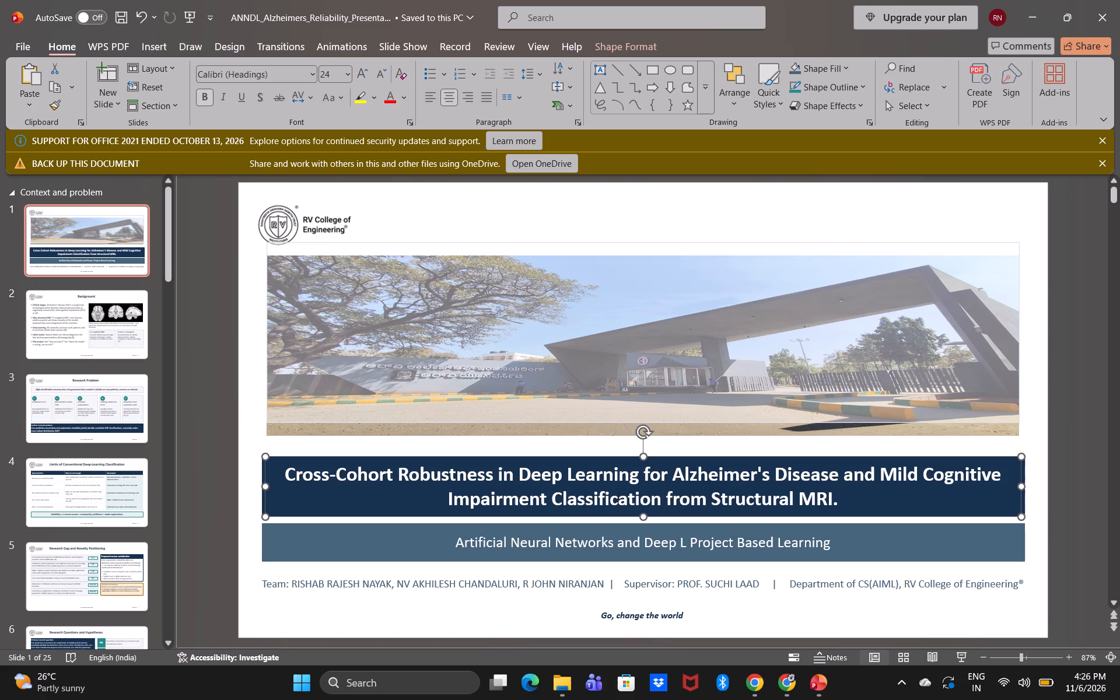
# Stretch the campus photo's bottom edge down to the shortened navy title block.
pyautogui.click(656, 429)
pyautogui.moveTo(642, 438); pyautogui.dragTo(645, 459)
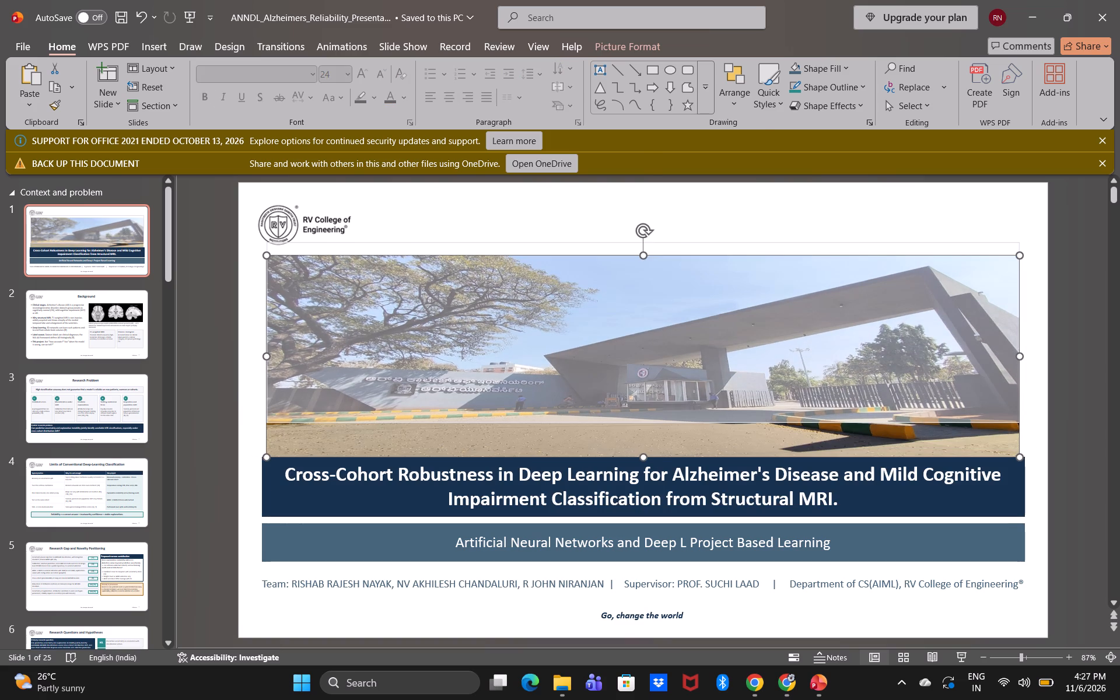
# Resize the translucent overlay so its bottom meets the navy title block and its top aligns with the photo's top edge.
pyautogui.click(928, 247)
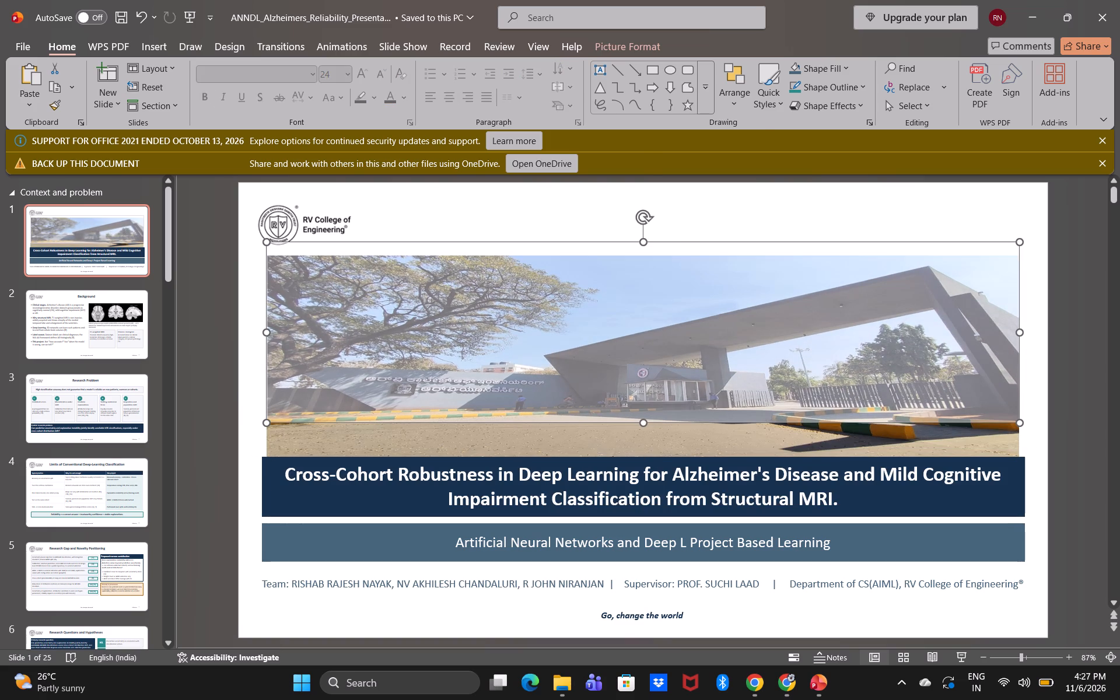
pyautogui.moveTo(643, 422); pyautogui.dragTo(652, 452)
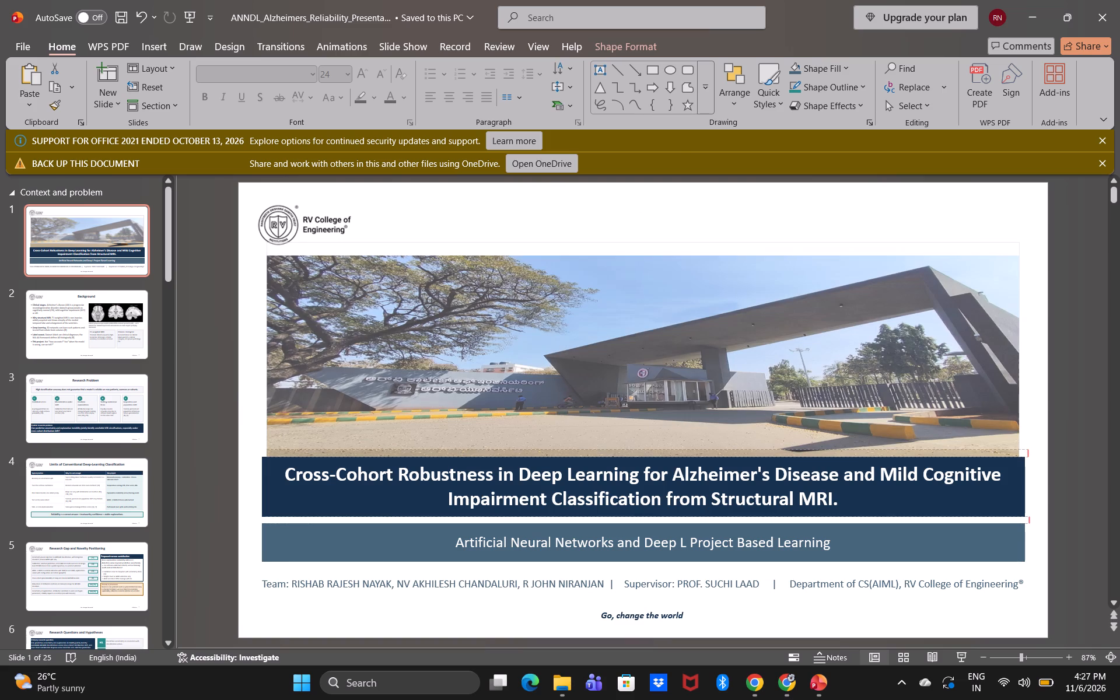
pyautogui.moveTo(652, 452); pyautogui.dragTo(653, 458)
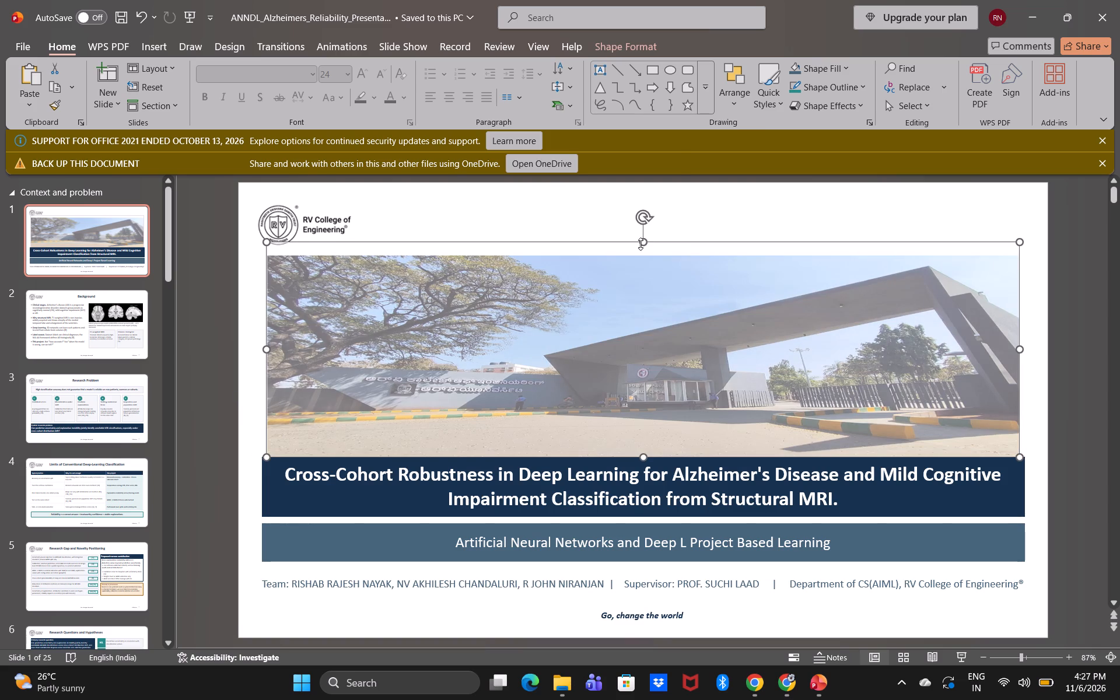
pyautogui.moveTo(640, 244); pyautogui.dragTo(643, 254)
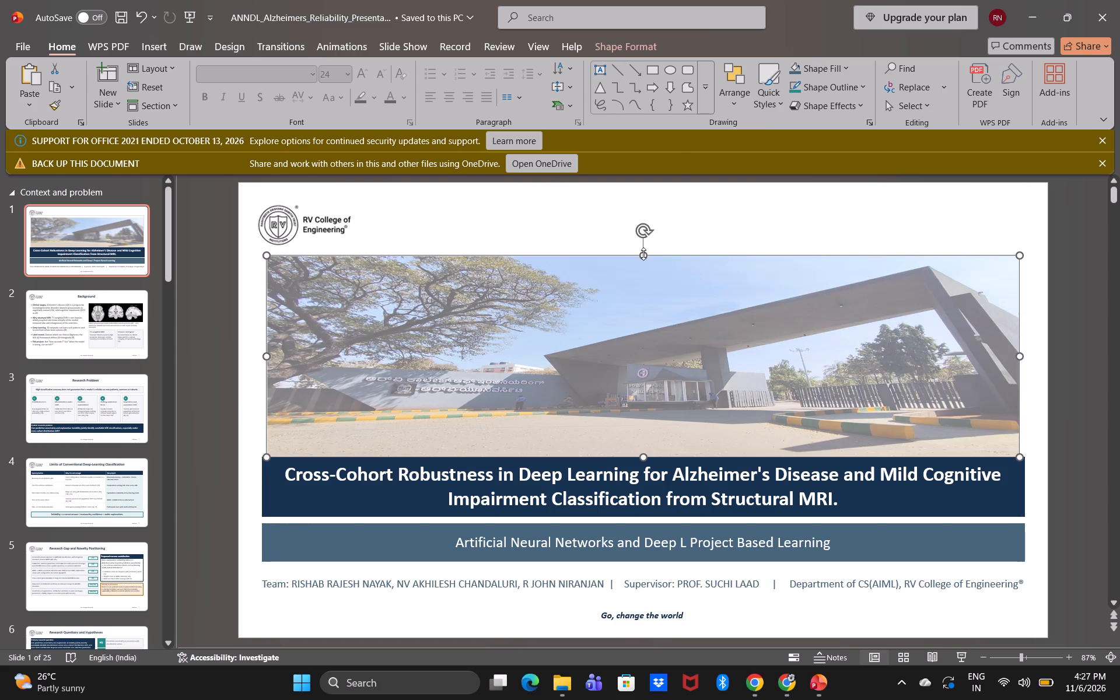
pyautogui.click(618, 242)
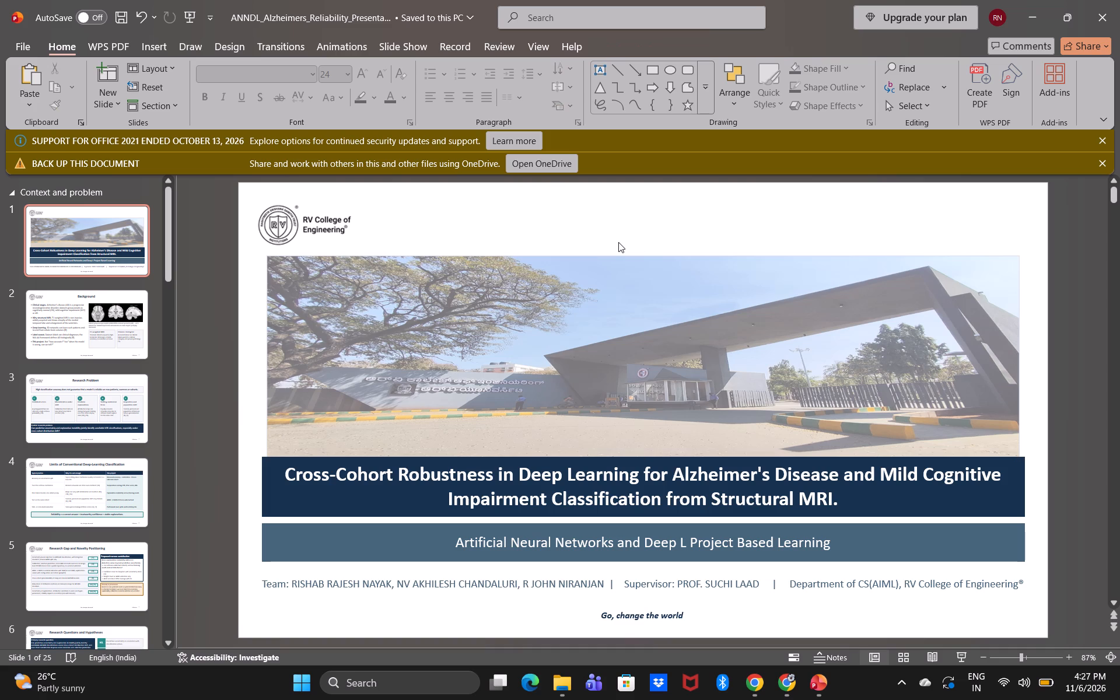
# Reword "Robustness in" in the title so it reads "Cross-Cohort Robust and Explainable Deep Learning for Alzheimer's Disease…".
pyautogui.click(491, 475)
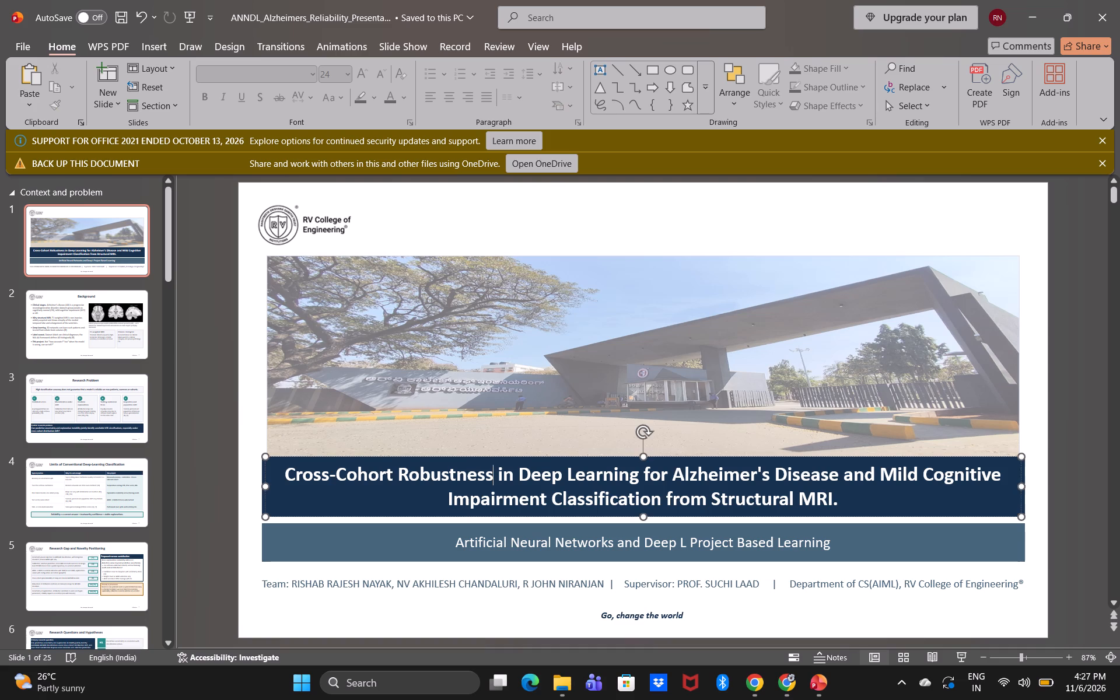
pyautogui.press('BackSpace')
pyautogui.press('BackSpace')
pyautogui.press('BackSpace')
pyautogui.press('BackSpace')
pyautogui.press('space')
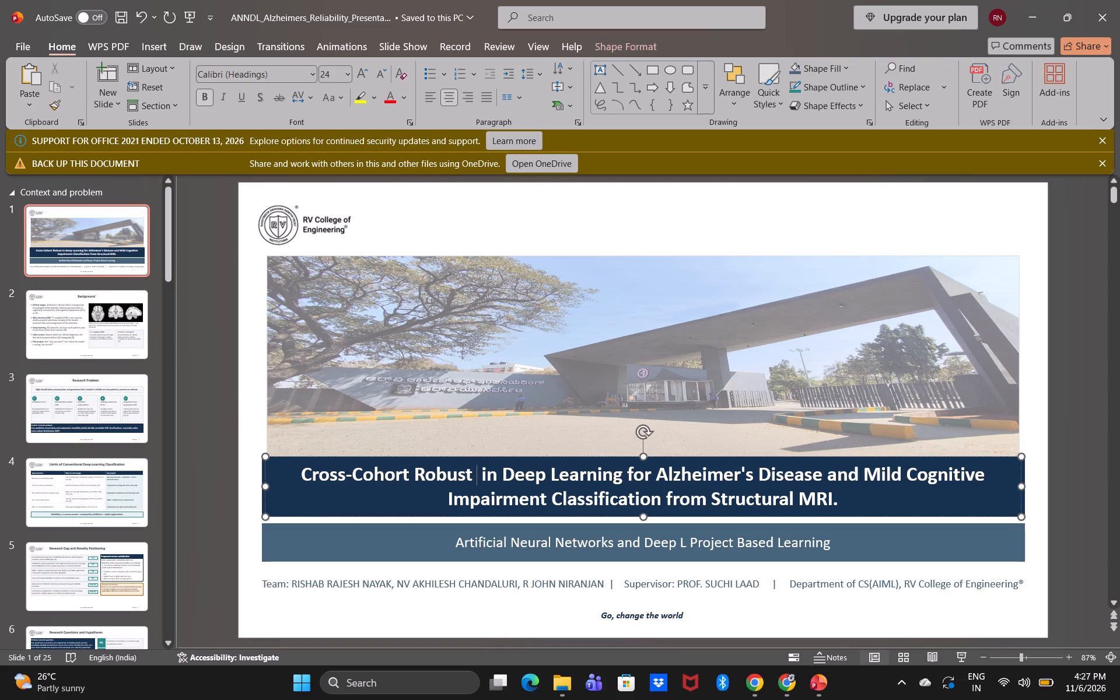
pyautogui.write('an')
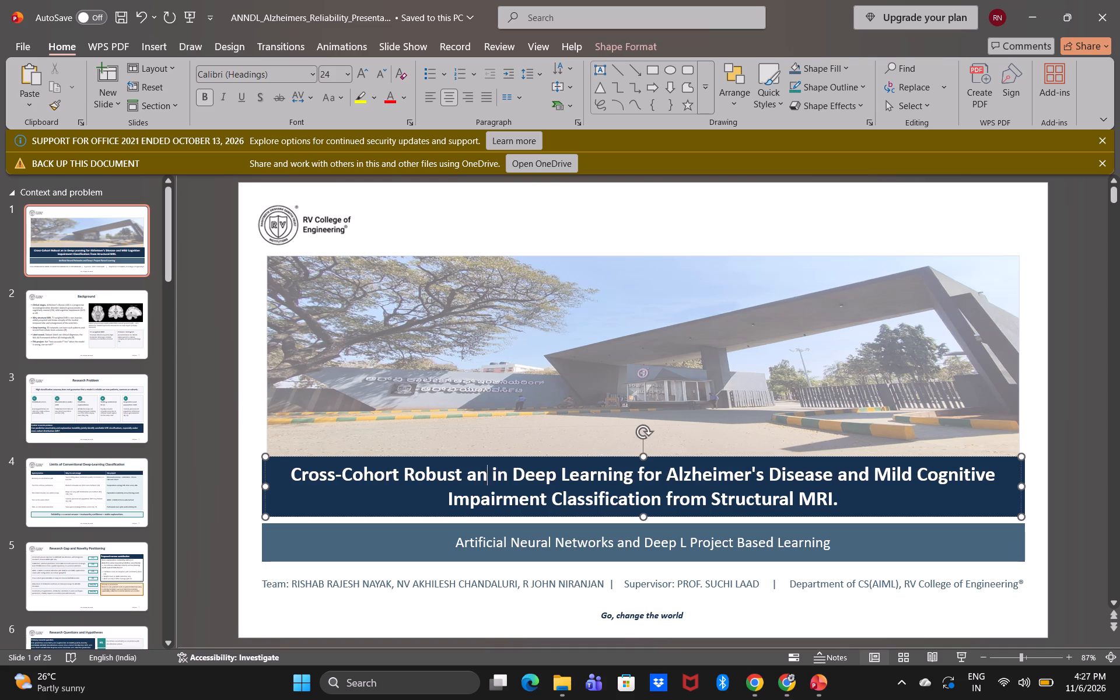
pyautogui.write('d')
pyautogui.press('space')
pyautogui.write('Ex')
pyautogui.write('plai')
pyautogui.write('nable')
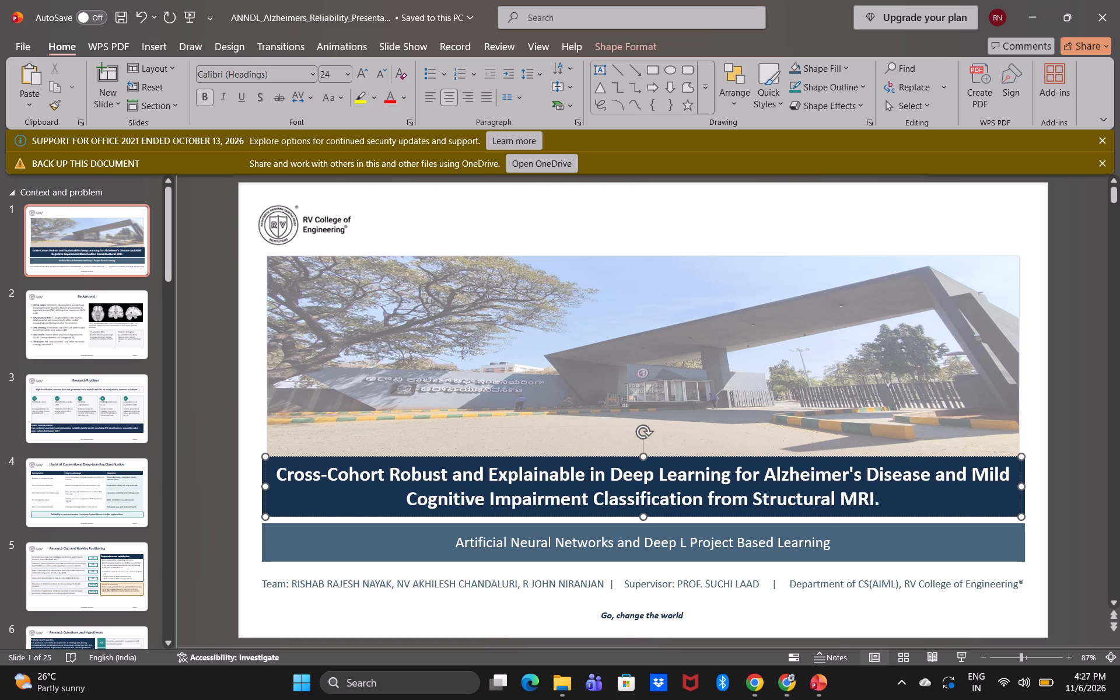
pyautogui.press('Delete')
pyautogui.press('Delete')
pyautogui.press('Delete')
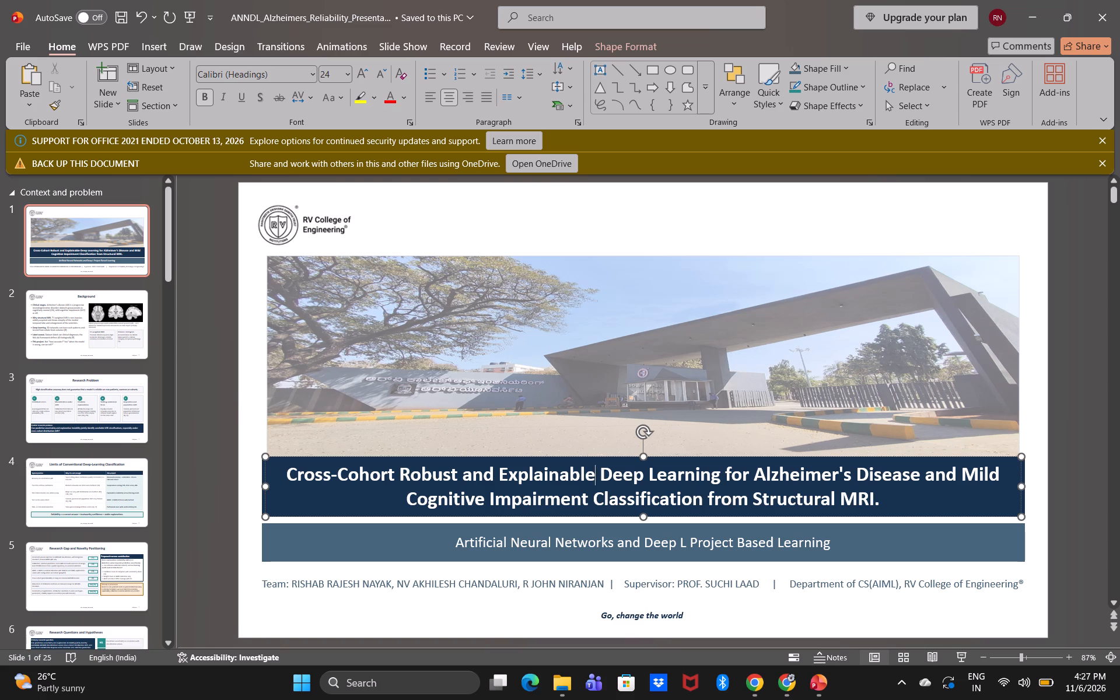
pyautogui.click(1064, 476)
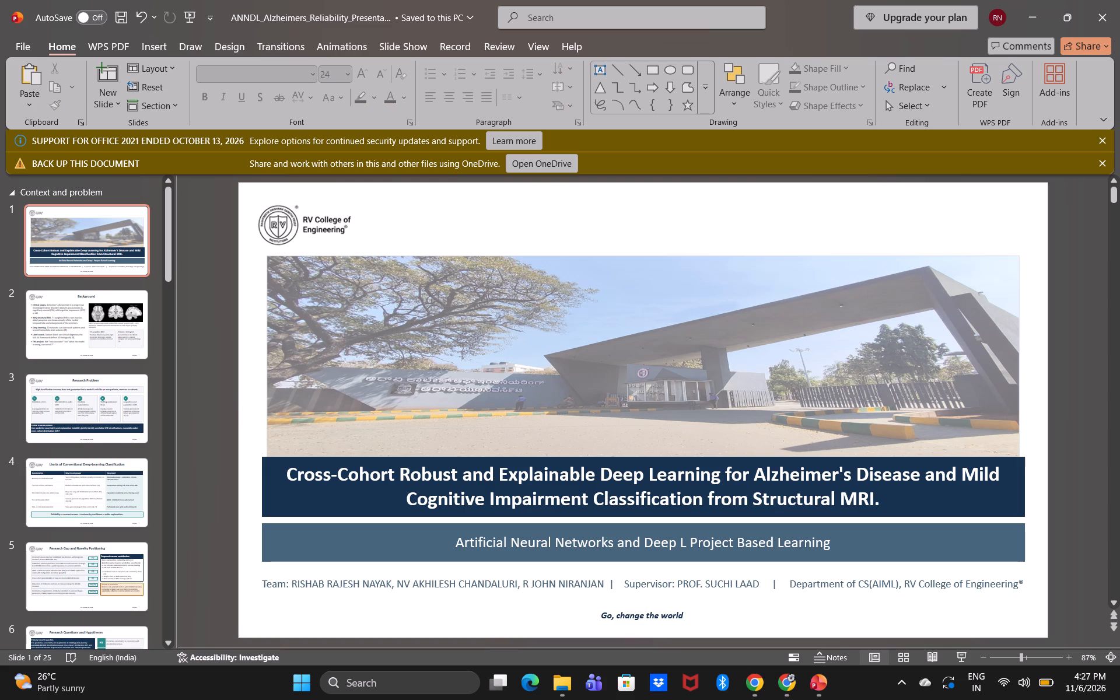
# Open slide 2, "Background", to review its content.
pyautogui.click(73, 321)
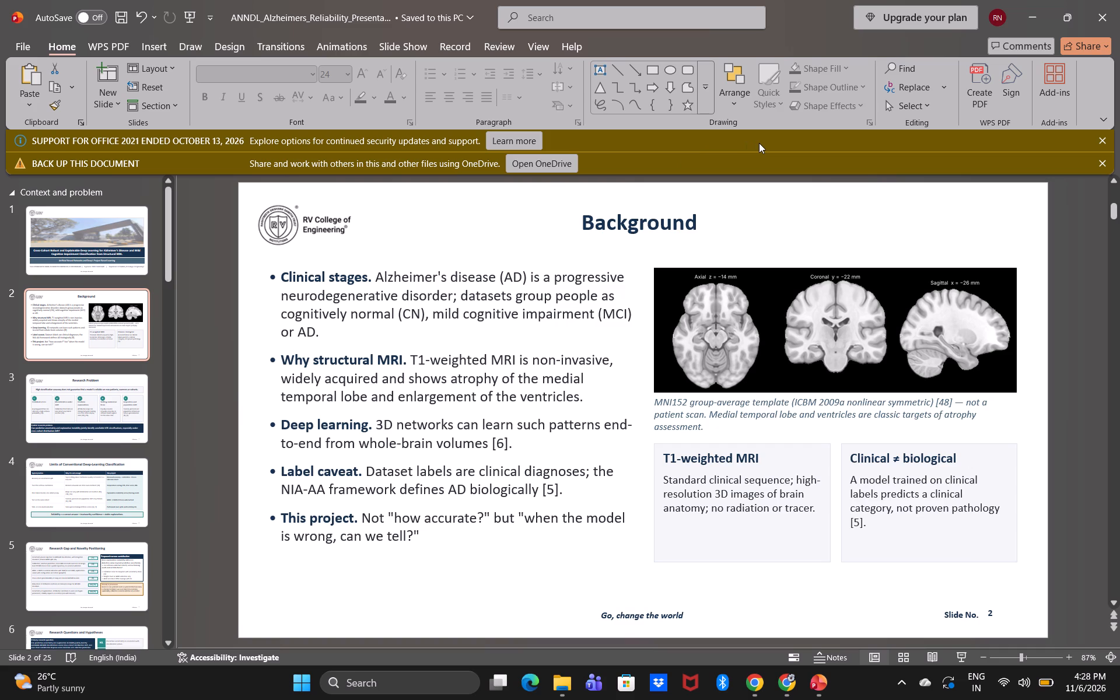
# Switch to the Chrome browser.
pyautogui.click(1102, 51)
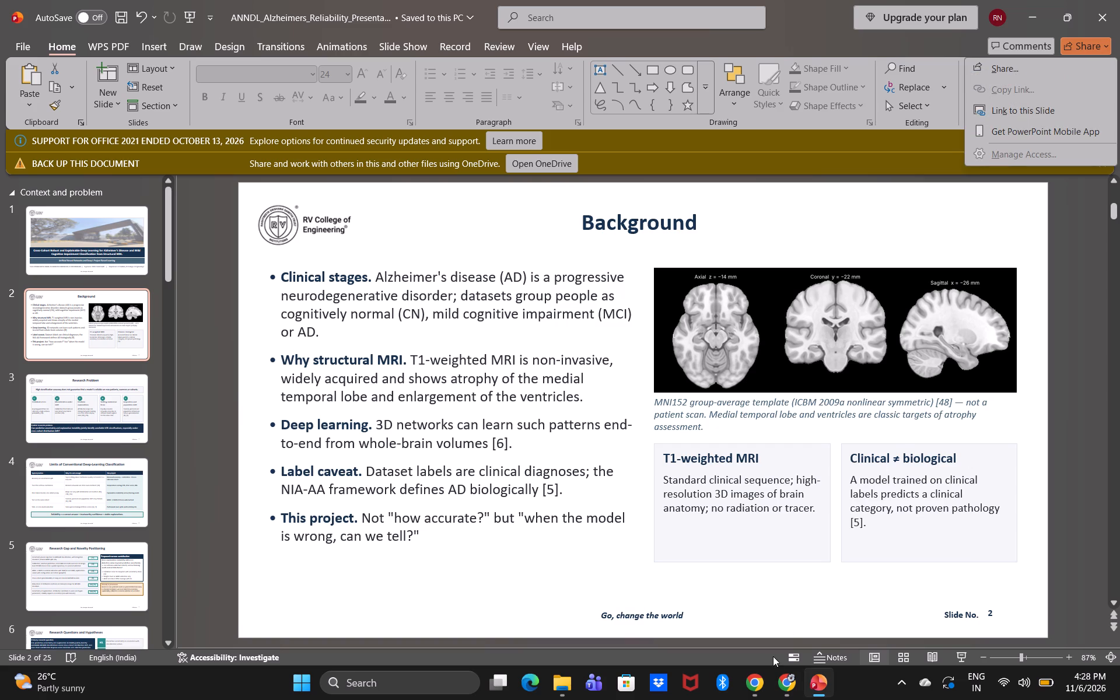
pyautogui.click(752, 685)
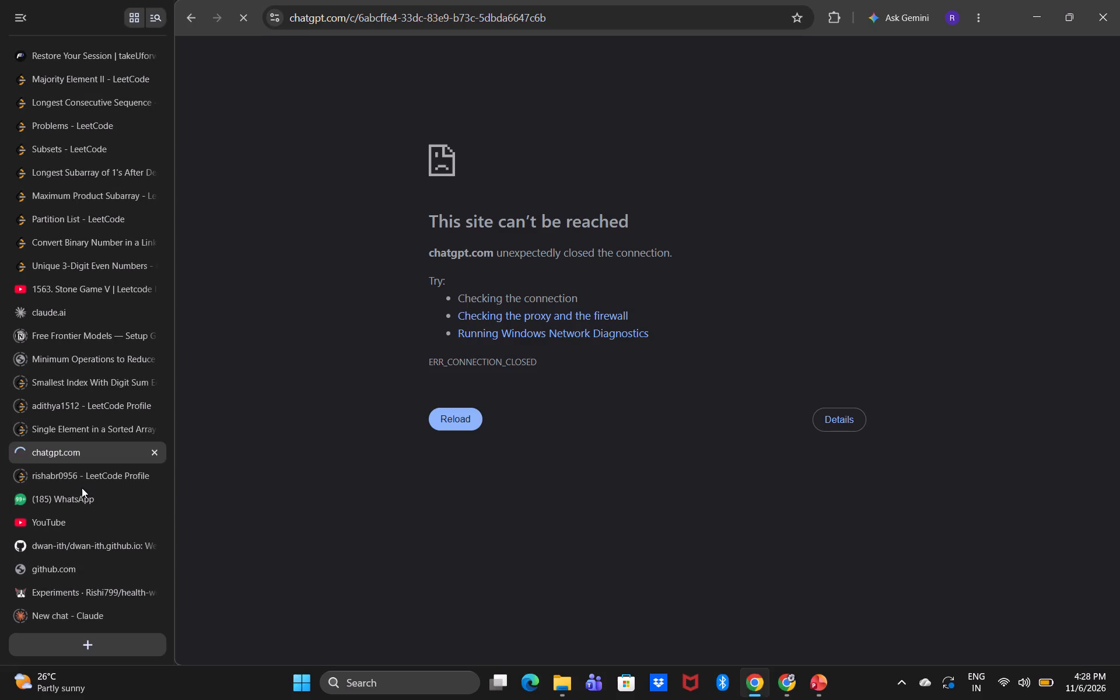
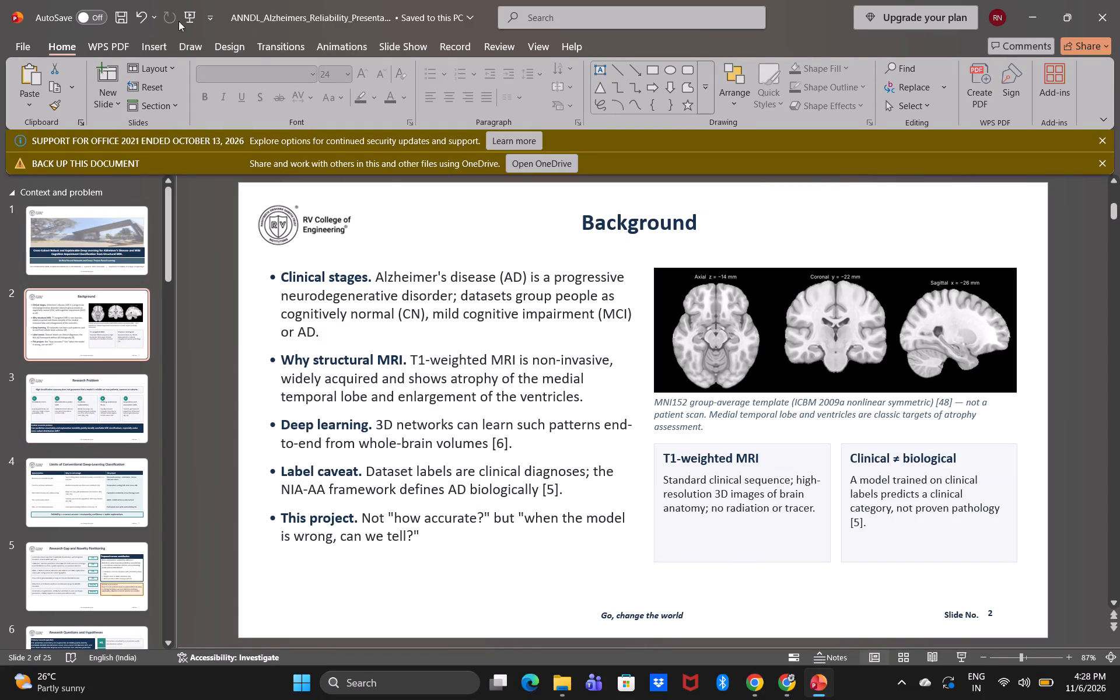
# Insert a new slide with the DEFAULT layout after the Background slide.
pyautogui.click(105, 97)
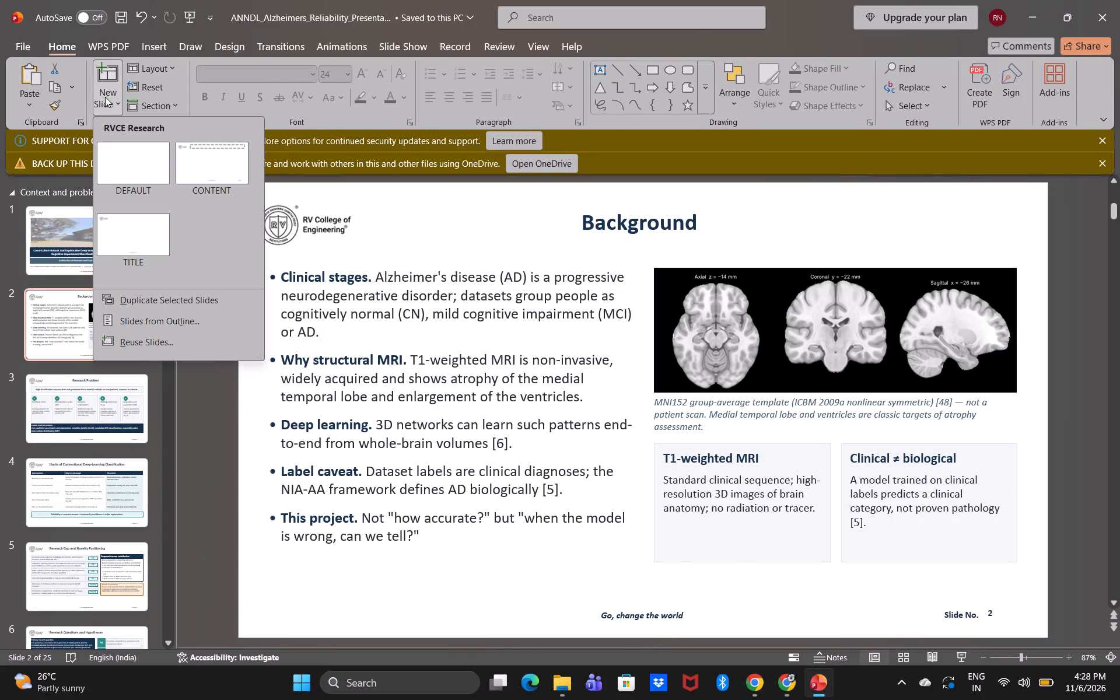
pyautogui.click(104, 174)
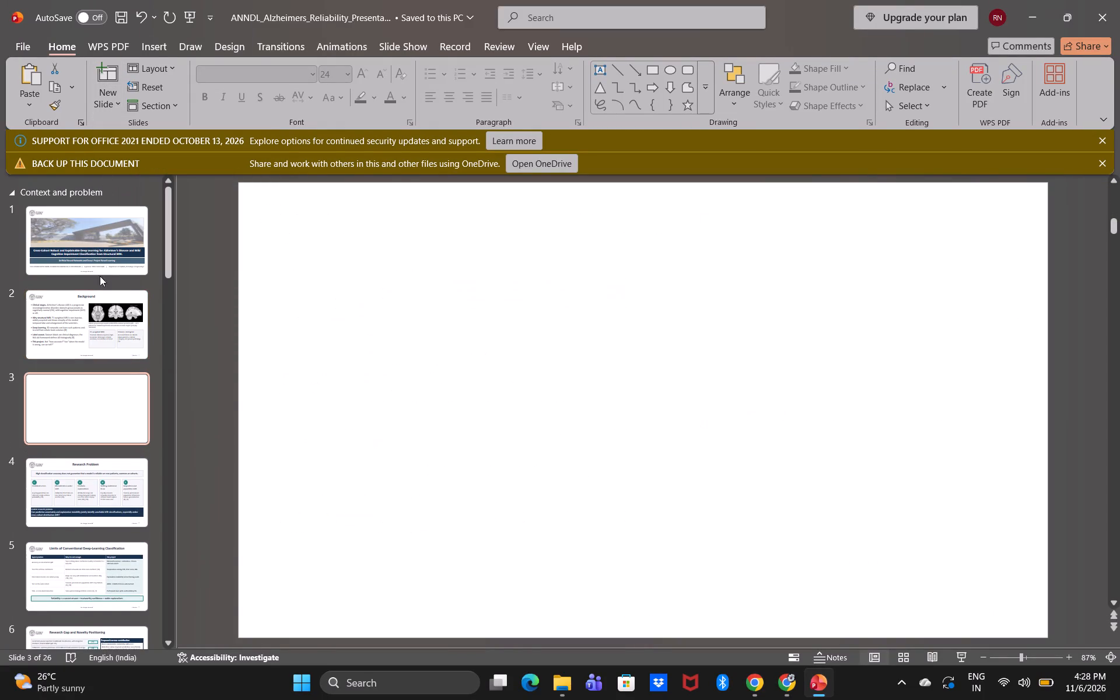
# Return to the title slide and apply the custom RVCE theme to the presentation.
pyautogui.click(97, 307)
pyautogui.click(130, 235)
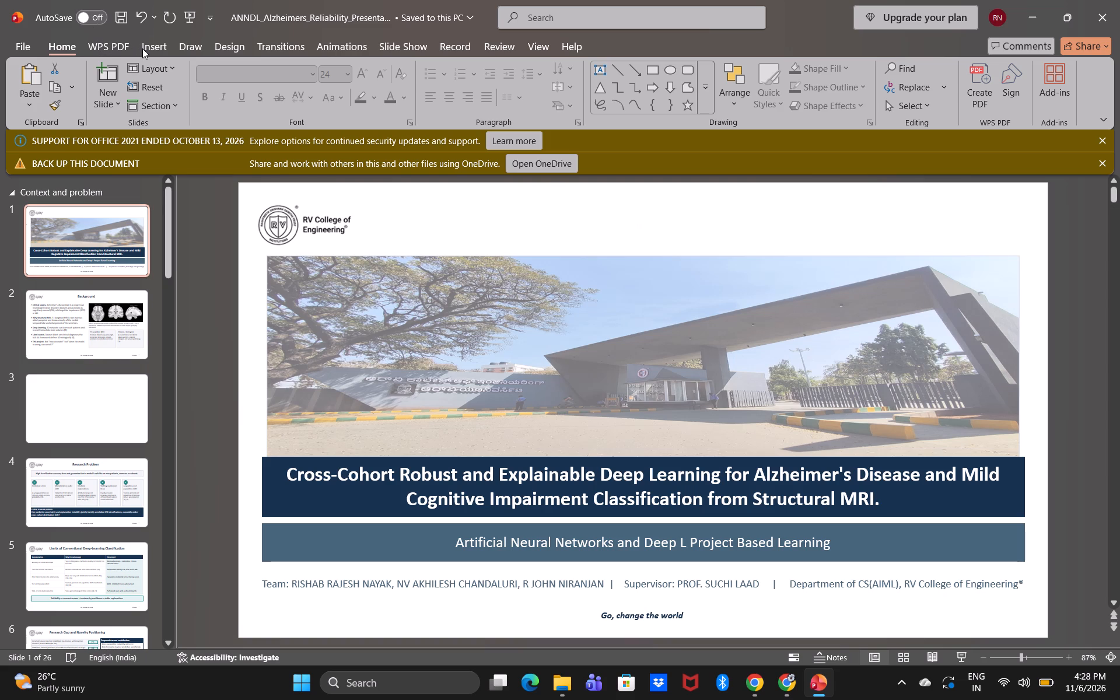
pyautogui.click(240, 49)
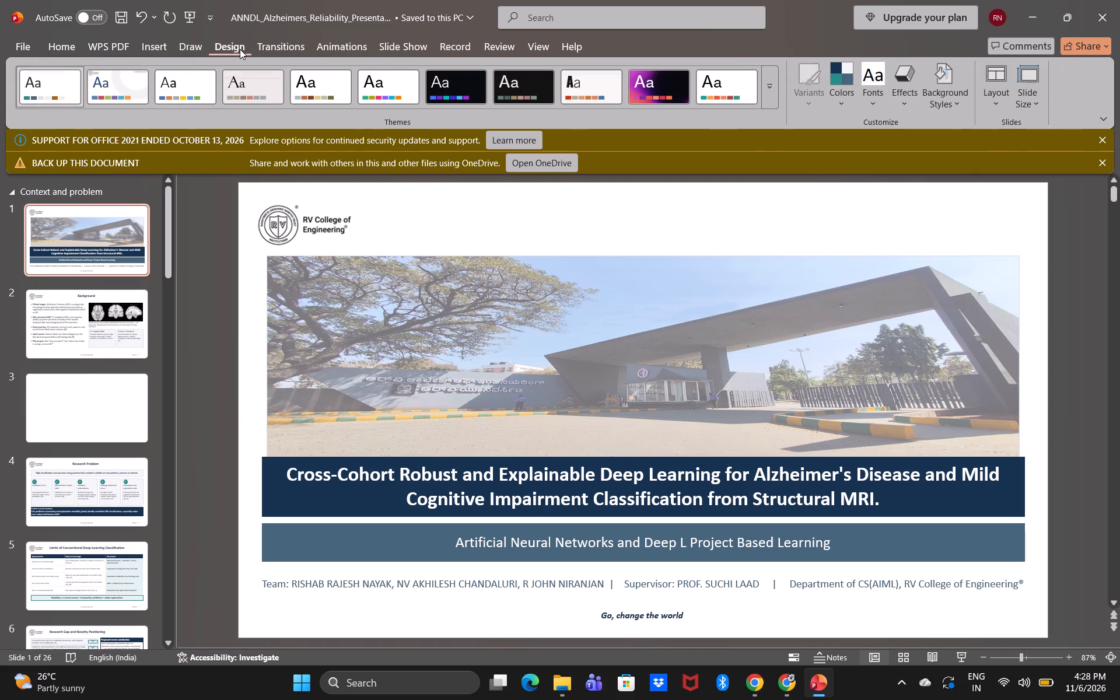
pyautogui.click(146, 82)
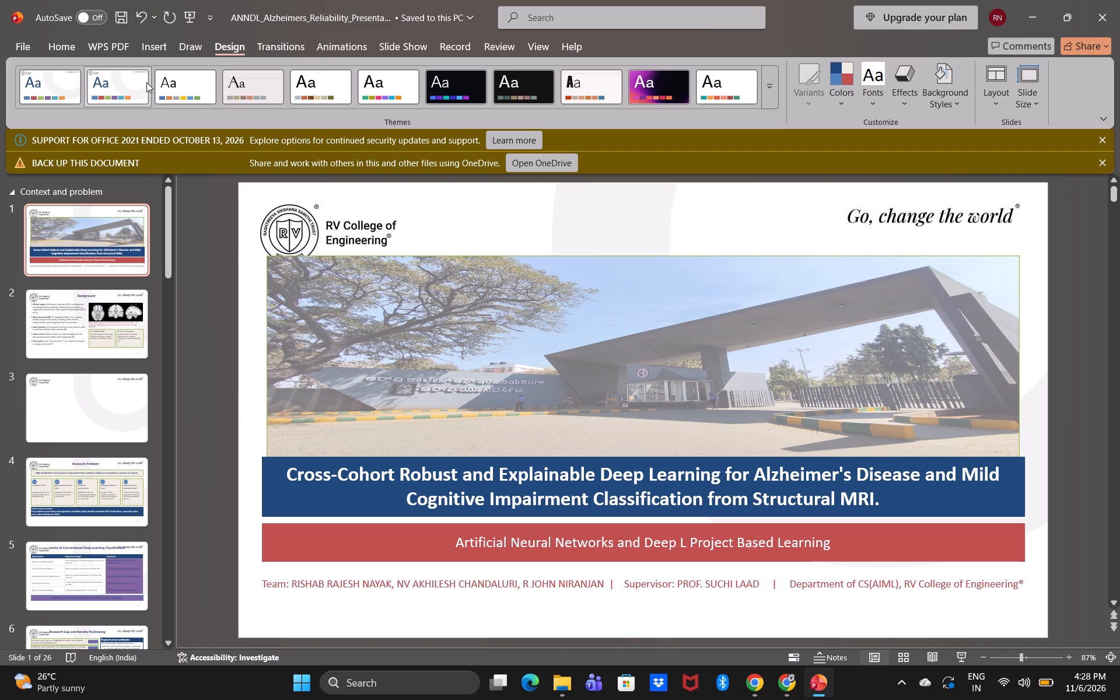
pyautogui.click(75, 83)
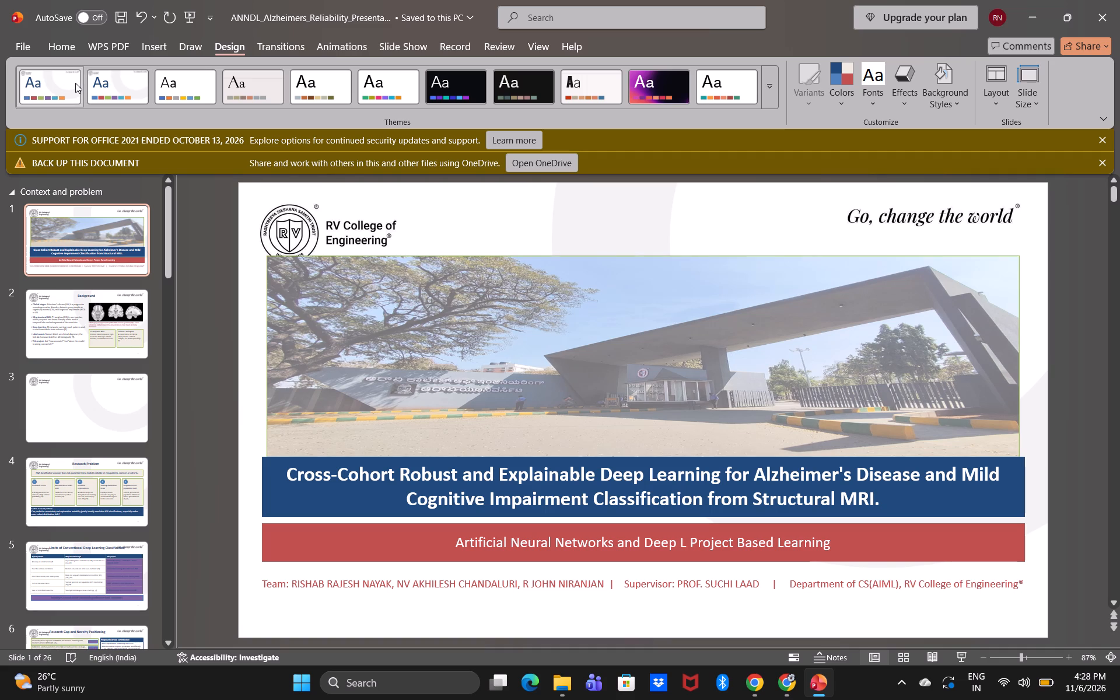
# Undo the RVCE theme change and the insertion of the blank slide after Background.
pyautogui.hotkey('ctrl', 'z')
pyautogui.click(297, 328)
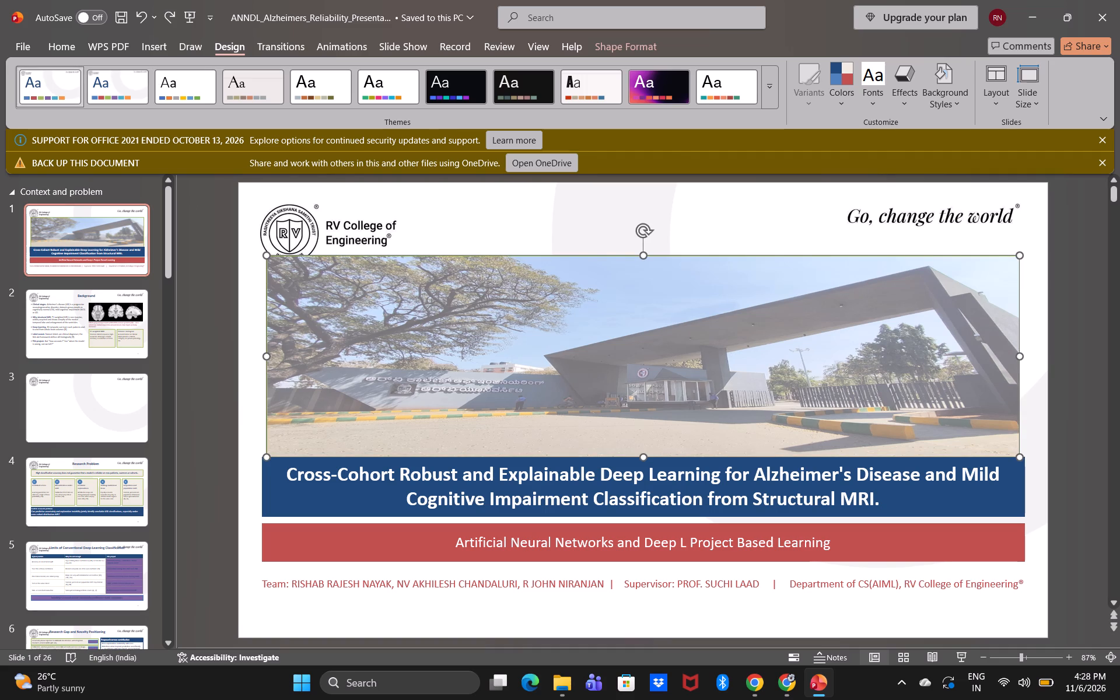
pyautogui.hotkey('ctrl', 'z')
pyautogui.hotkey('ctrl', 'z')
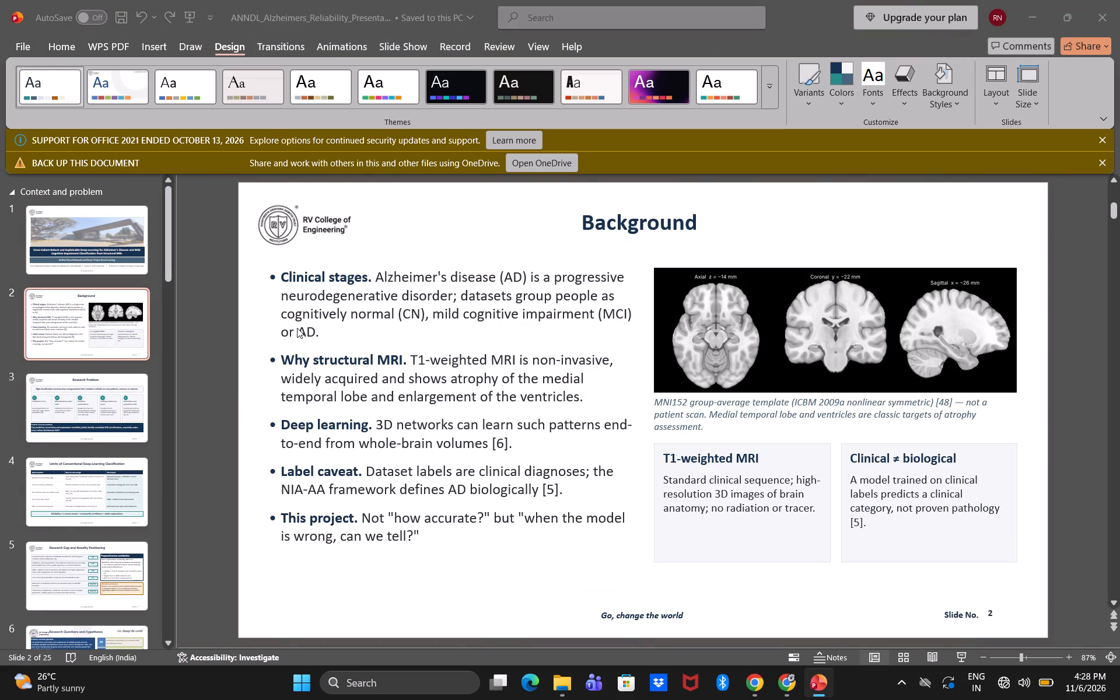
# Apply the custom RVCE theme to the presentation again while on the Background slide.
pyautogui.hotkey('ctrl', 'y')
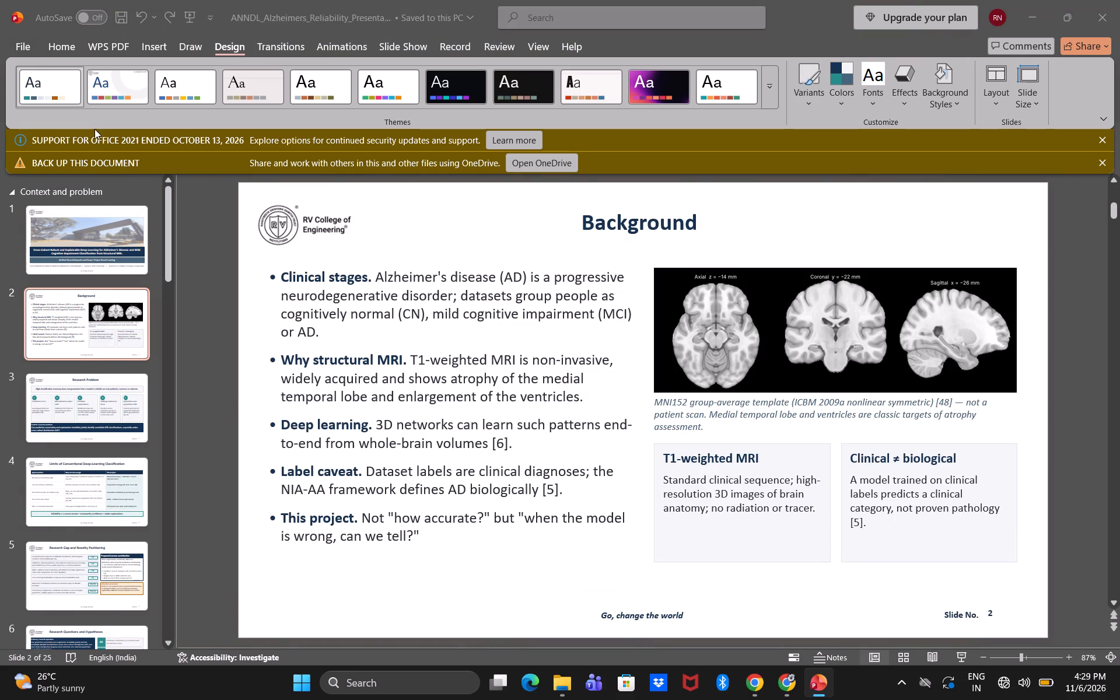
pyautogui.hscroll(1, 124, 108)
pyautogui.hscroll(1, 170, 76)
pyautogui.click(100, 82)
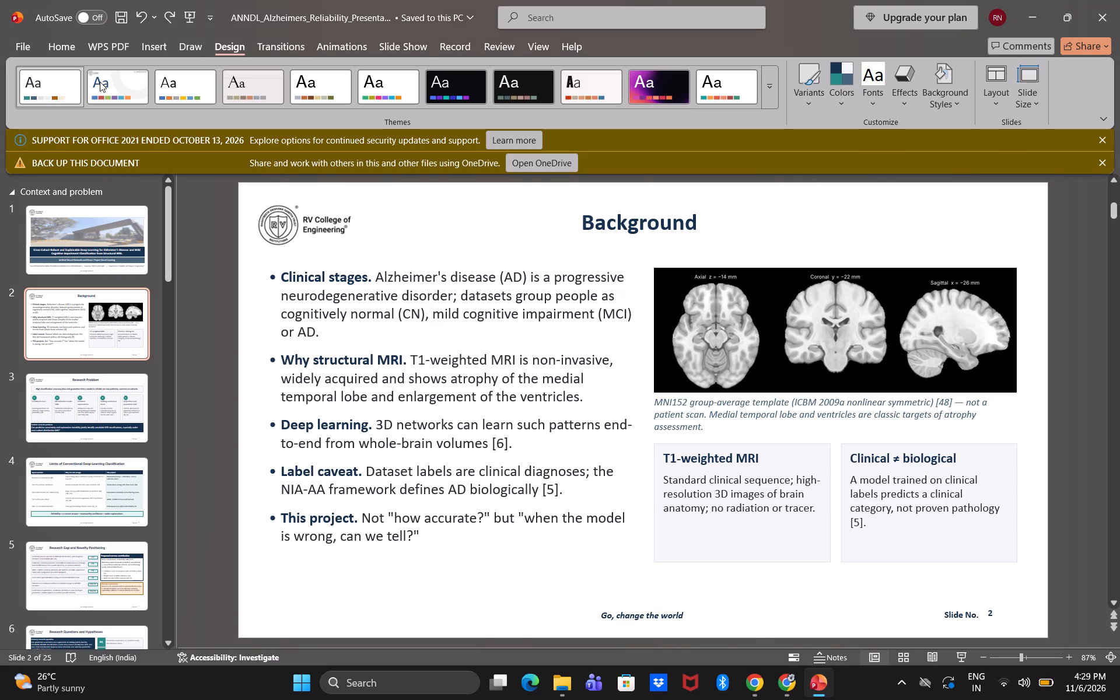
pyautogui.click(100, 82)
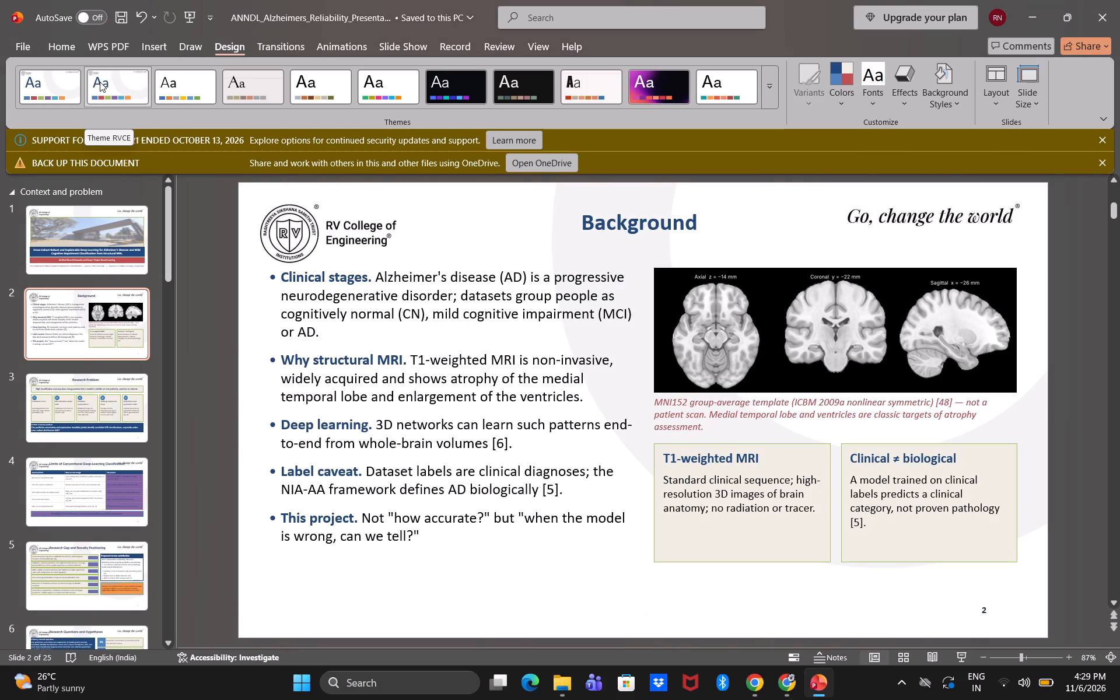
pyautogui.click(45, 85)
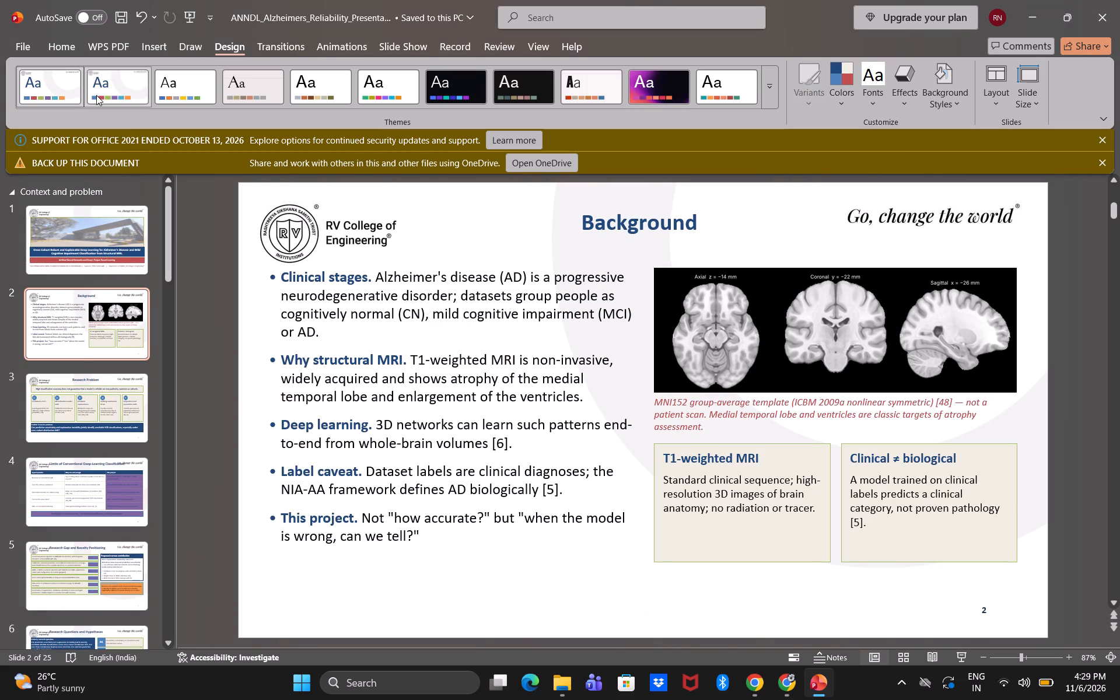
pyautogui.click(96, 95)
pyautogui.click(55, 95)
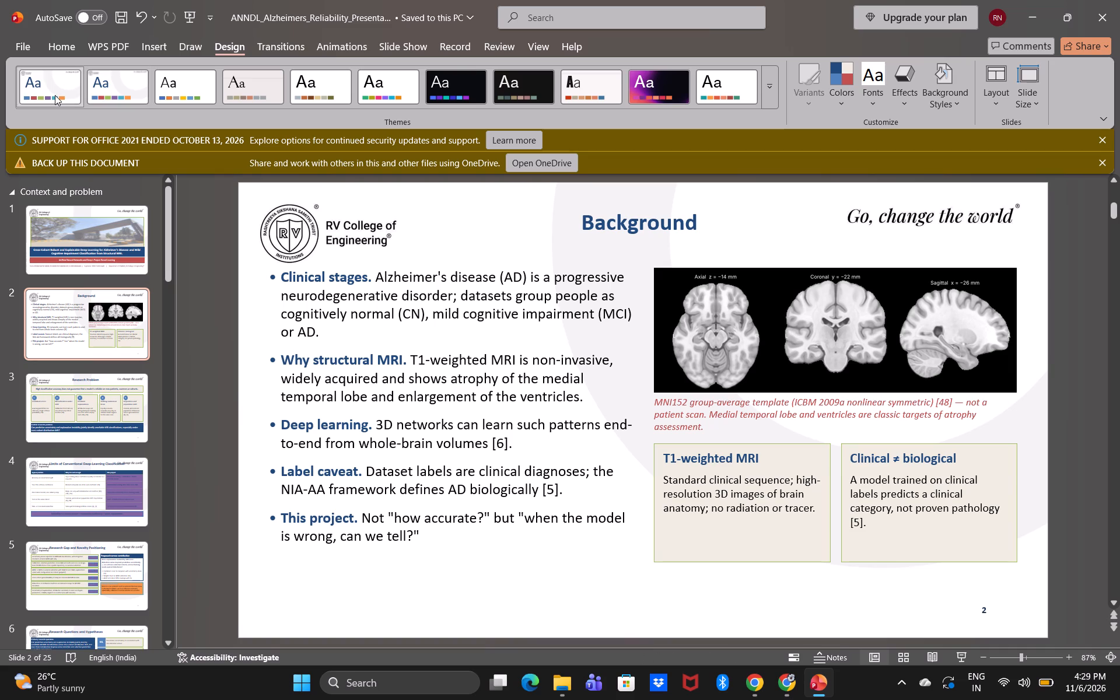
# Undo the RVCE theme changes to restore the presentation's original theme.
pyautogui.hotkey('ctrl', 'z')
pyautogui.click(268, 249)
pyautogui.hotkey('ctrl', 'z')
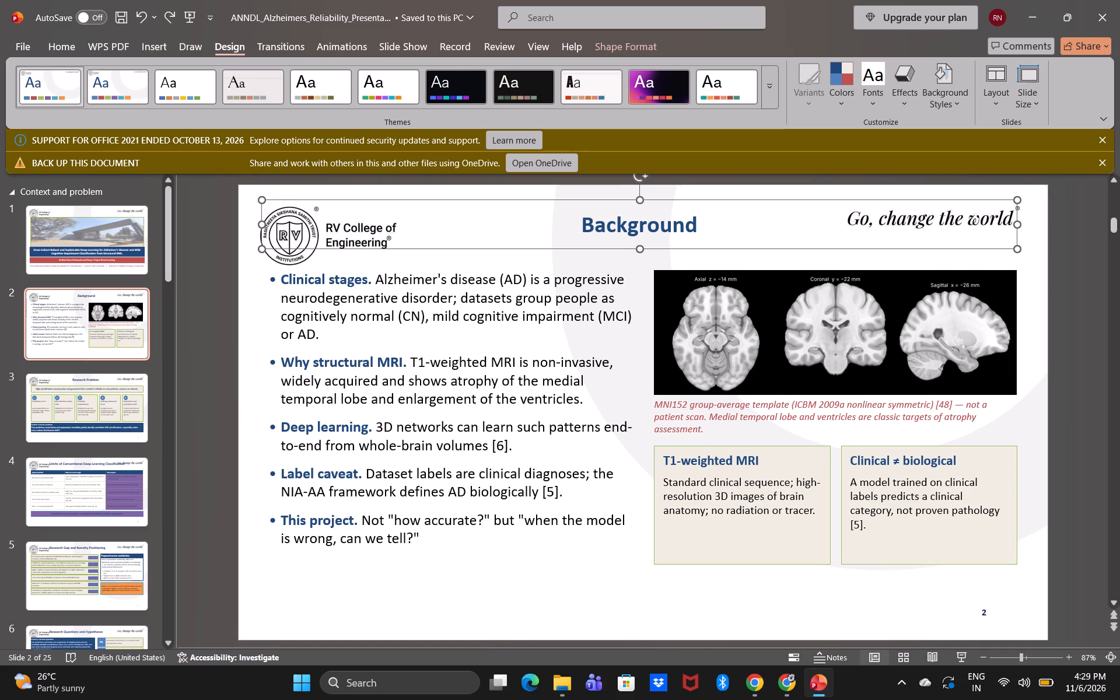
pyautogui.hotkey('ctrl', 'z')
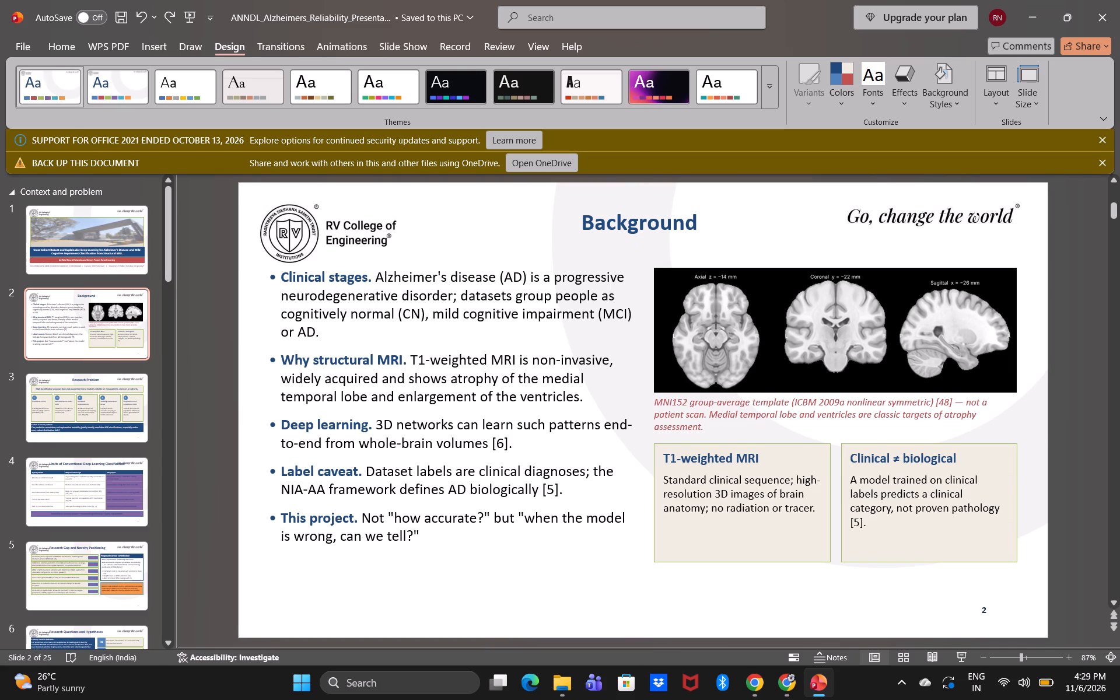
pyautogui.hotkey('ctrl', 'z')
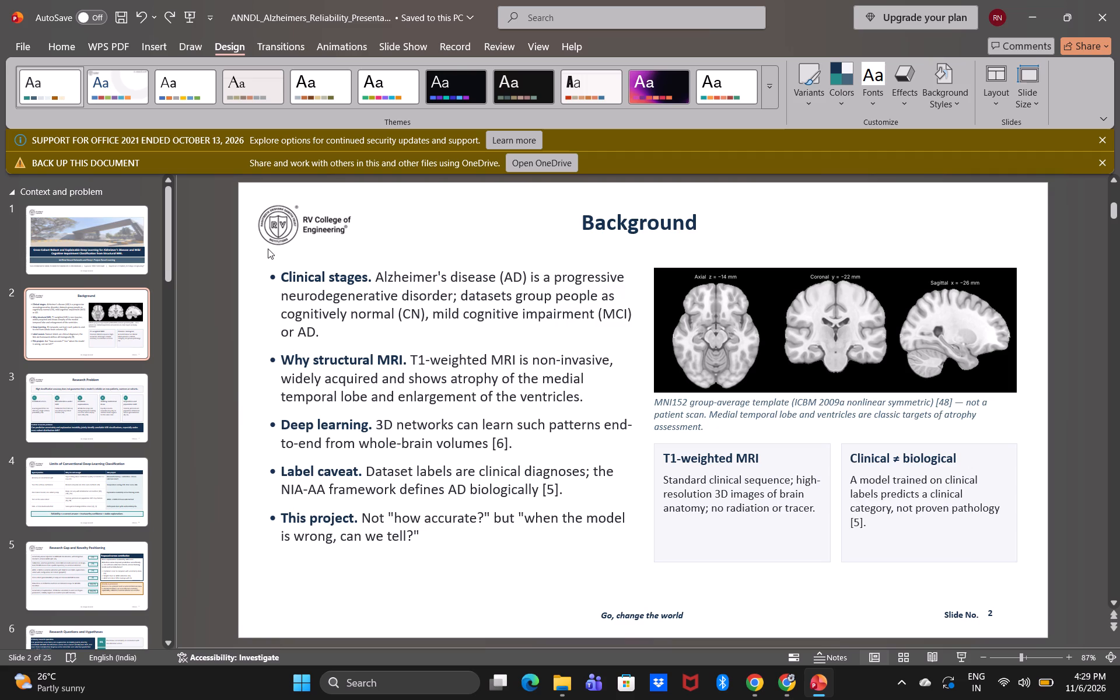
# Return to the title slide and preview the alternative Office themes on it without applying one.
pyautogui.scroll(2, 230, 272)
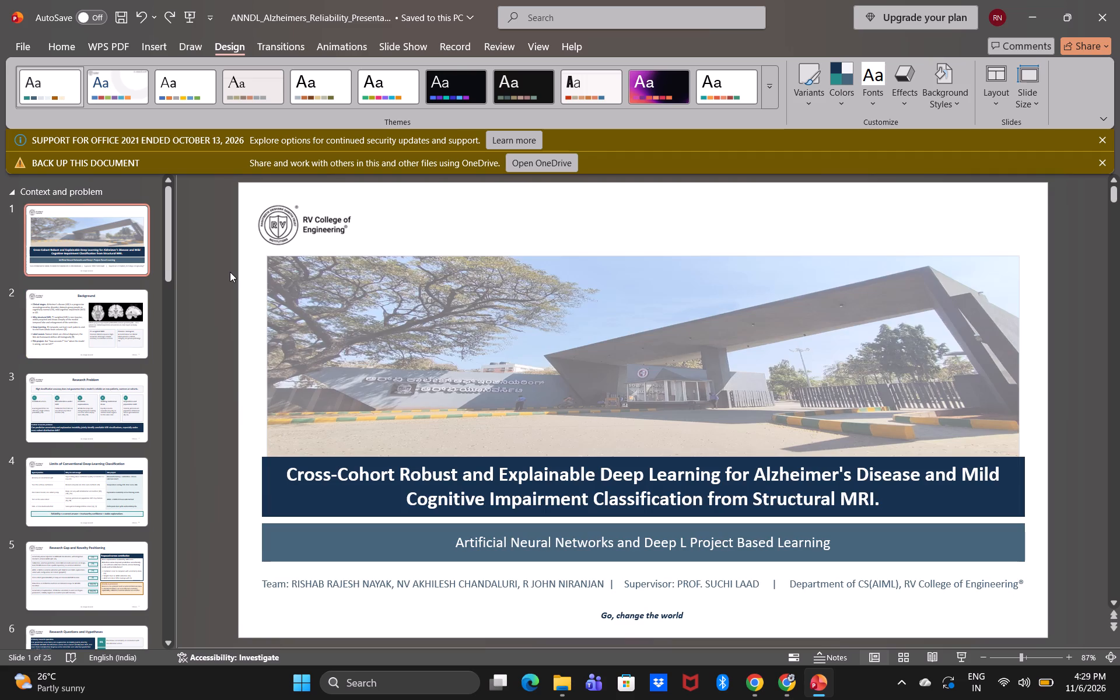
pyautogui.scroll(1, 230, 272)
pyautogui.click(487, 223)
pyautogui.click(775, 81)
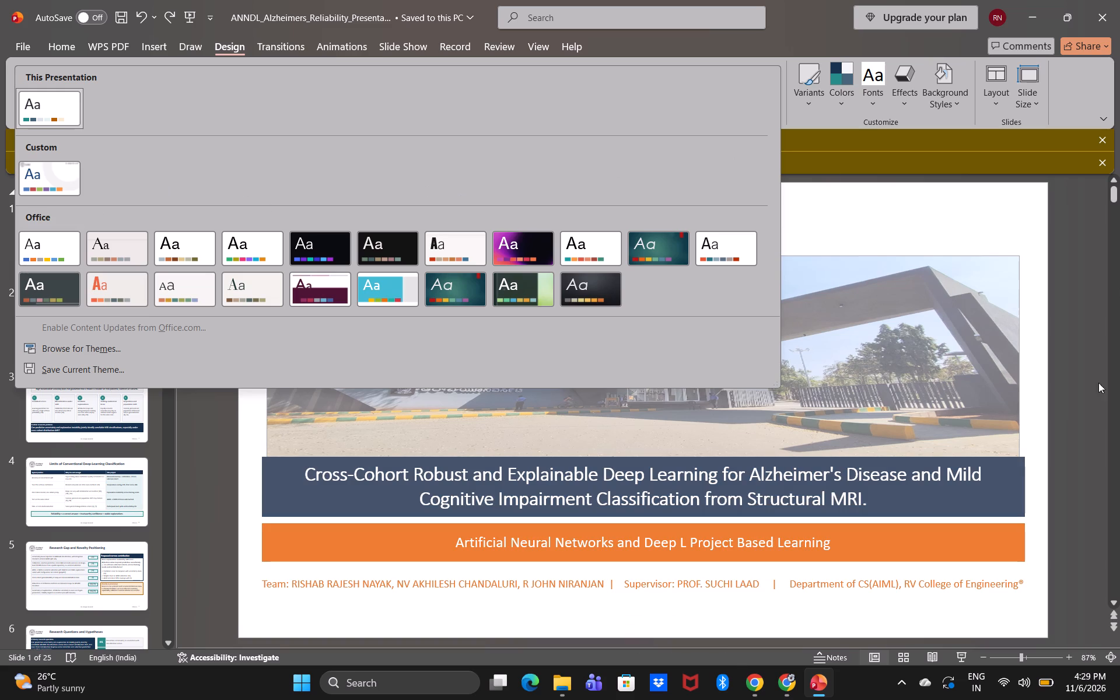
pyautogui.click(1065, 294)
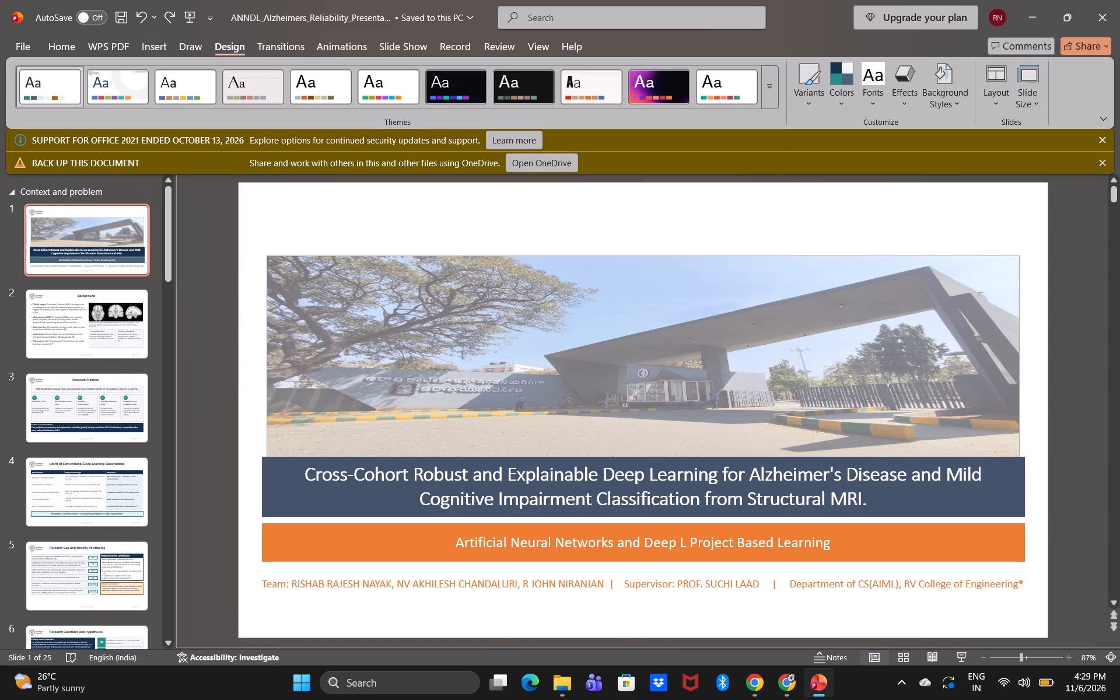
pyautogui.click(773, 390)
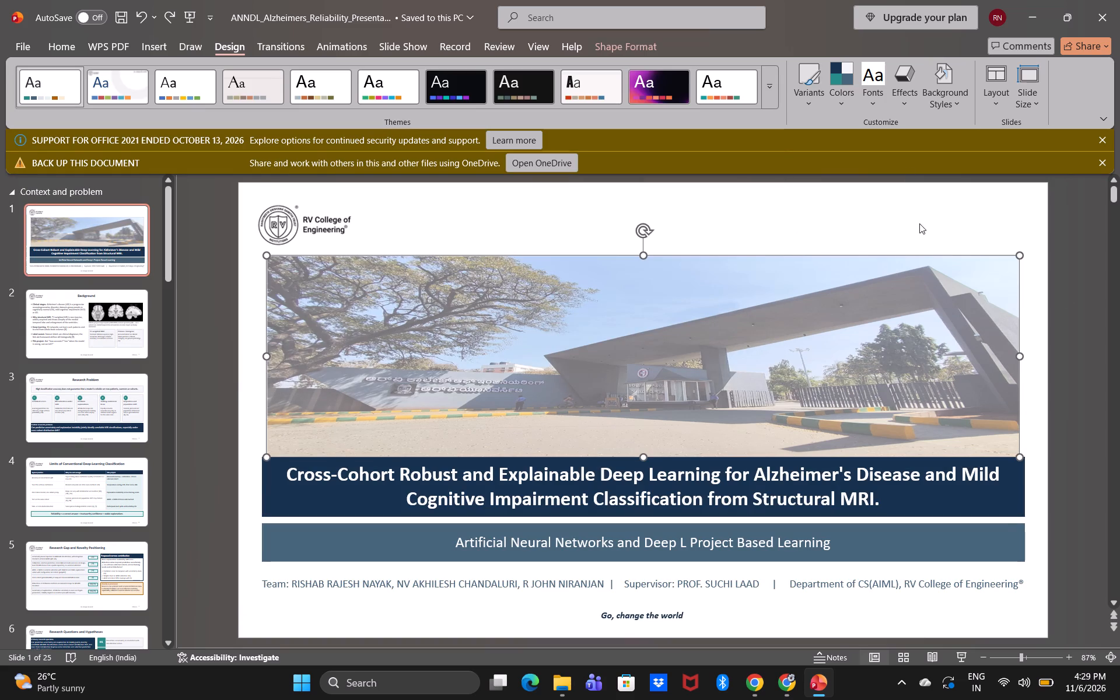
# Open the background formatting settings for the title slide.
pyautogui.click(936, 100)
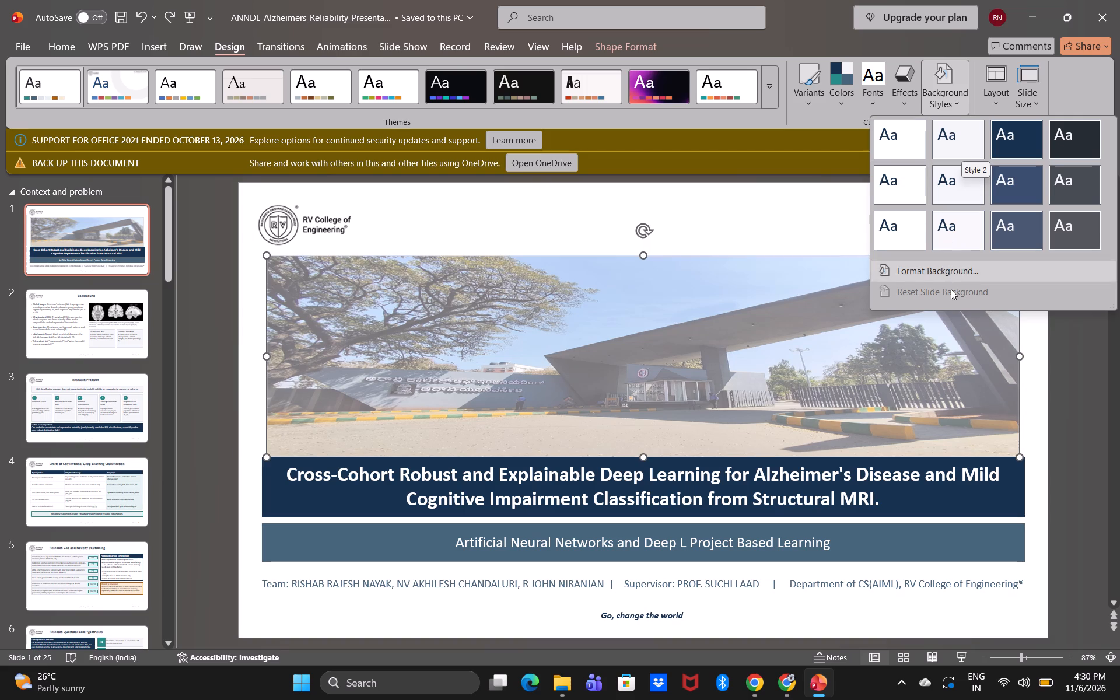
pyautogui.click(970, 267)
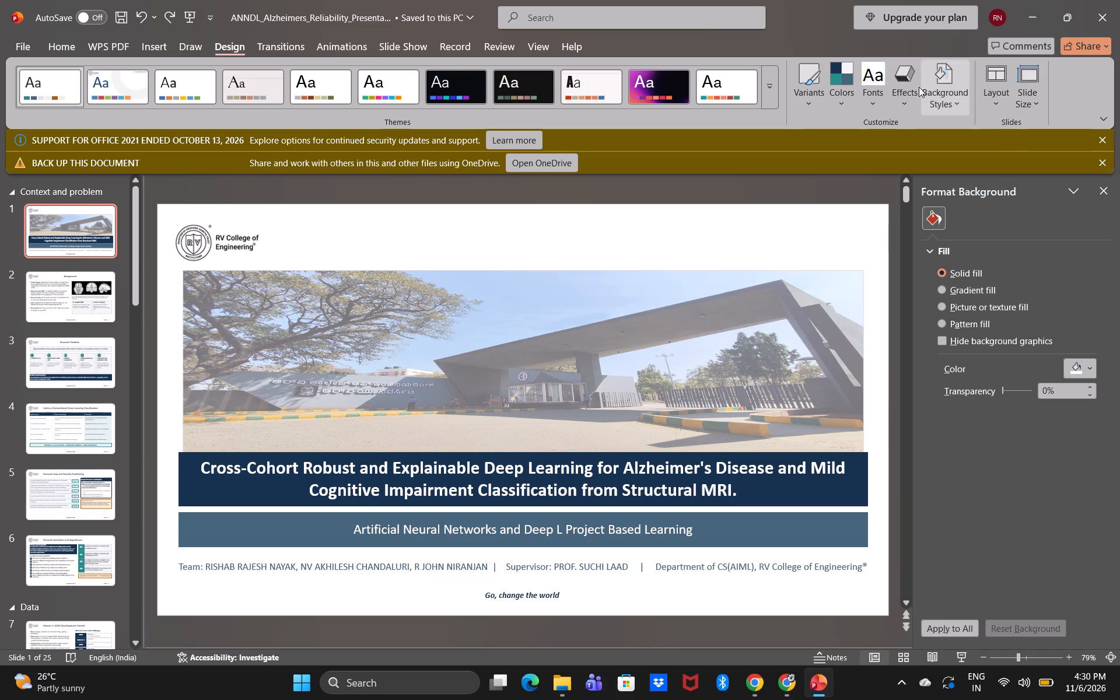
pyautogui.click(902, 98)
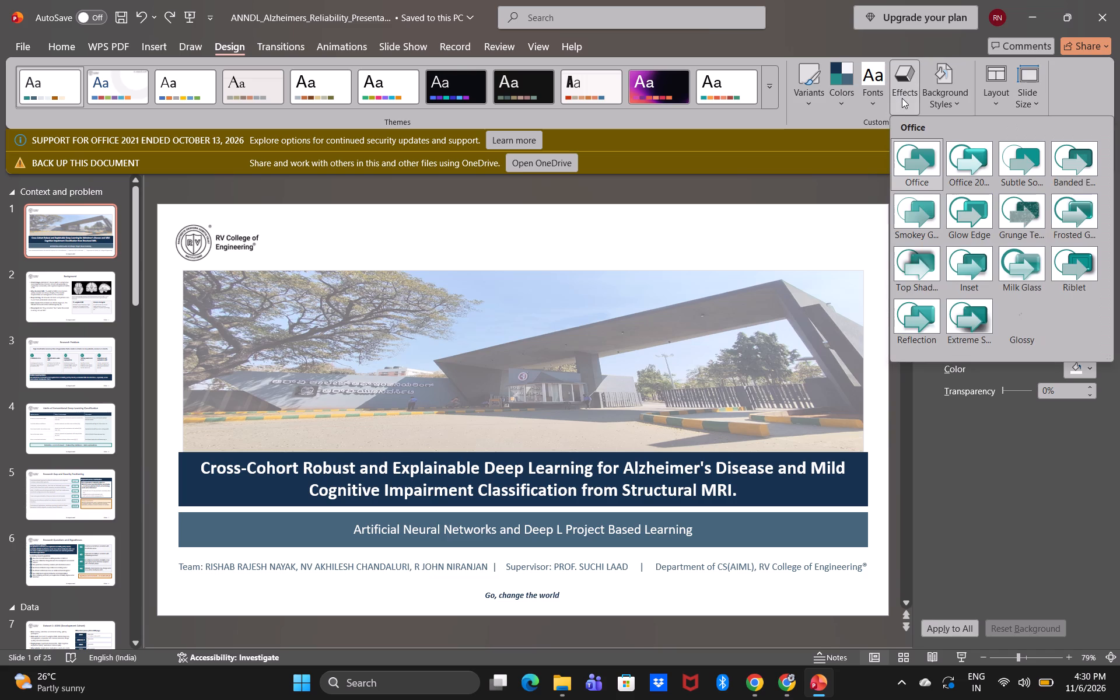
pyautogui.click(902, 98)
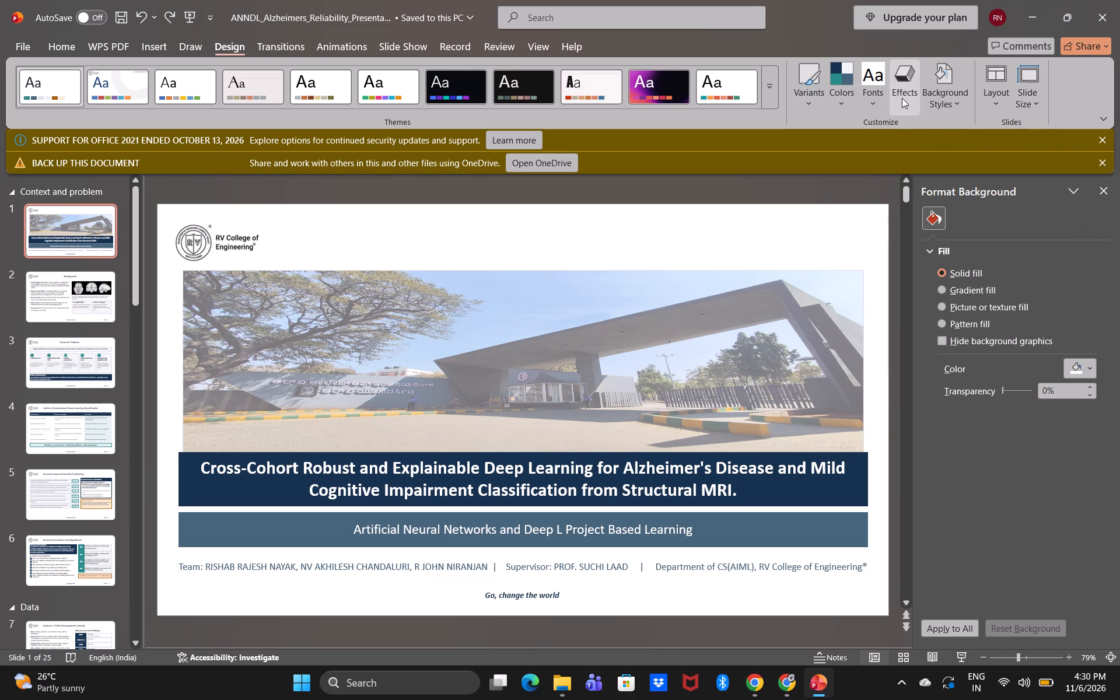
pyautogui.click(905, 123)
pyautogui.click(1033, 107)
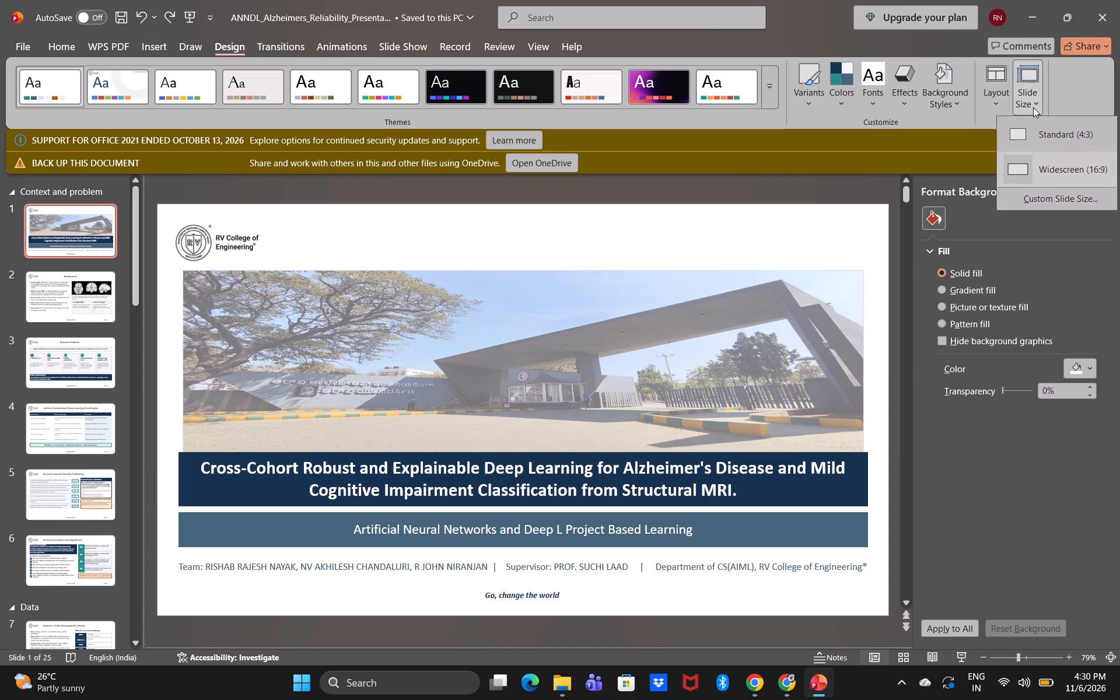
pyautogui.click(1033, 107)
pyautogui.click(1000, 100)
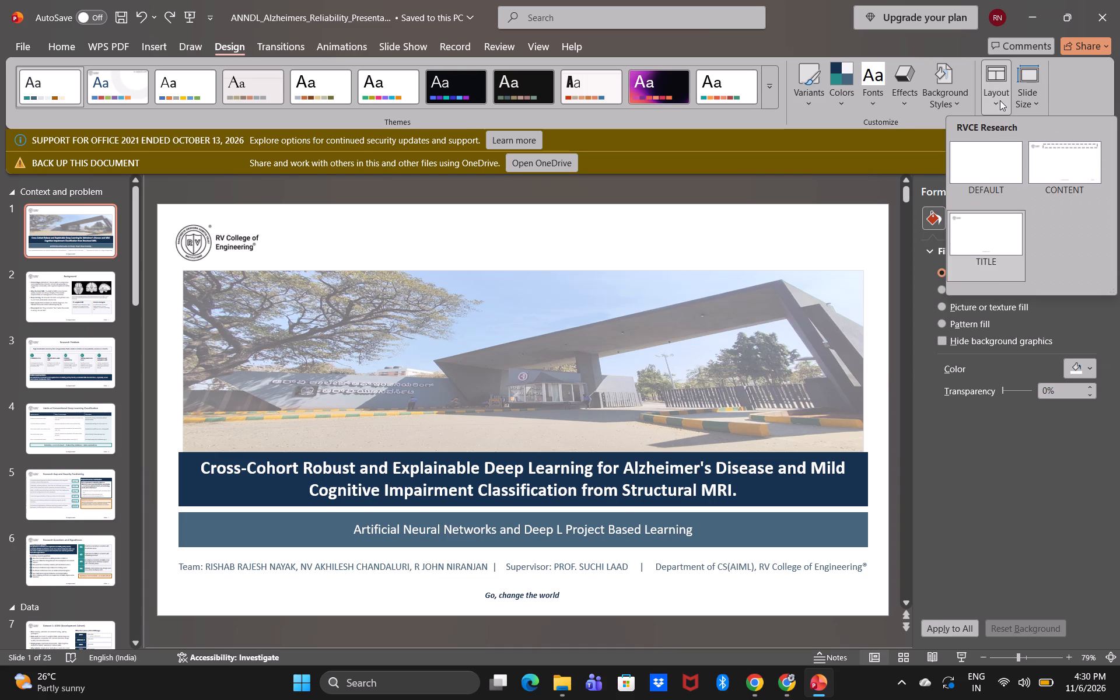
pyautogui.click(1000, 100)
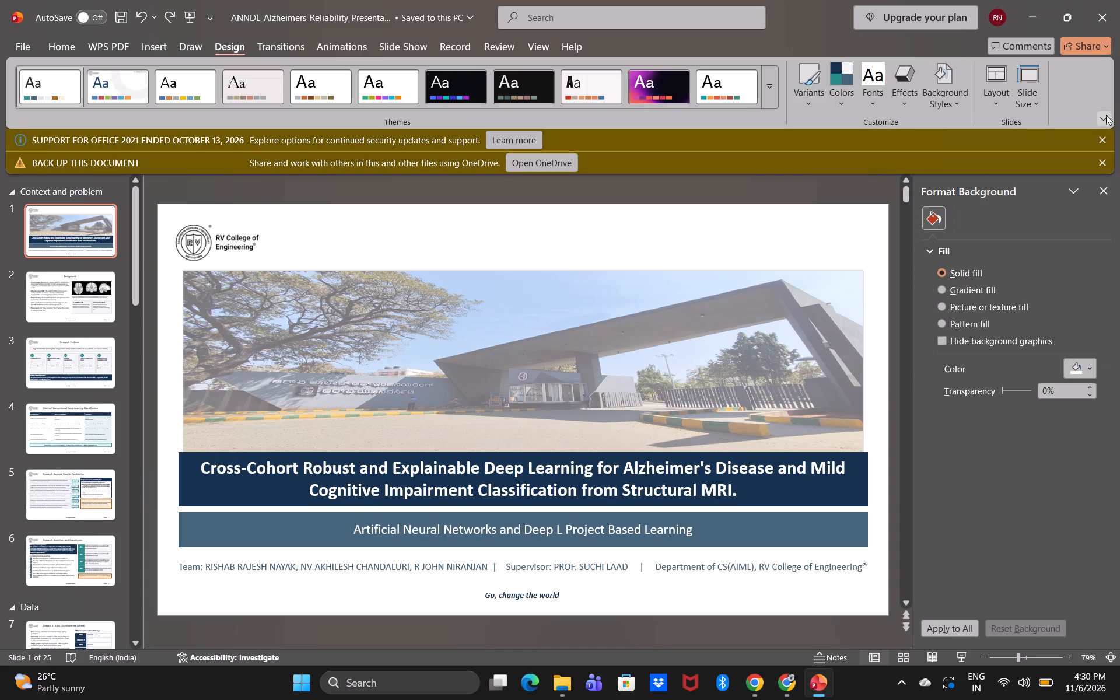
# Switch the ribbon display to full-screen mode.
pyautogui.click(1106, 115)
pyautogui.click(1106, 115)
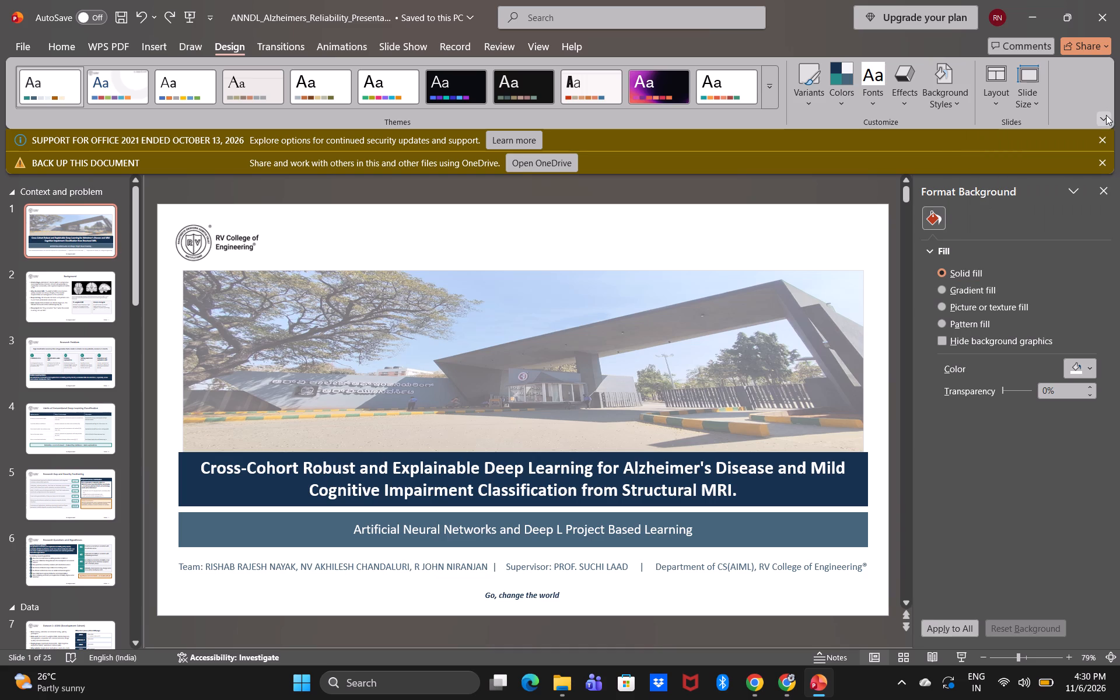
pyautogui.click(1106, 115)
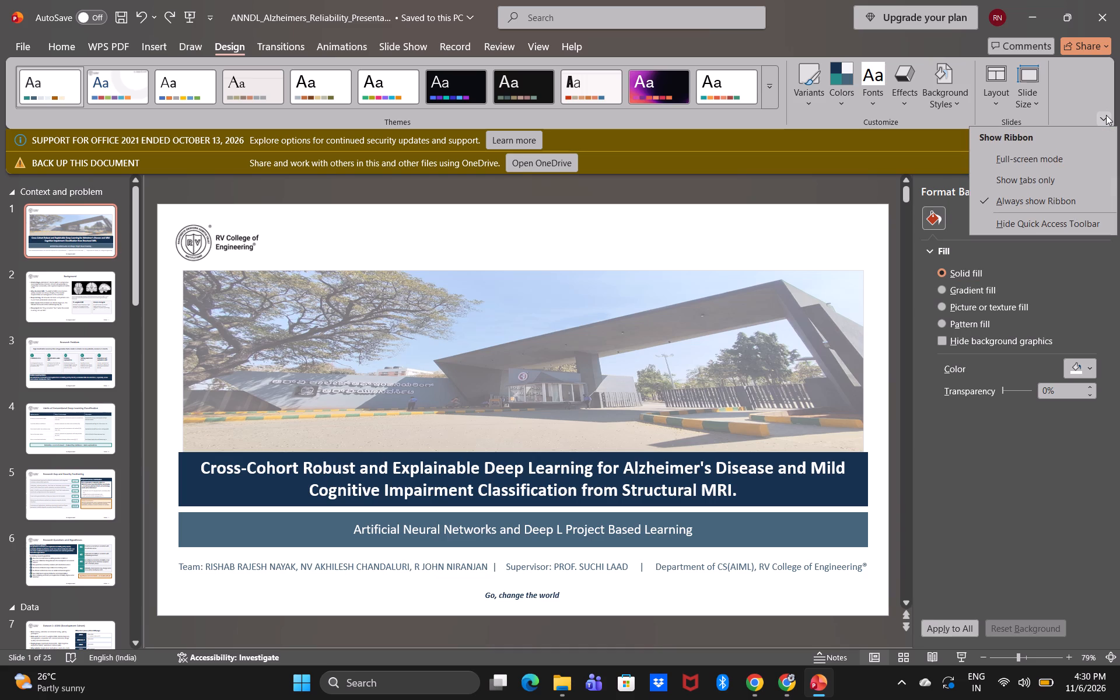
pyautogui.click(1052, 166)
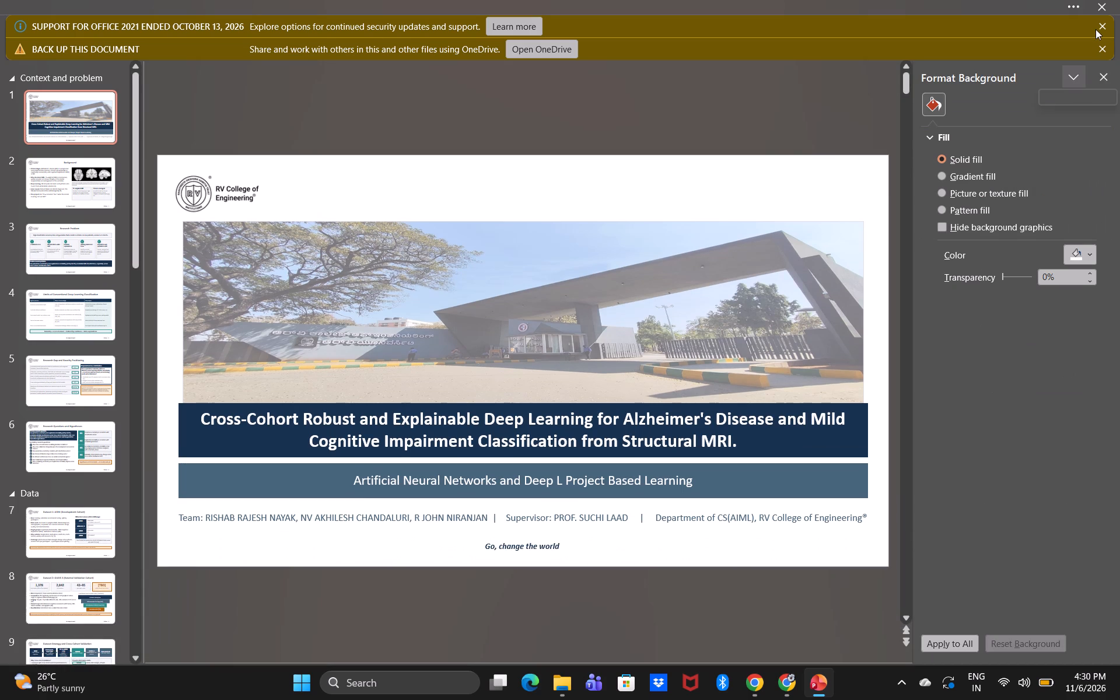
# Set the ribbon to always show again and close the background formatting settings.
pyautogui.click(1071, 79)
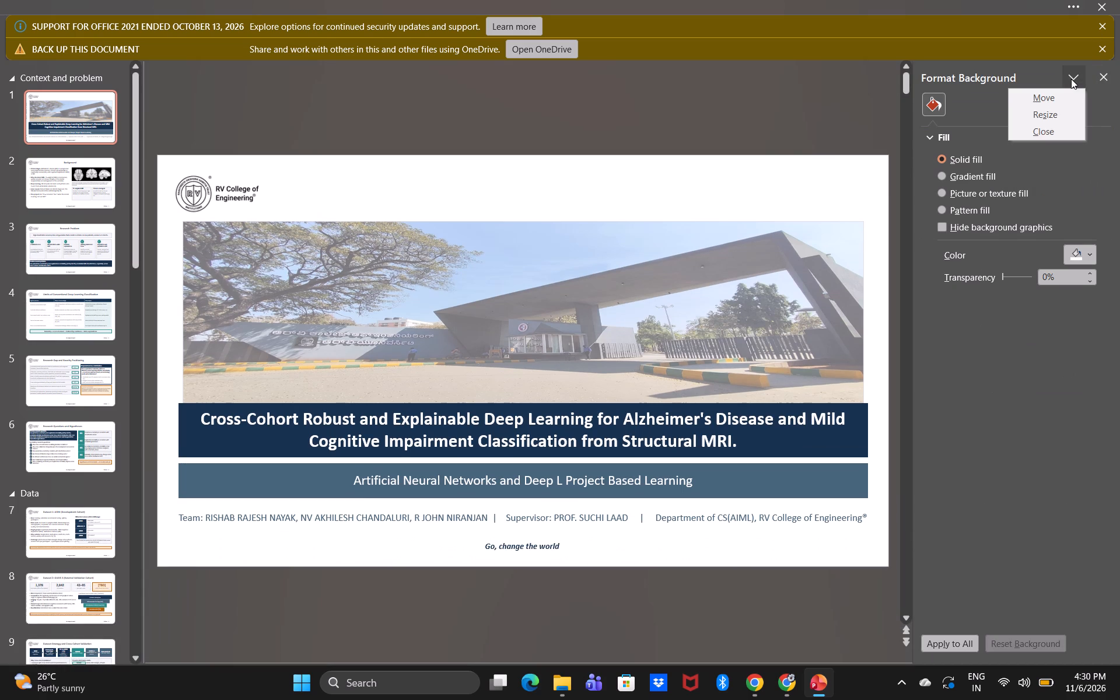
pyautogui.click(1071, 79)
pyautogui.click(1058, 8)
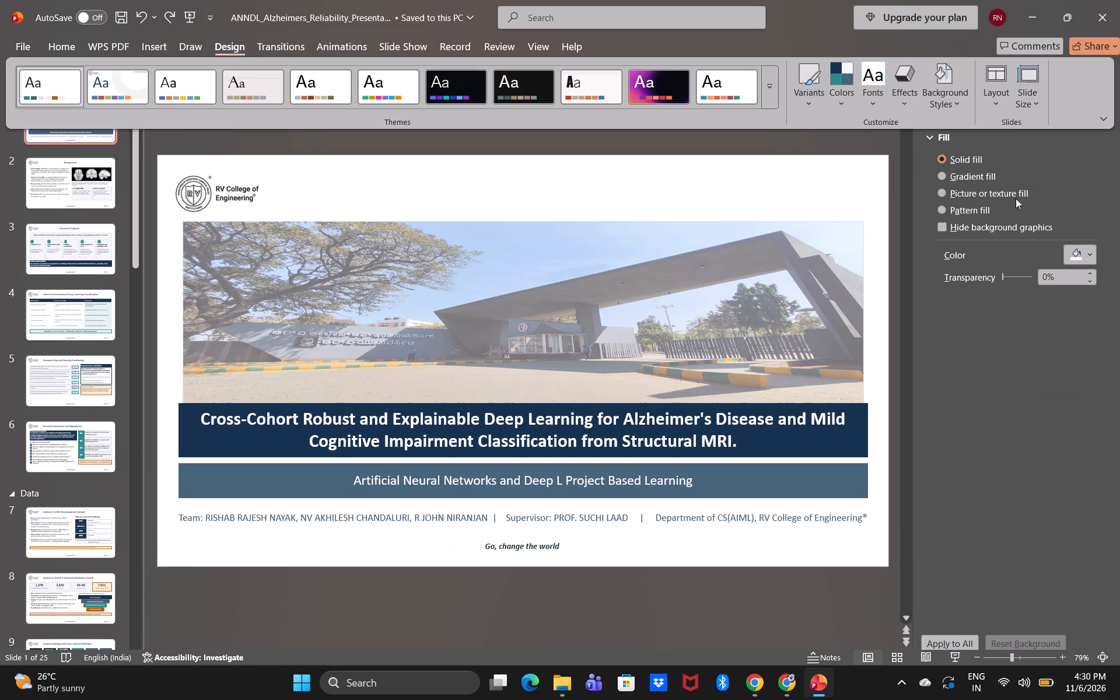
pyautogui.scroll(1, 744, 264)
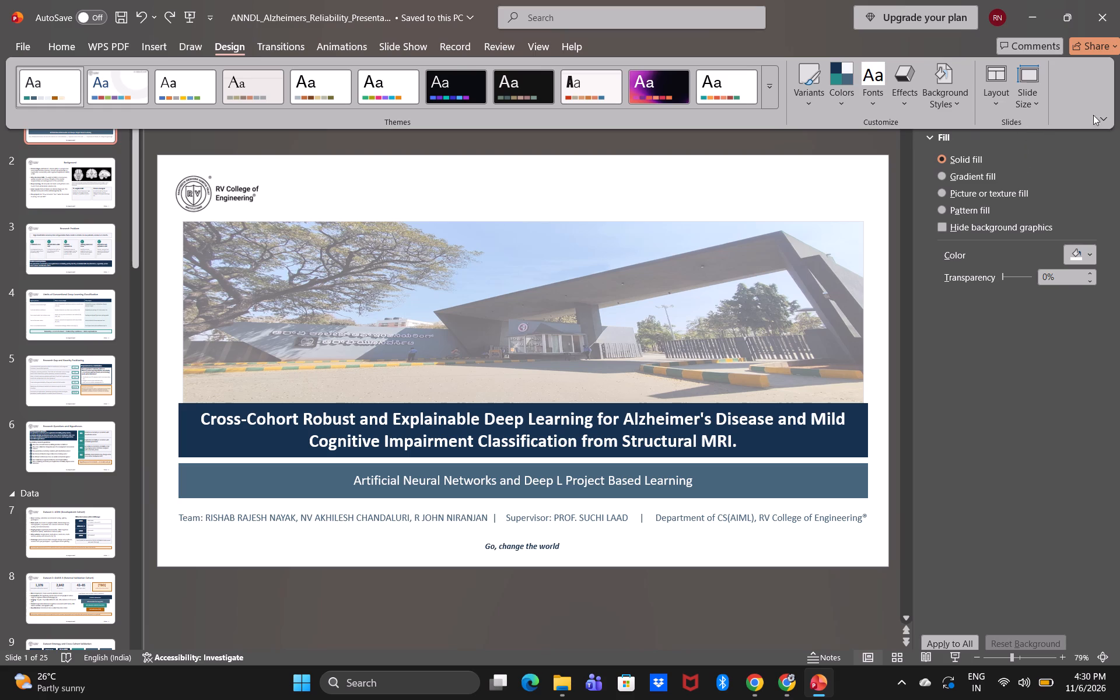
pyautogui.click(1102, 112)
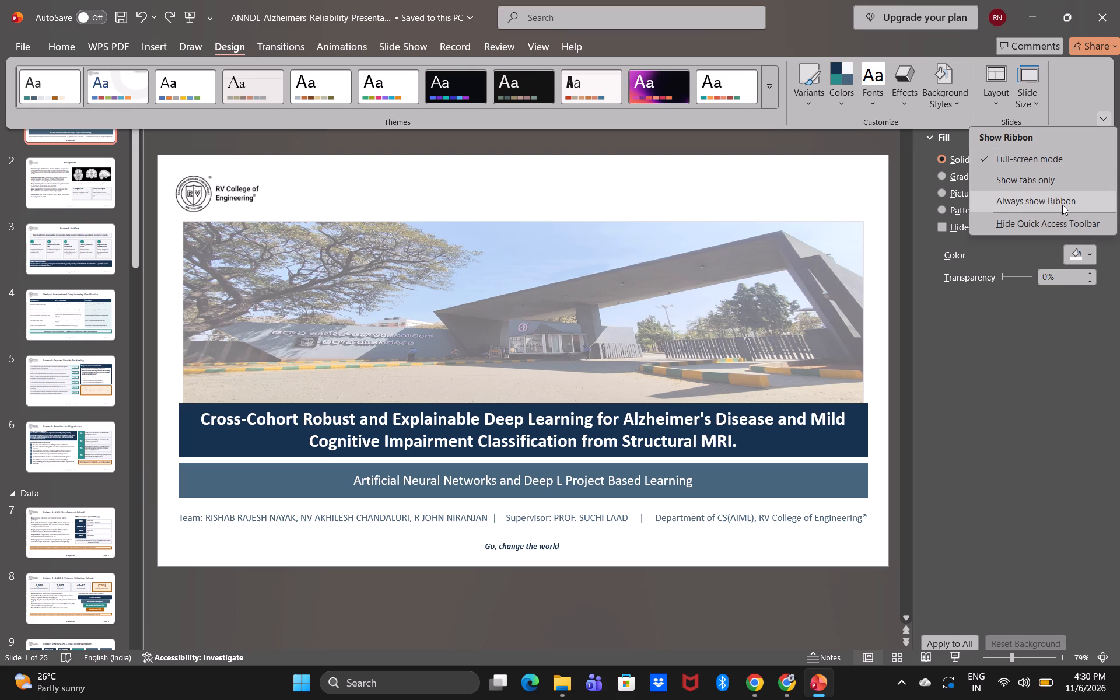
pyautogui.click(1062, 205)
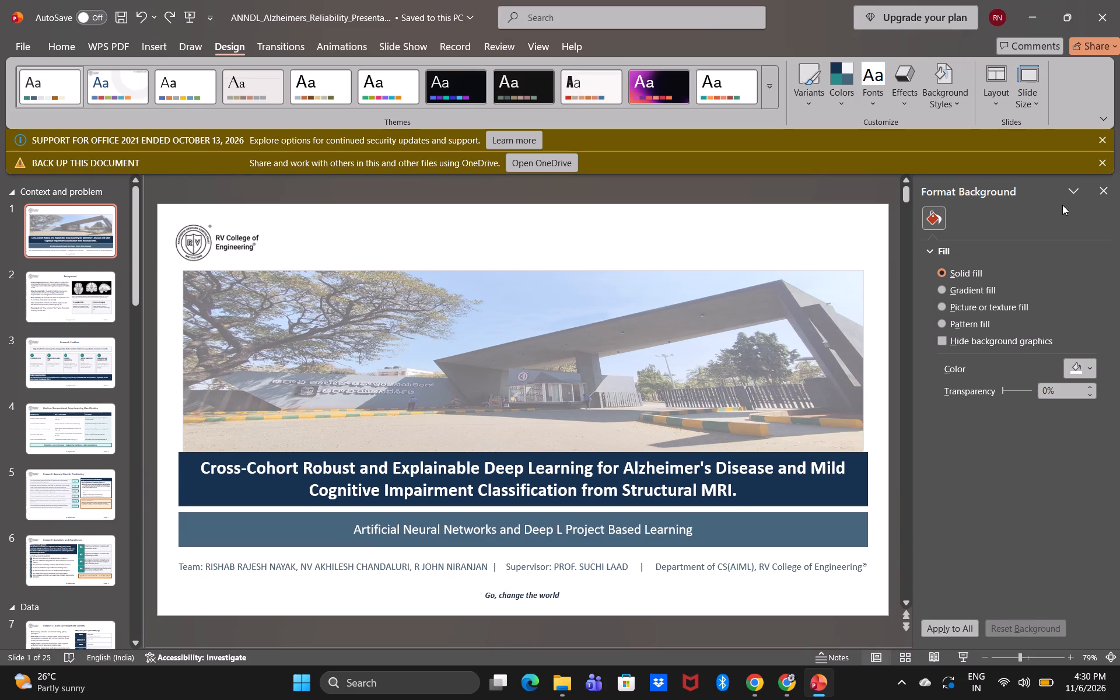
pyautogui.click(1102, 192)
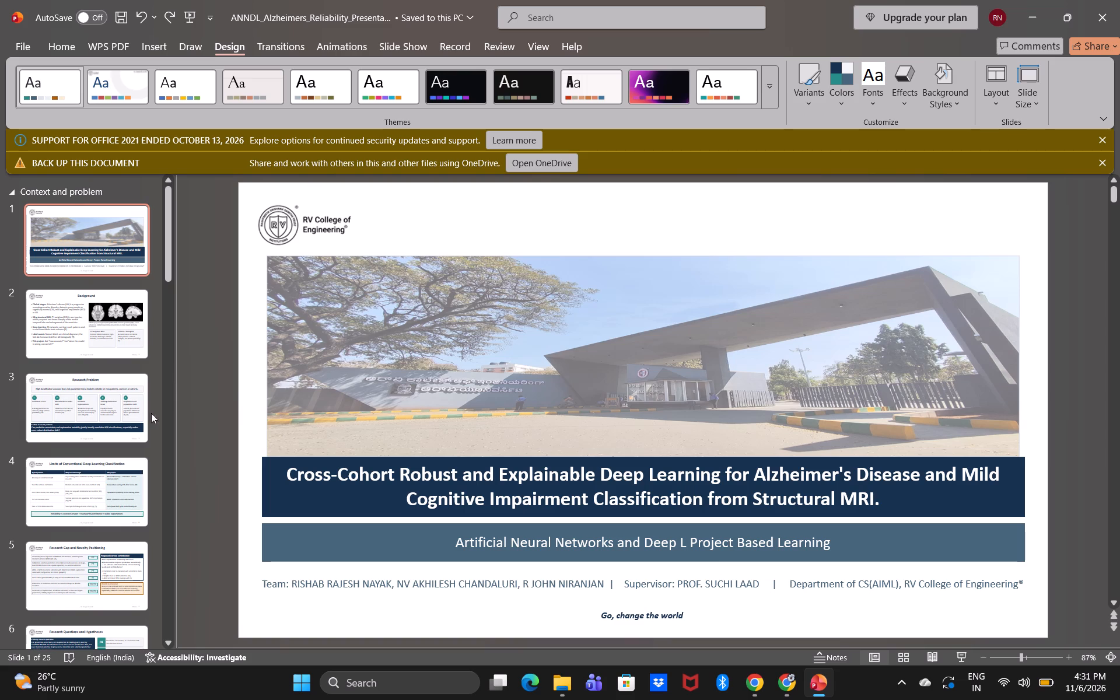
# Review the design of slide 4 on deep-learning limits and slide 3, Research Problem.
pyautogui.click(106, 494)
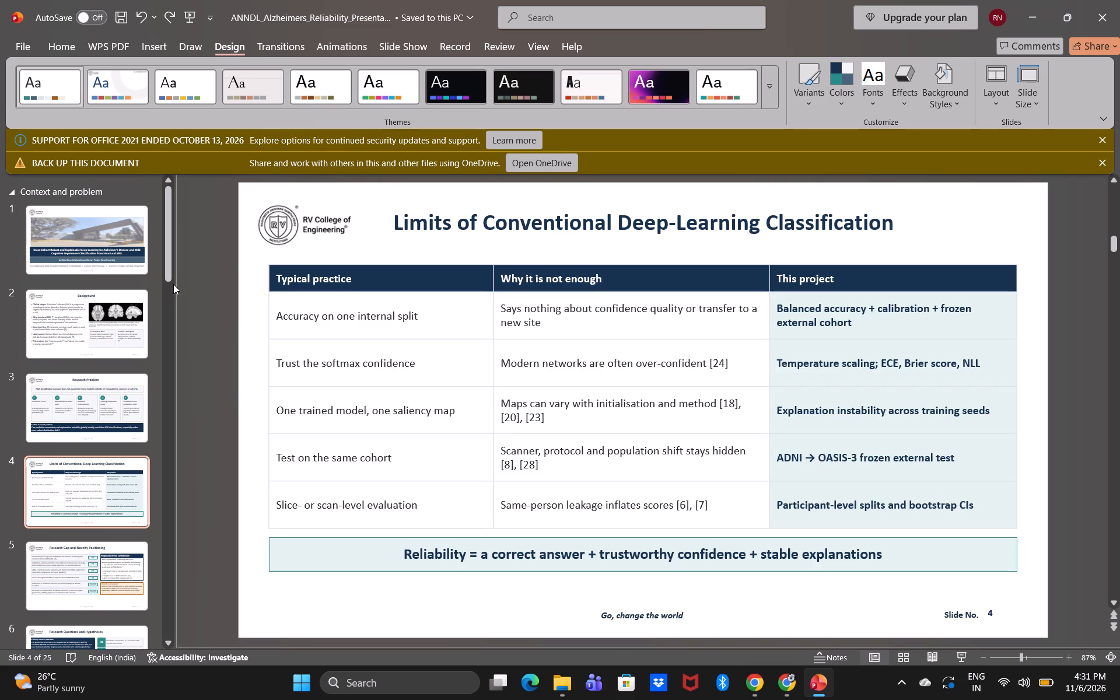
pyautogui.scroll(-2, 80, 528)
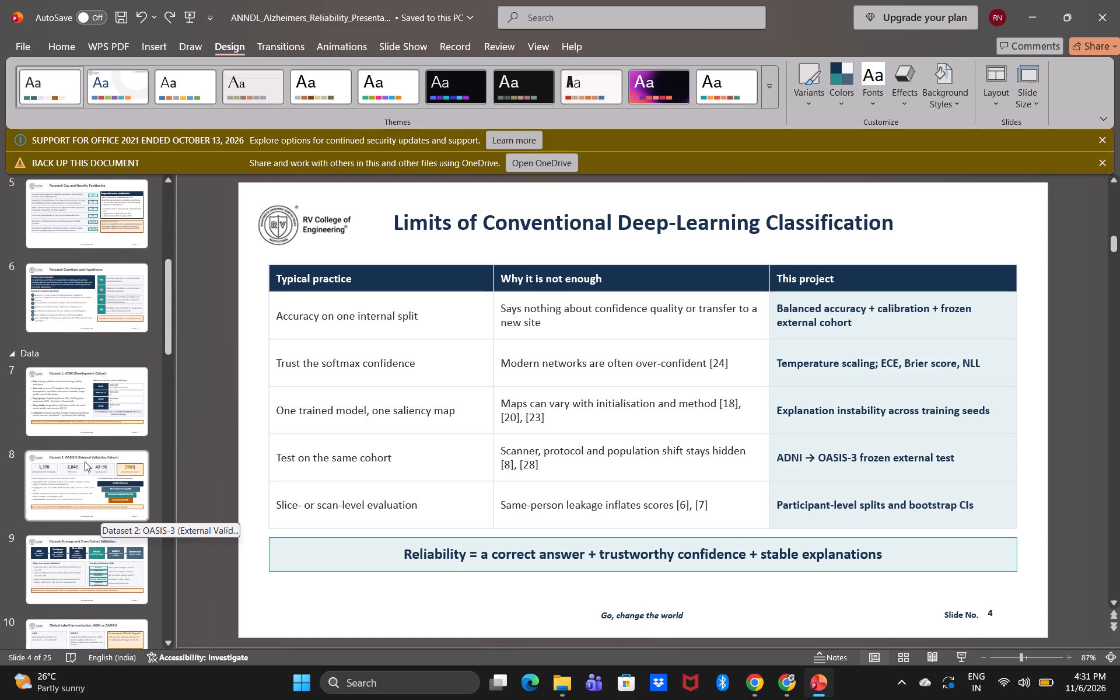
pyautogui.scroll(2, 84, 418)
pyautogui.click(101, 383)
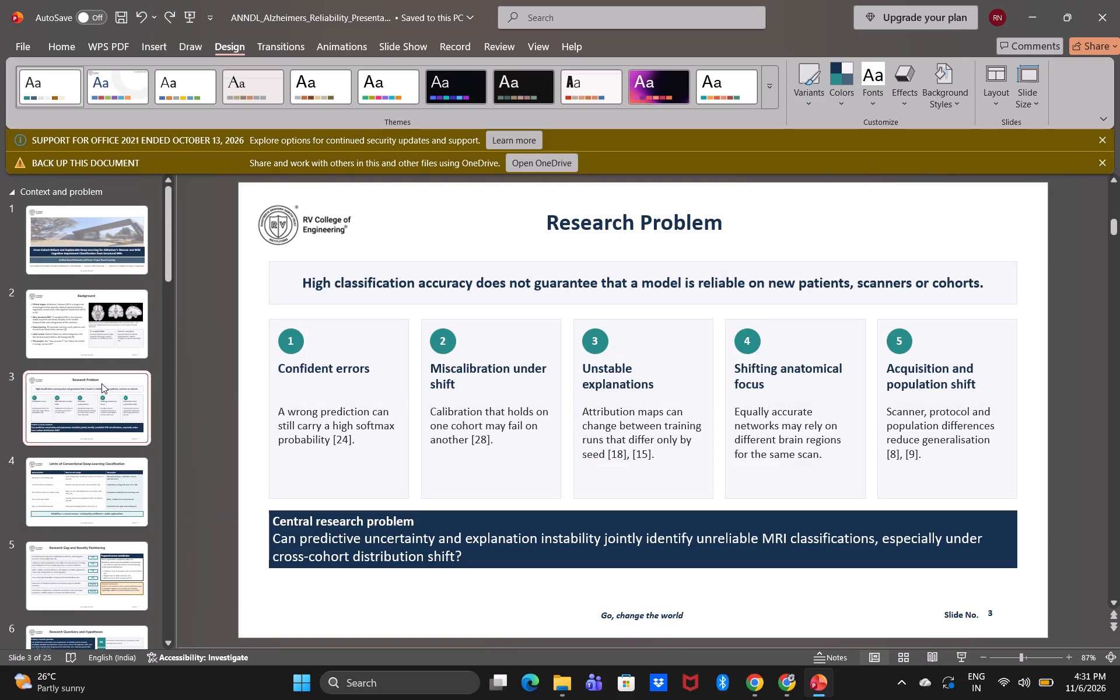
# Explore the shapes, icons, 3D models, embedded objects and drawing tools available for the Research Problem slide without inserting anything.
pyautogui.click(32, 44)
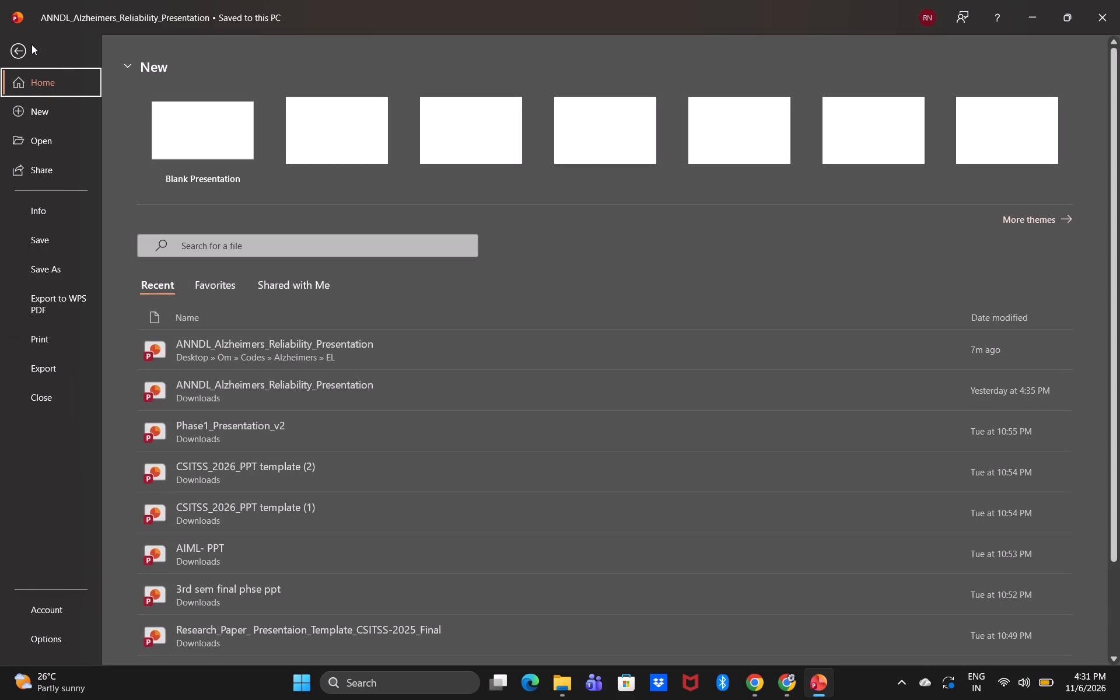
pyautogui.click(18, 53)
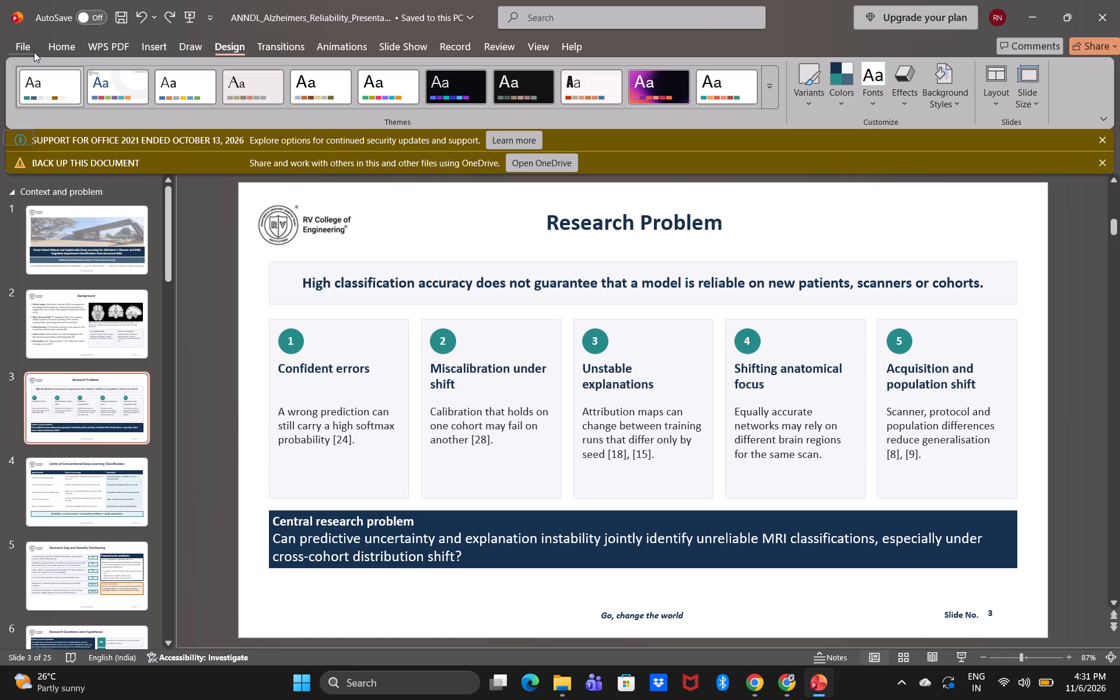
pyautogui.click(137, 48)
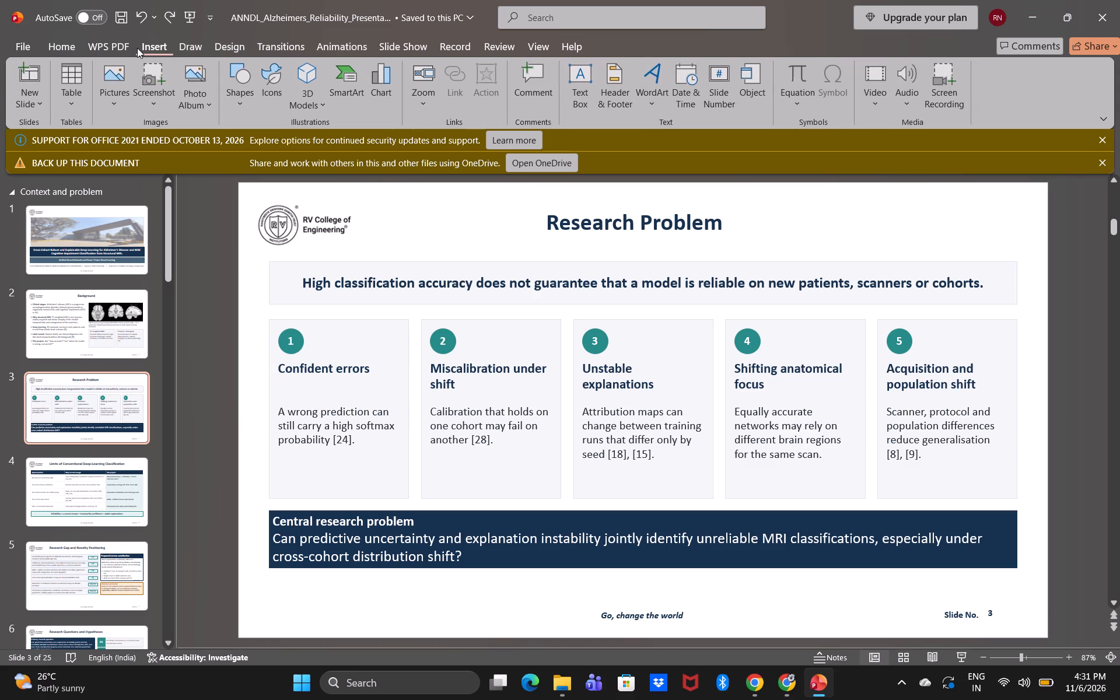
pyautogui.click(250, 107)
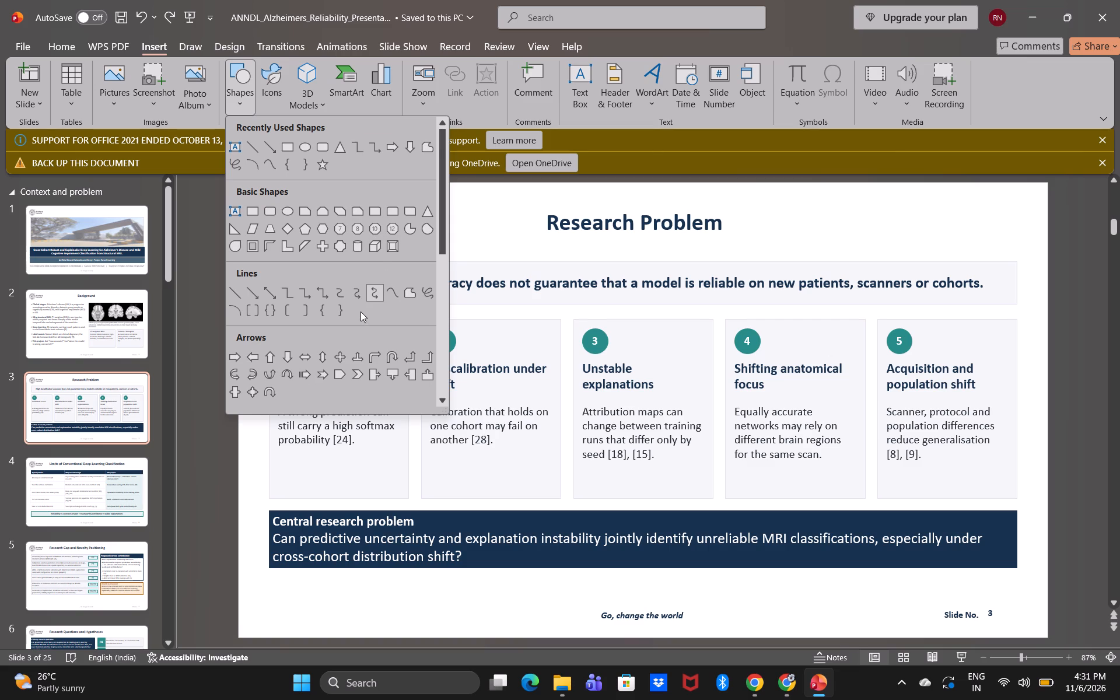
pyautogui.scroll(-2, 360, 311)
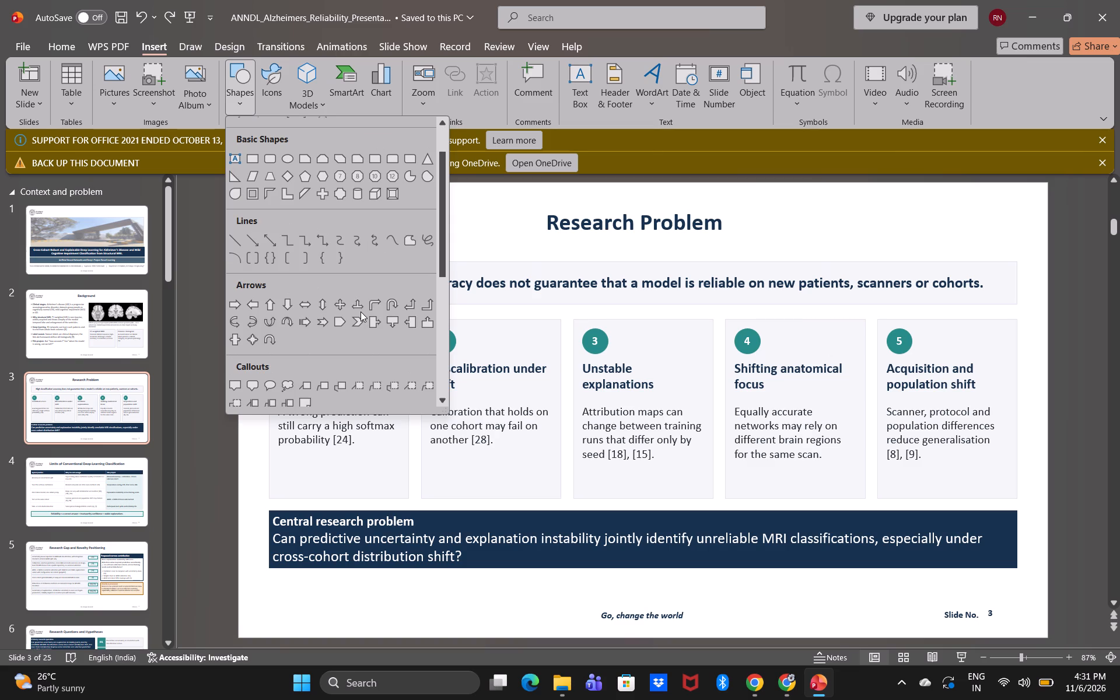
pyautogui.scroll(-2, 360, 311)
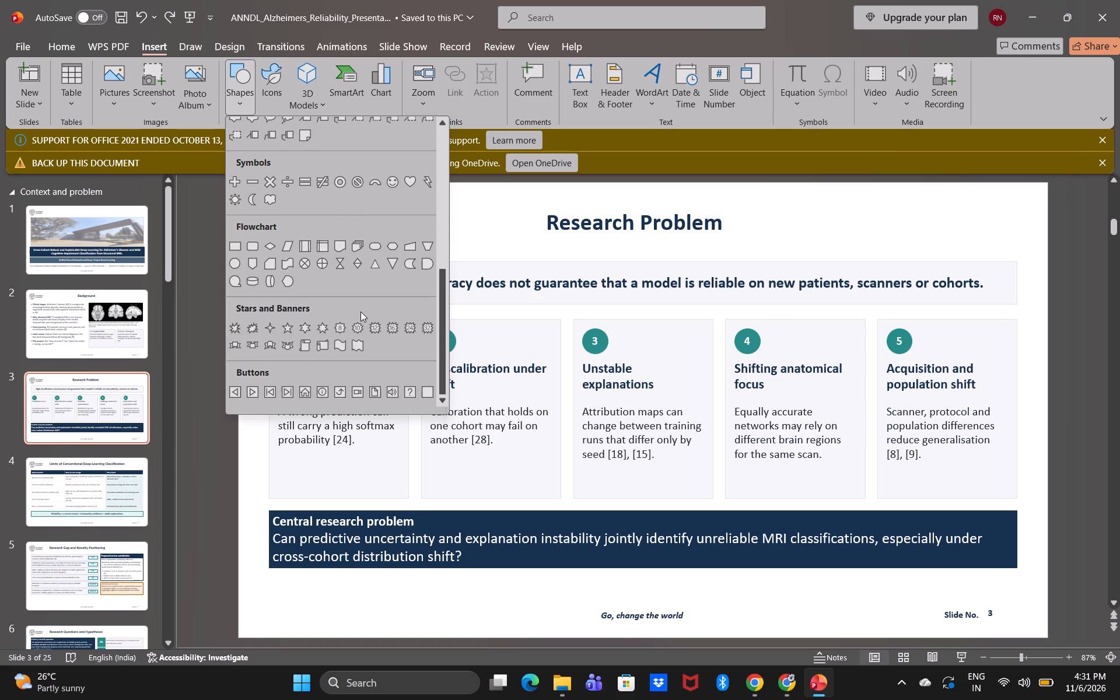
pyautogui.scroll(-2, 360, 311)
pyautogui.click(275, 92)
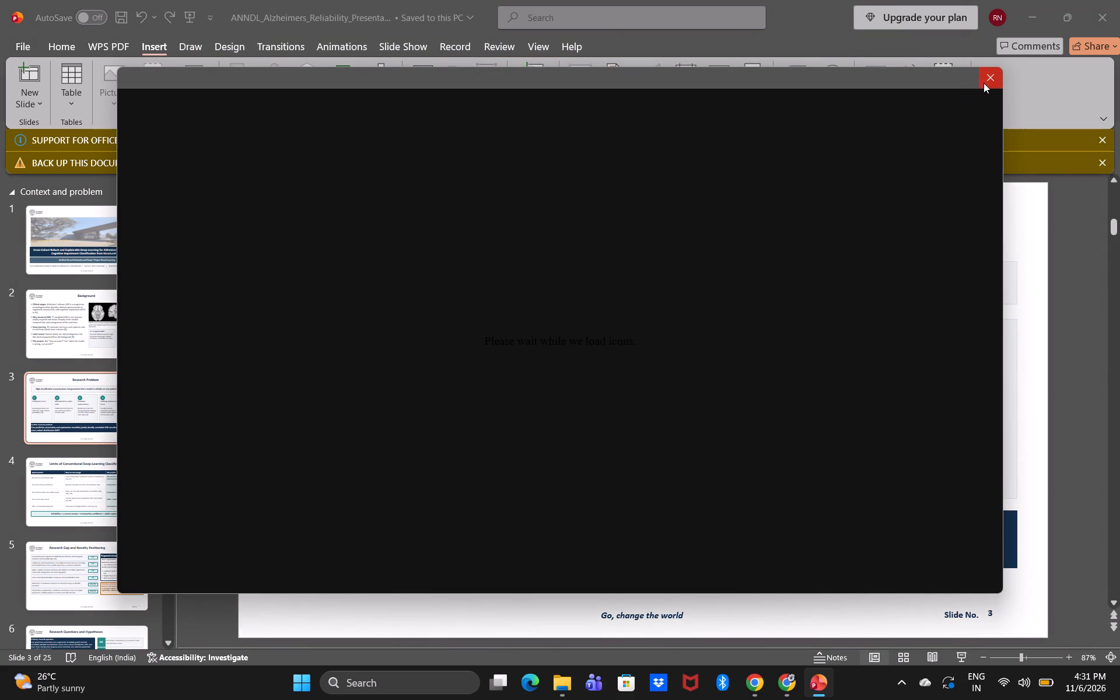
pyautogui.click(984, 82)
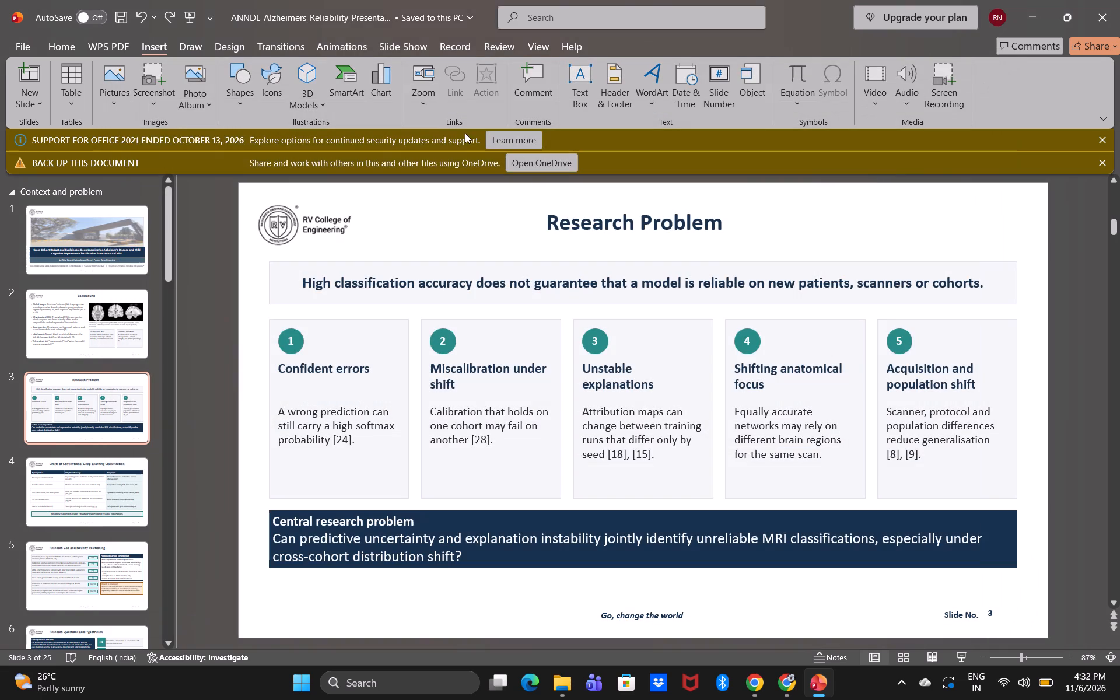
pyautogui.click(306, 89)
pyautogui.click(306, 89)
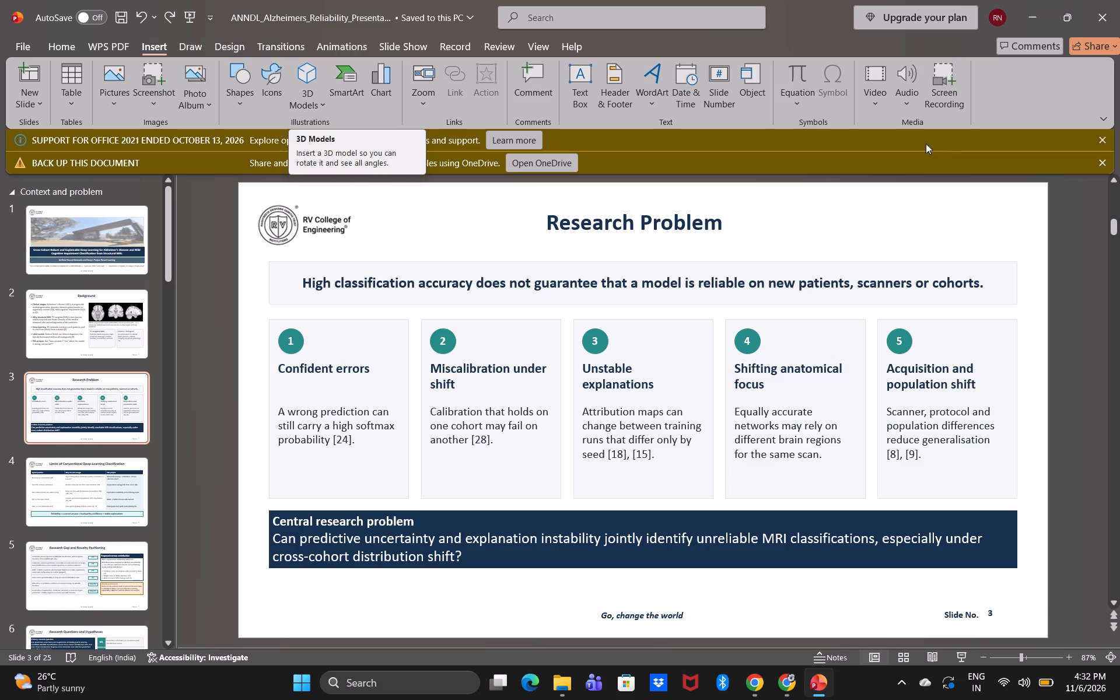
pyautogui.click(758, 95)
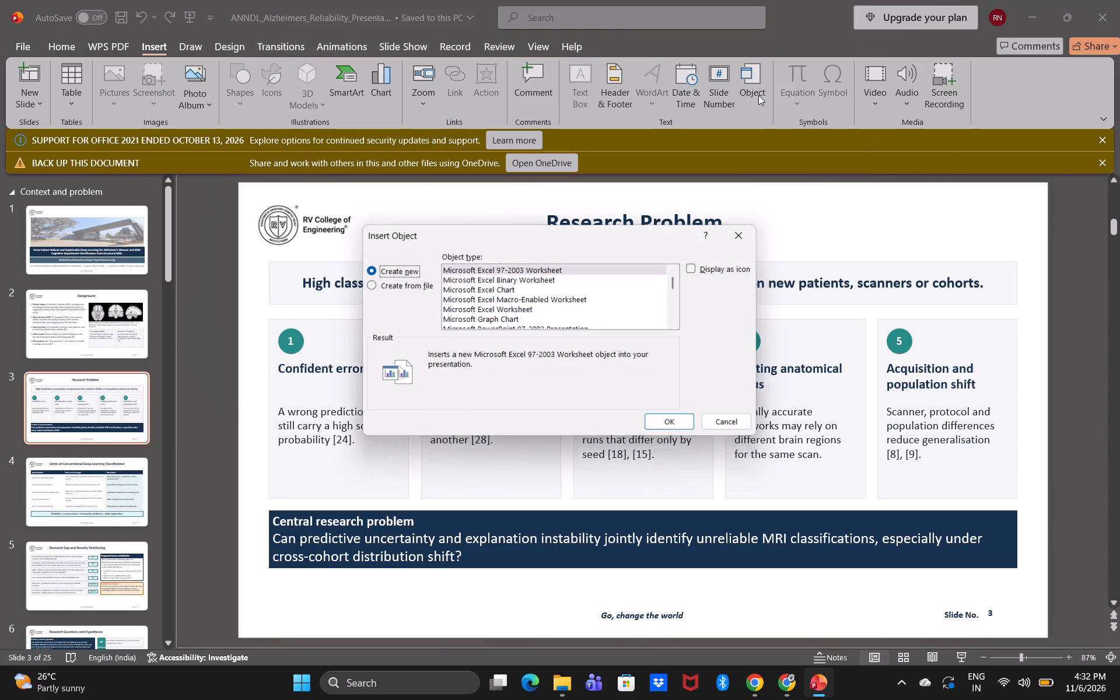
pyautogui.click(750, 232)
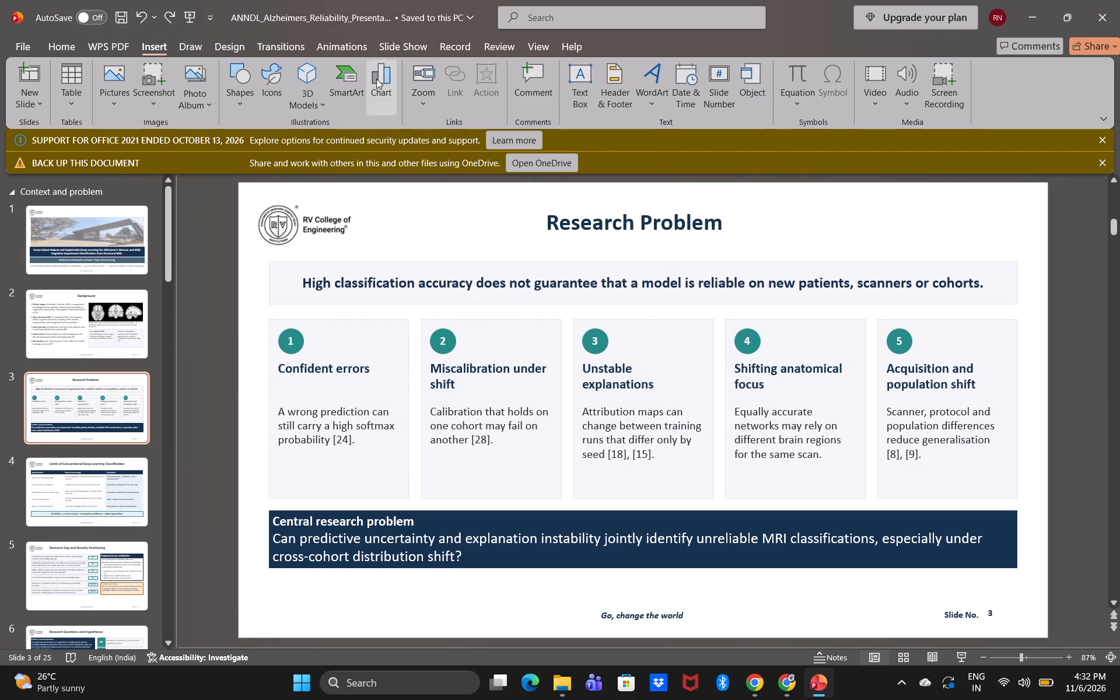
pyautogui.click(187, 47)
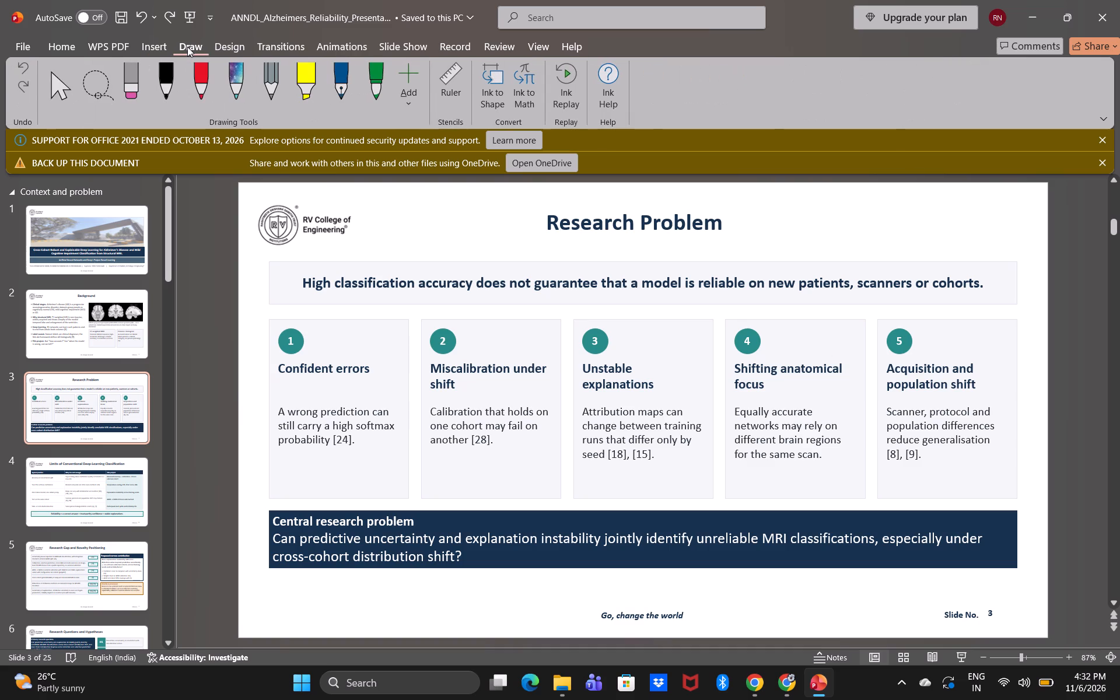
pyautogui.click(220, 51)
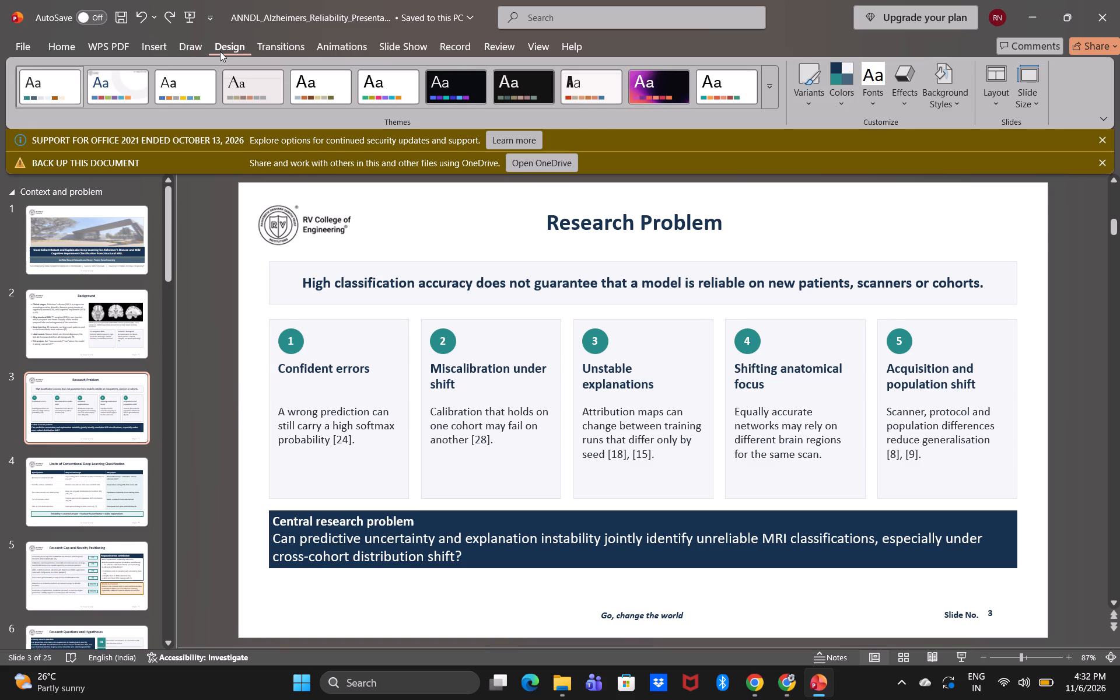
# Open Phase1_Presentation_v2 from Downloads, examine its title slide and slide 3 for styling, close it and return to the Alzheimer's presentation.
pyautogui.click(563, 678)
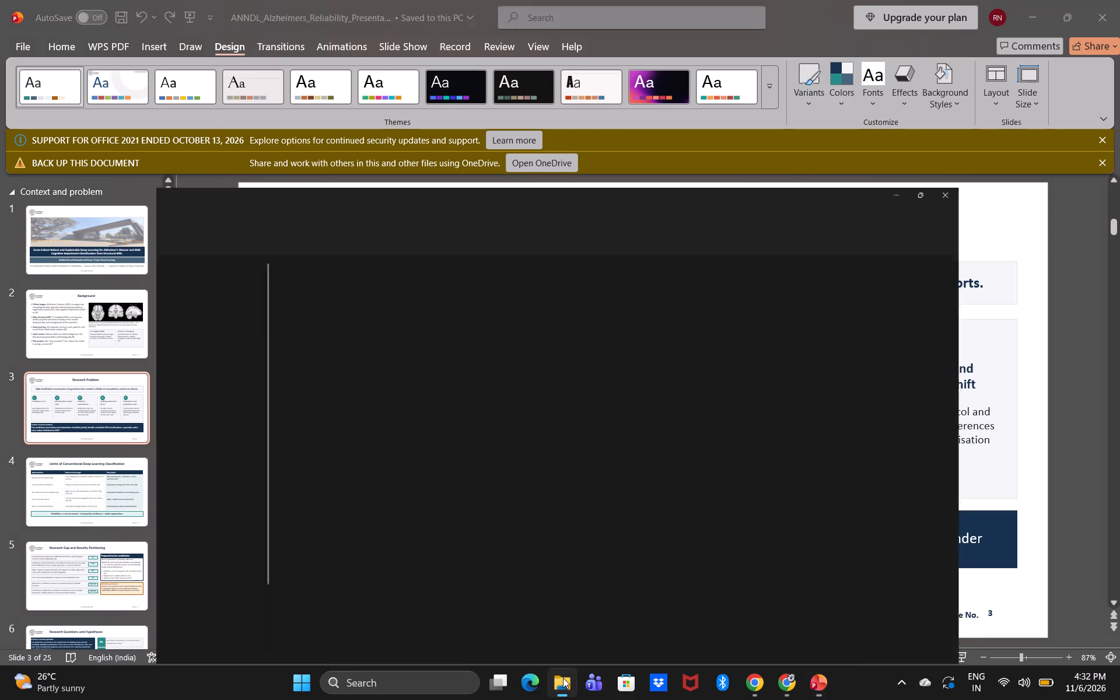
pyautogui.click(93, 362)
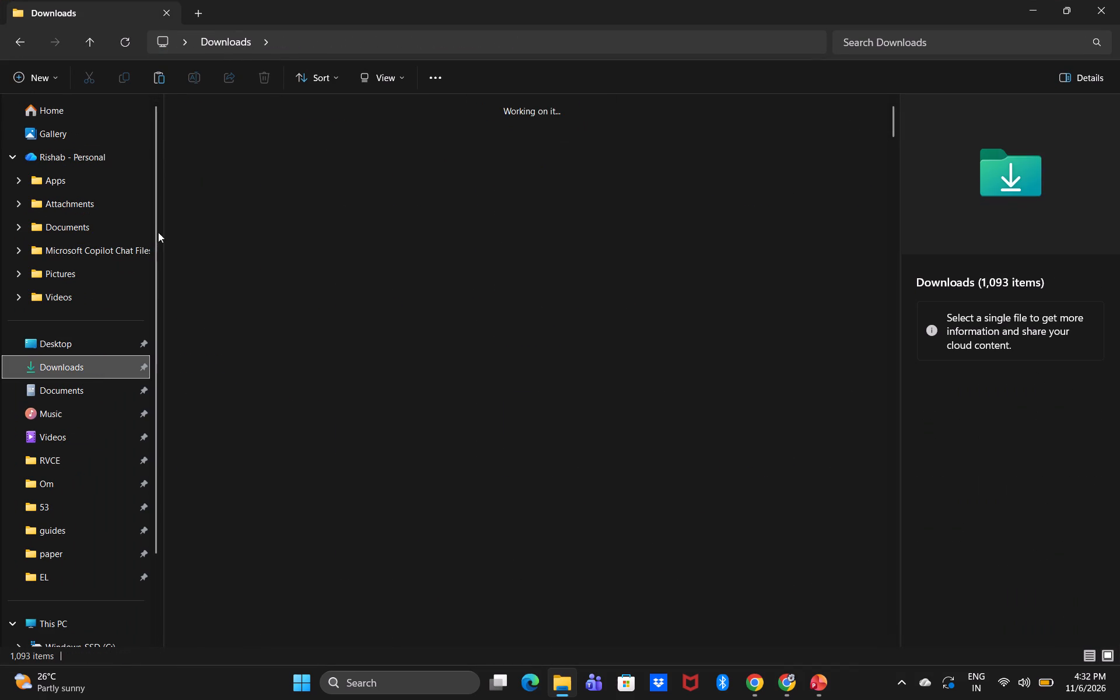
pyautogui.doubleClick(297, 292)
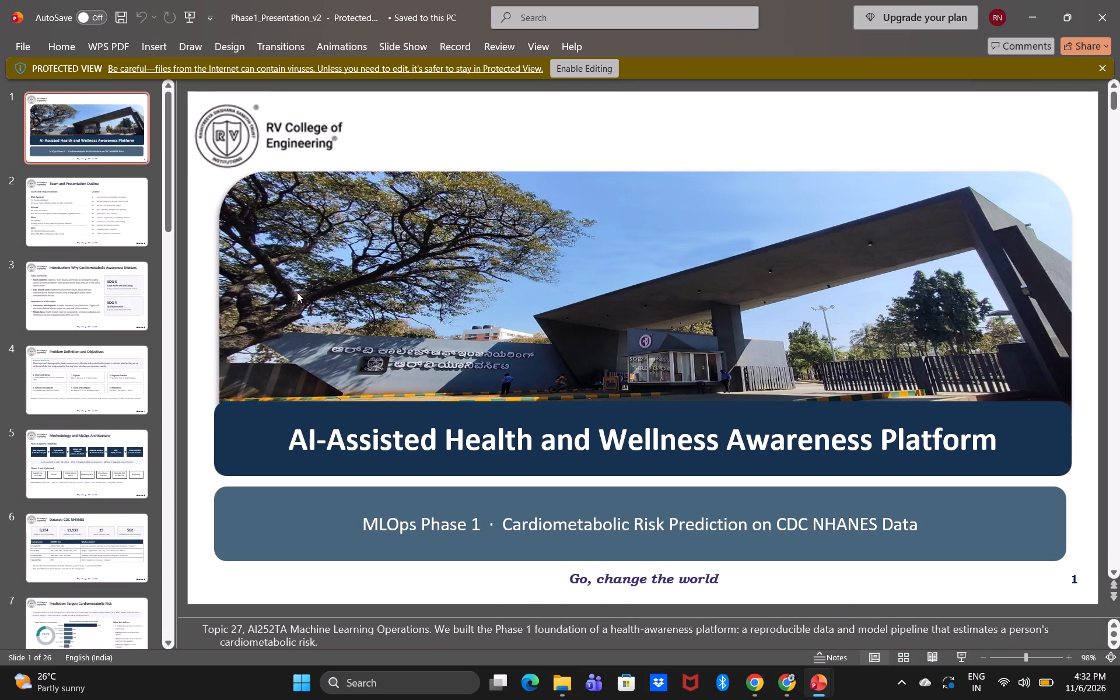
pyautogui.click(119, 226)
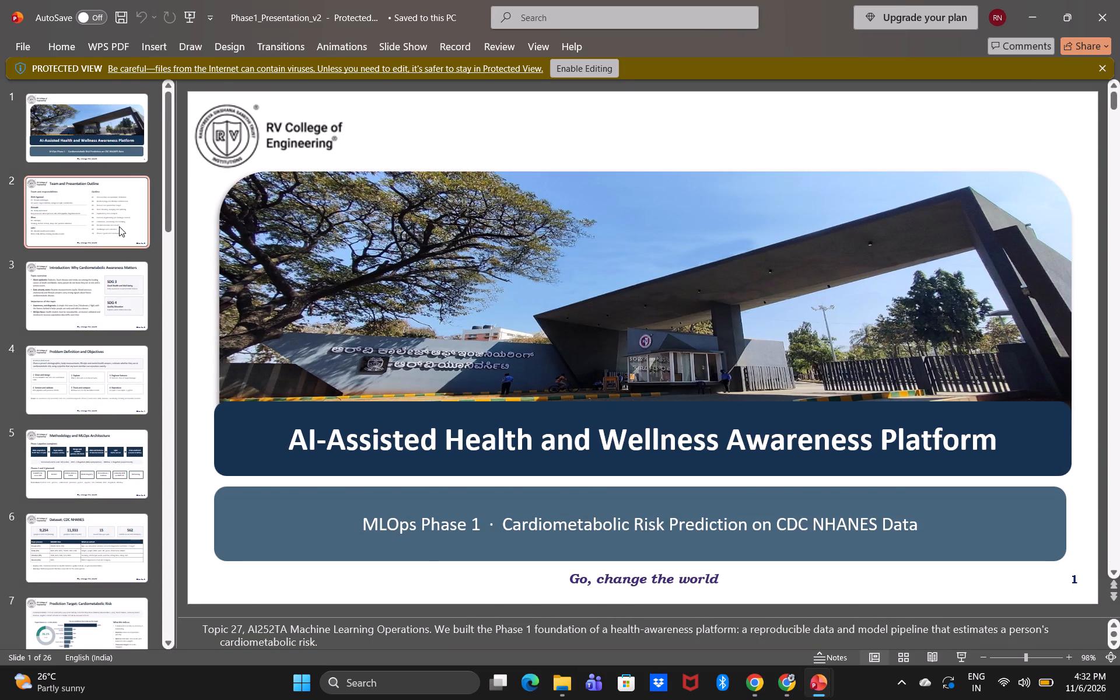
pyautogui.click(100, 276)
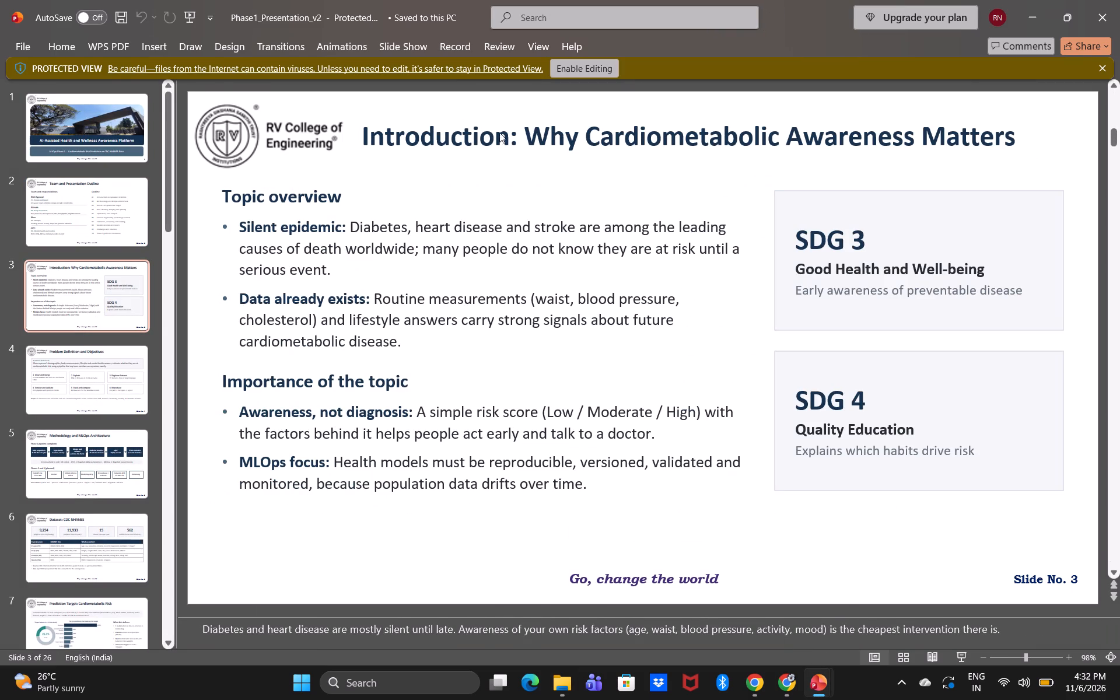
pyautogui.click(1119, 5)
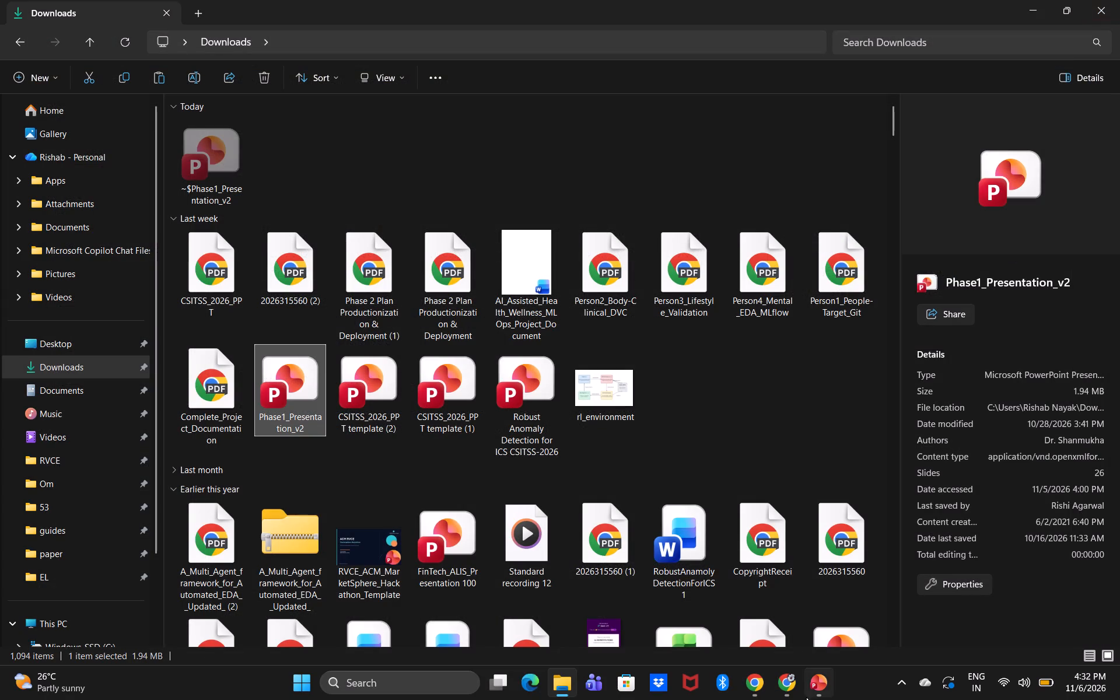
pyautogui.click(815, 691)
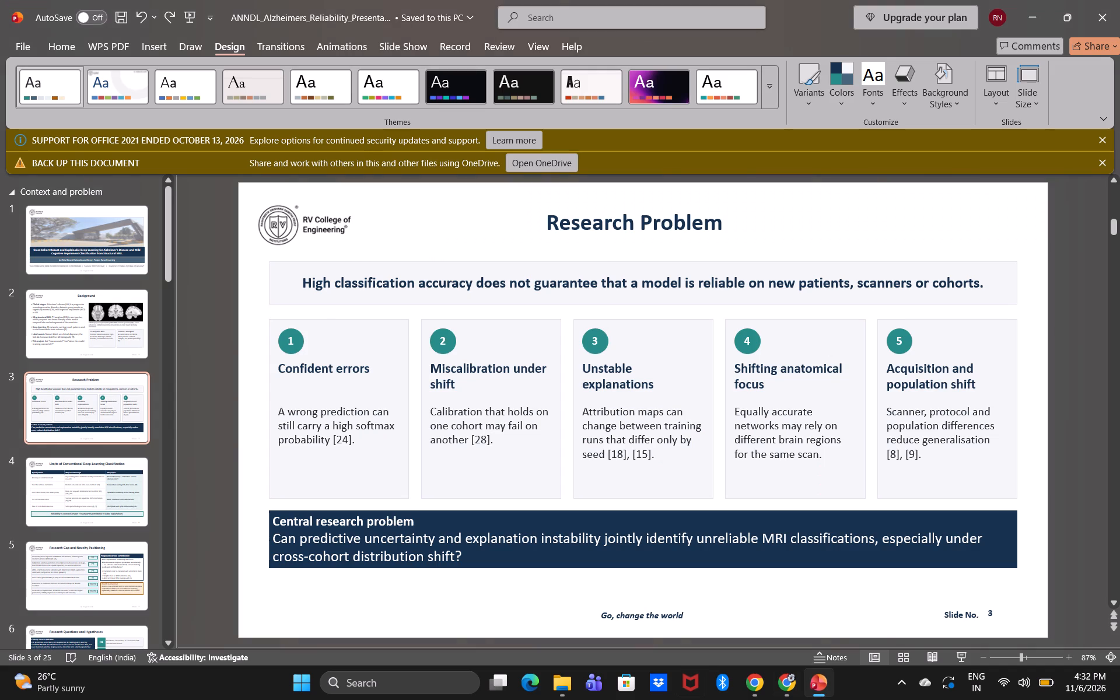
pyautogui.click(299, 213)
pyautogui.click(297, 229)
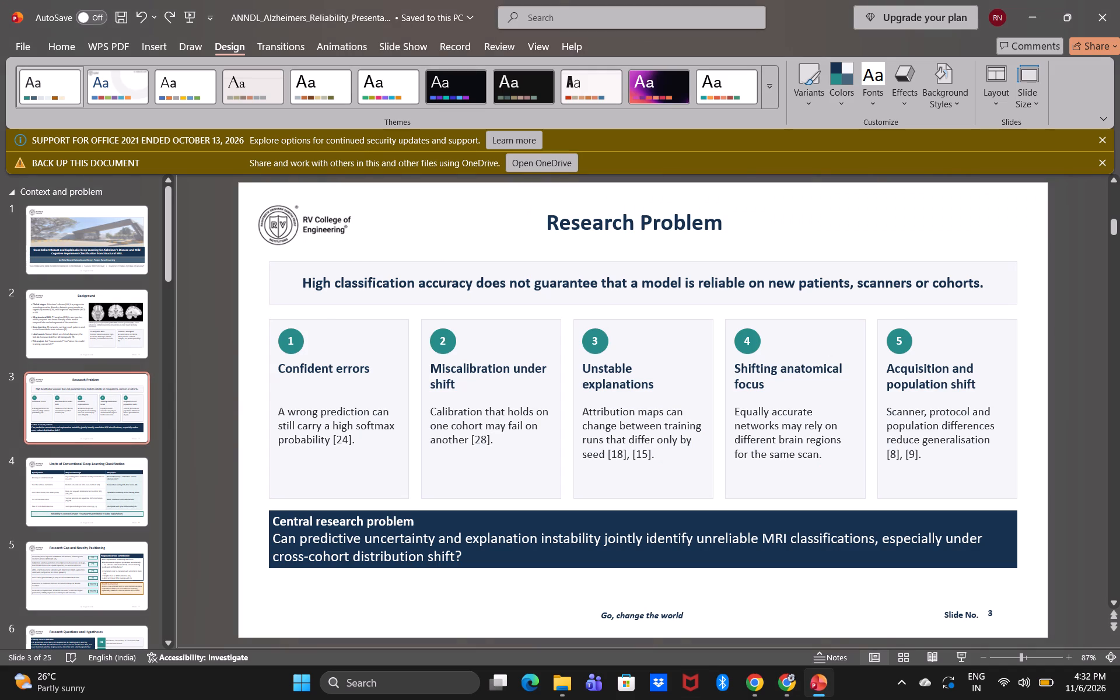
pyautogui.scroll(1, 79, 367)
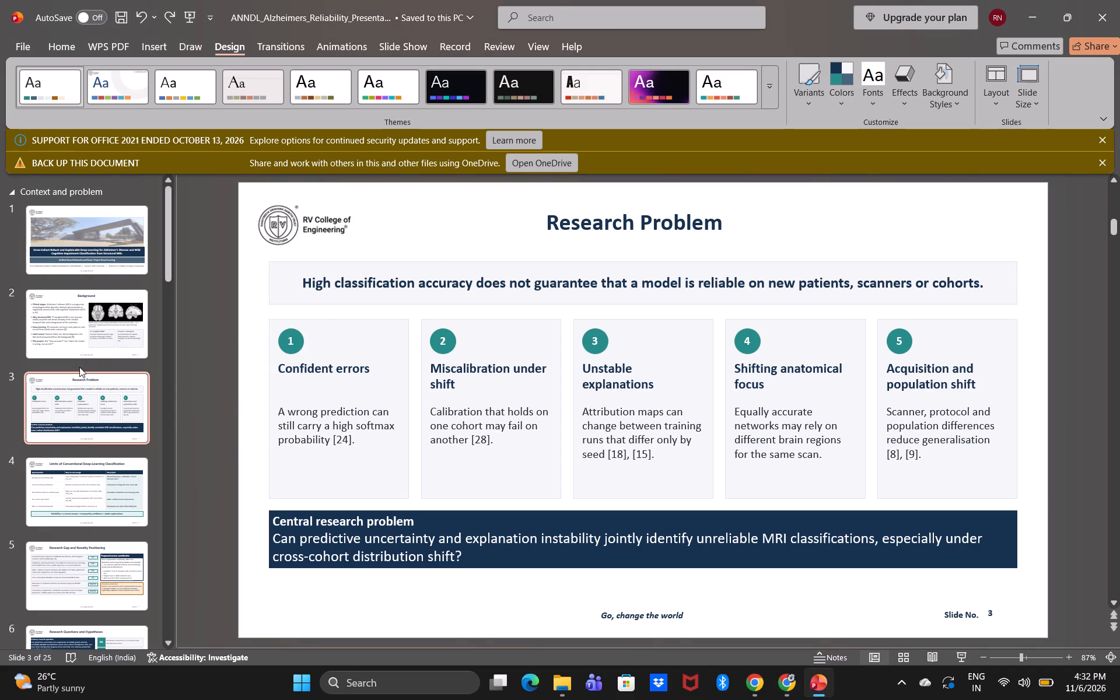
# Look through the available themes and browse the Documents folder for a theme file, closing the browser without choosing one.
pyautogui.rightClick(134, 104)
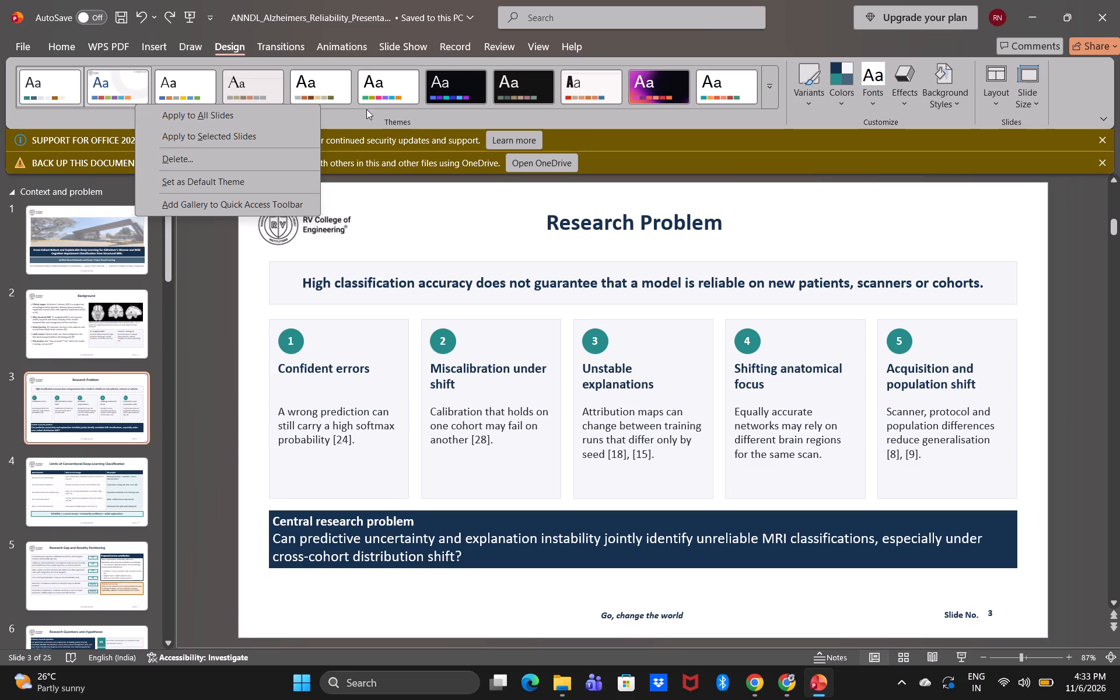
pyautogui.click(773, 92)
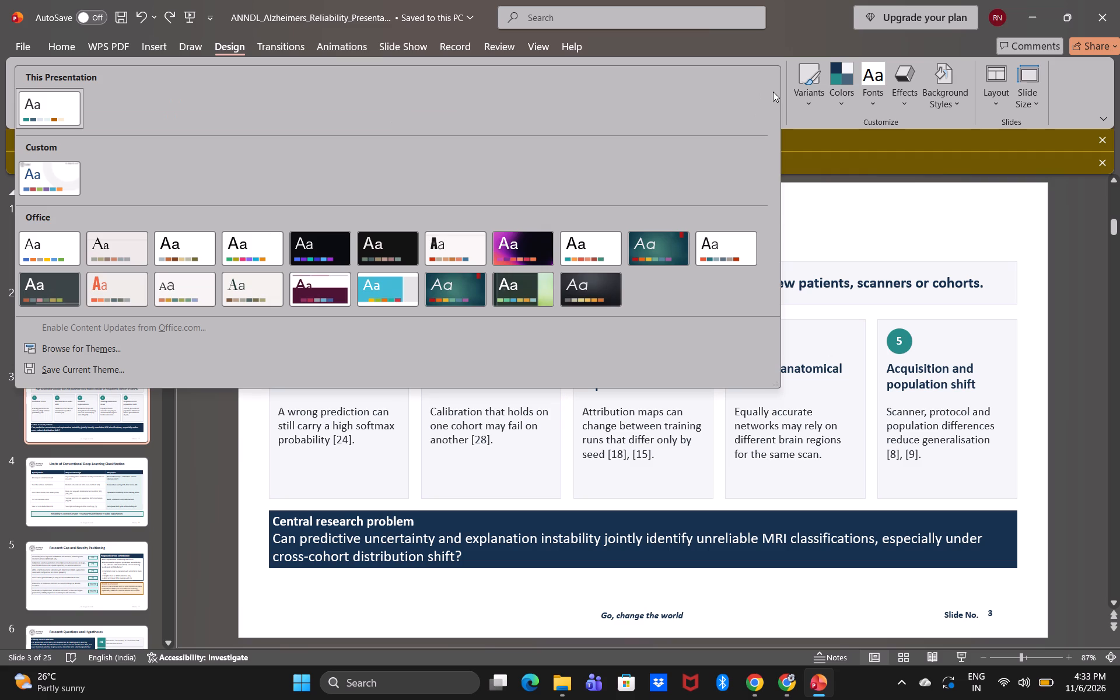
pyautogui.click(372, 348)
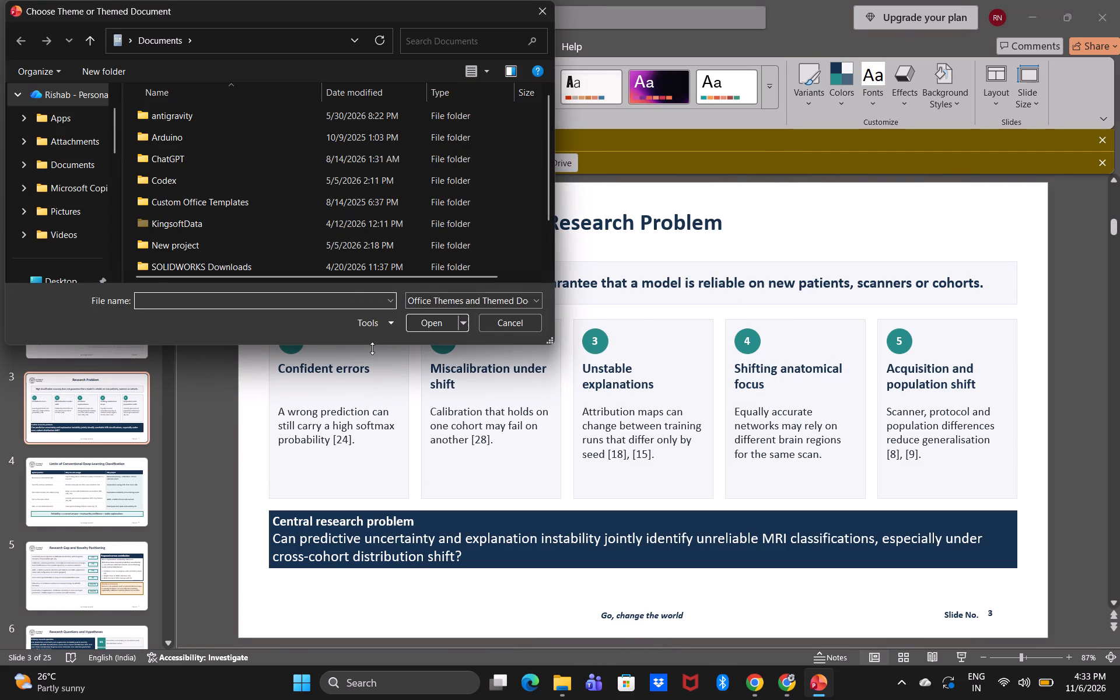
pyautogui.scroll(-5, 347, 244)
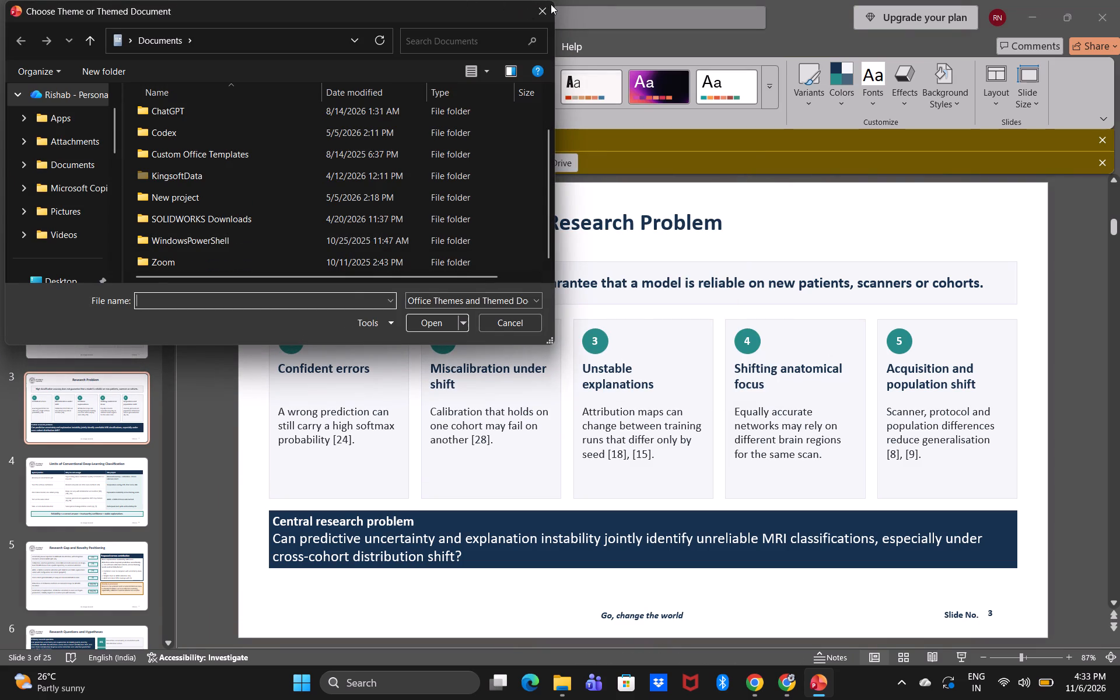
pyautogui.click(551, 3)
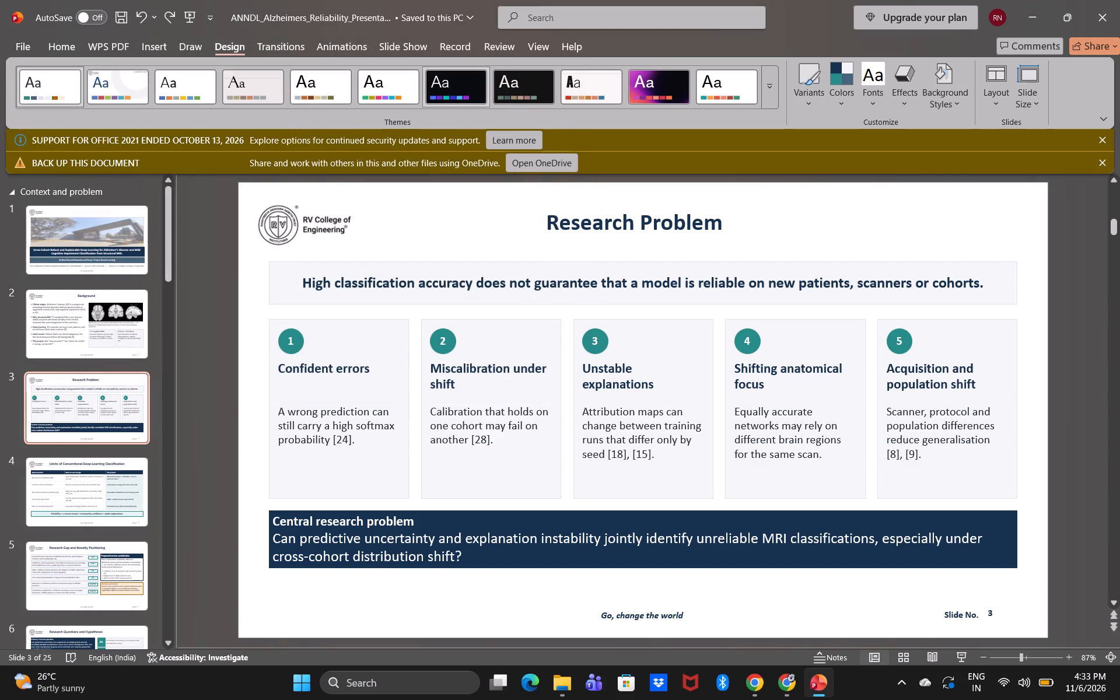
# Insert a new slide directly after the Background slide.
pyautogui.click(109, 345)
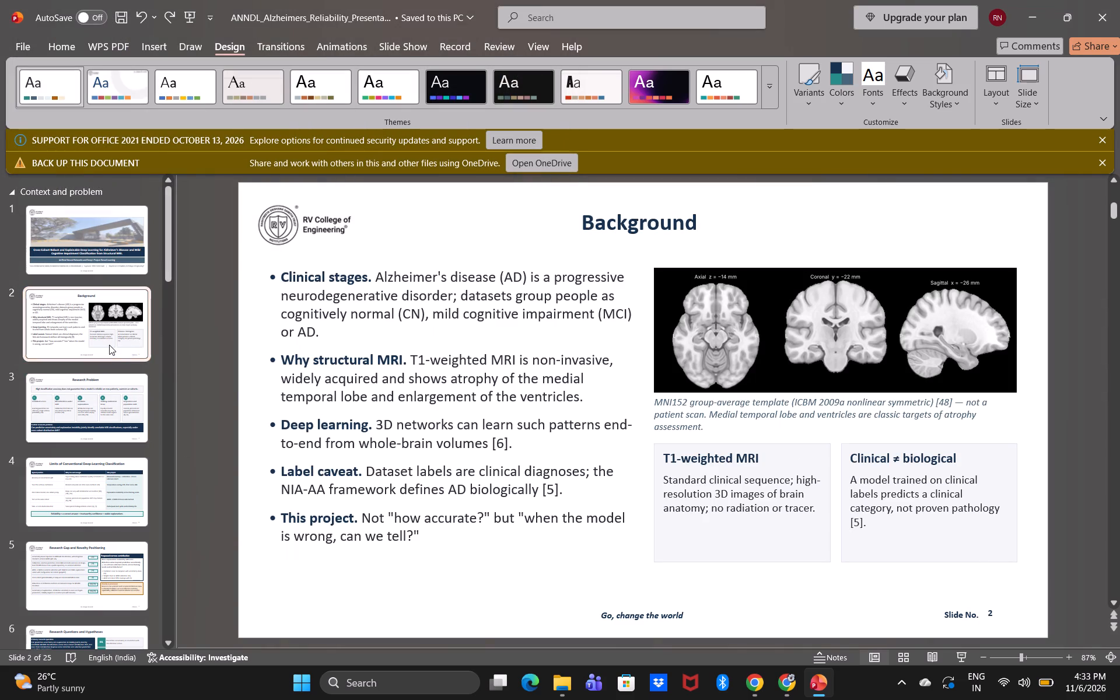
pyautogui.click(65, 44)
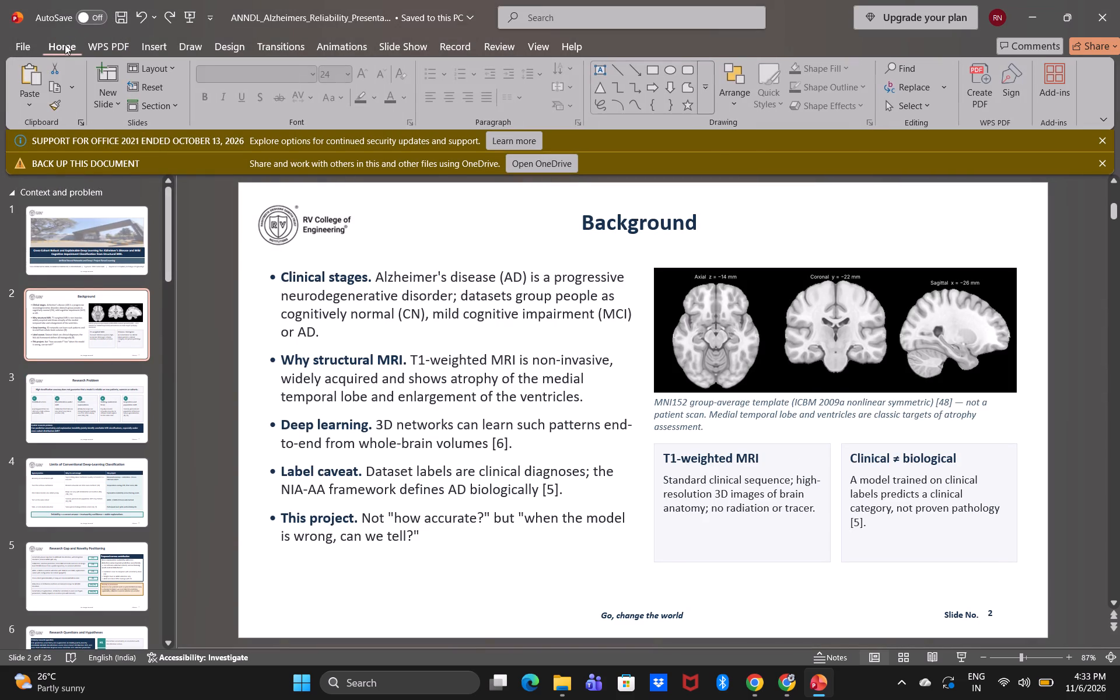
pyautogui.click(115, 75)
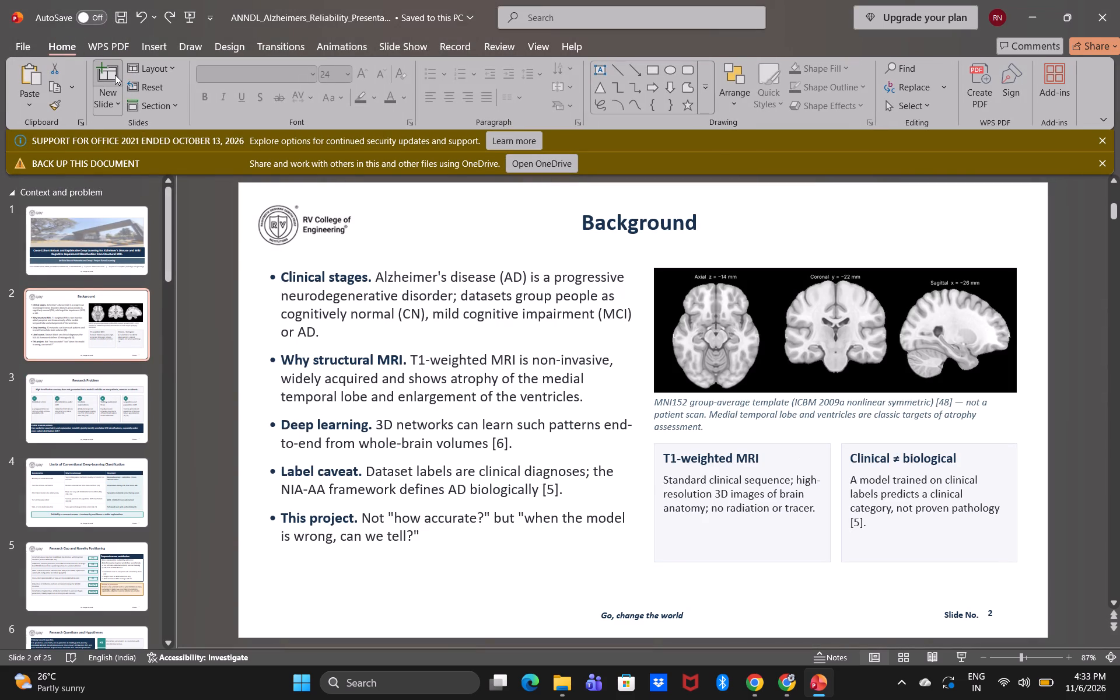
# Enter "Literature Review" as the title of the new slide 3.
pyautogui.click(477, 227)
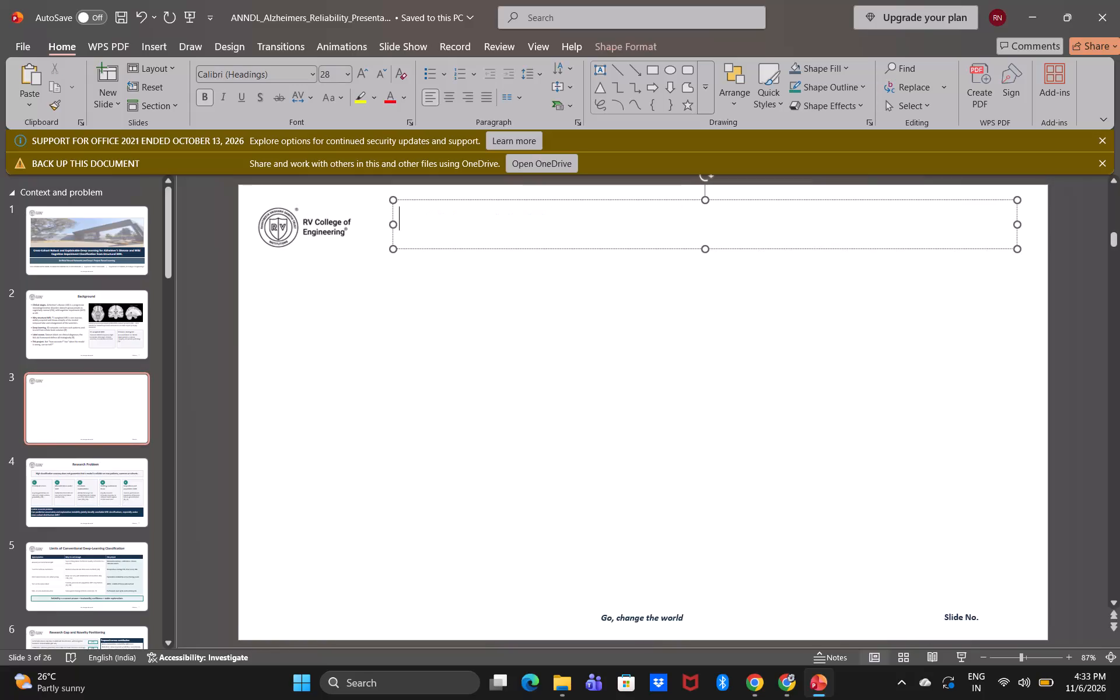
pyautogui.hotkey('shift', 'l')
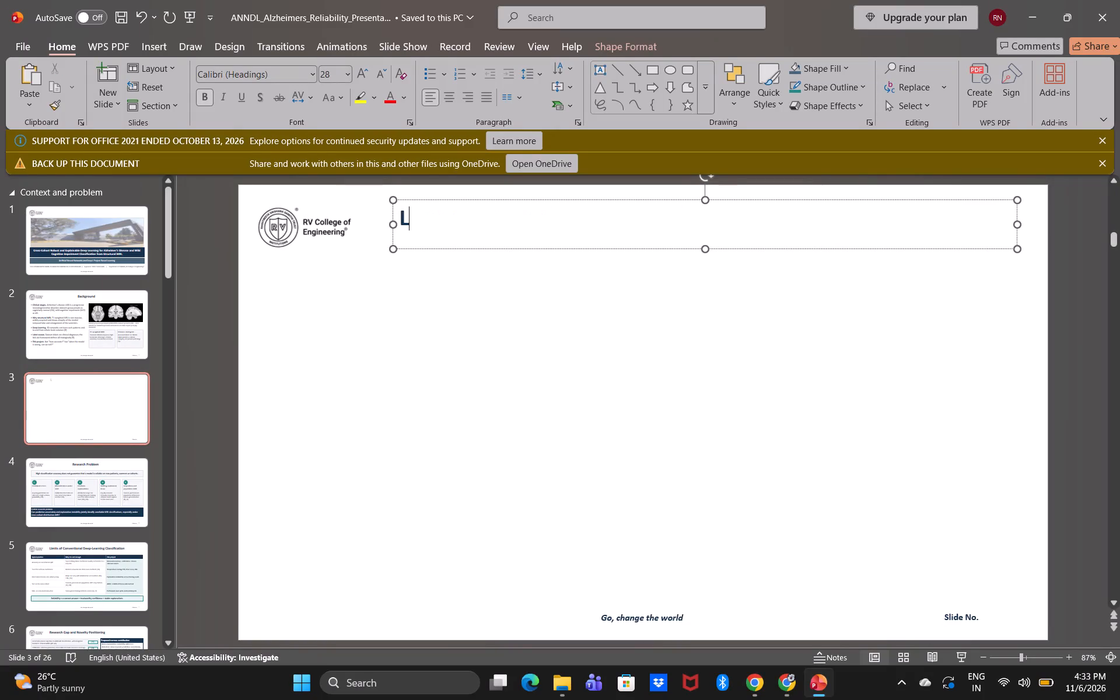
pyautogui.write('it')
pyautogui.write('er')
pyautogui.write('atu')
pyautogui.write('re')
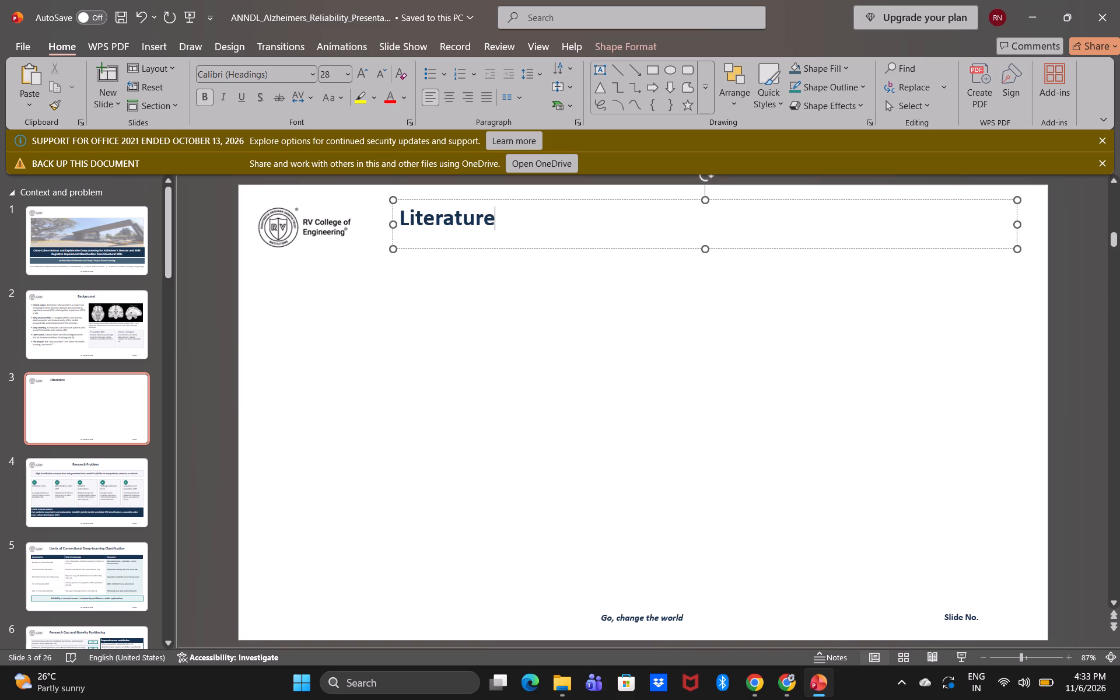
pyautogui.press('space')
pyautogui.write('Rivew')
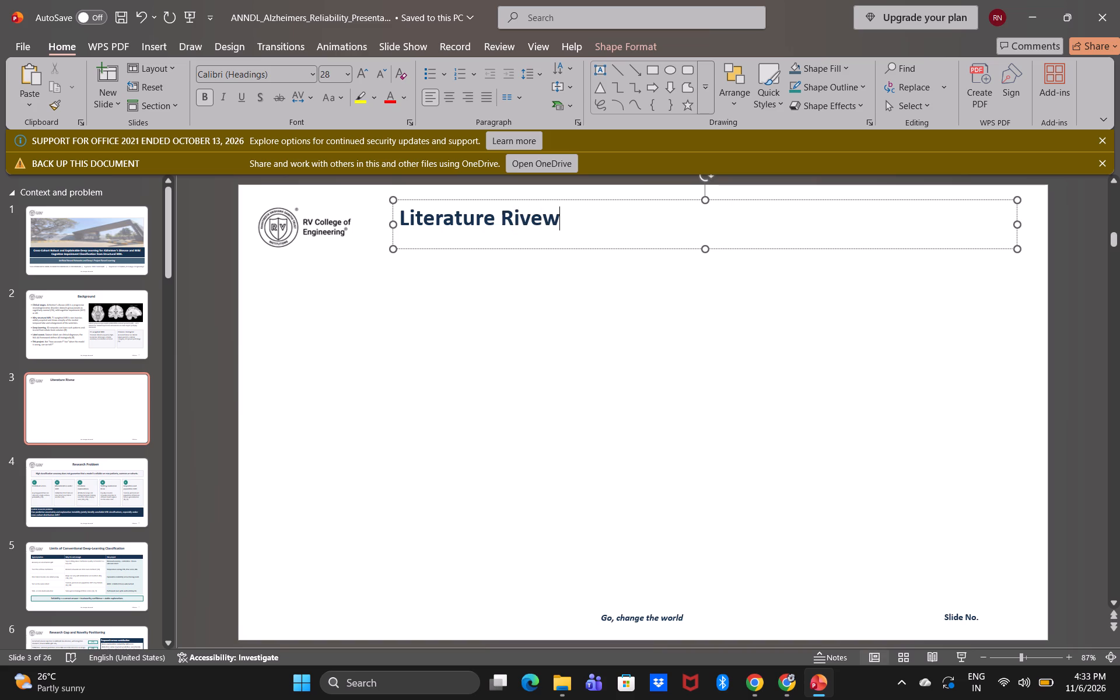
pyautogui.press('Left')
pyautogui.press('Left')
pyautogui.press('Left')
pyautogui.press('BackSpace')
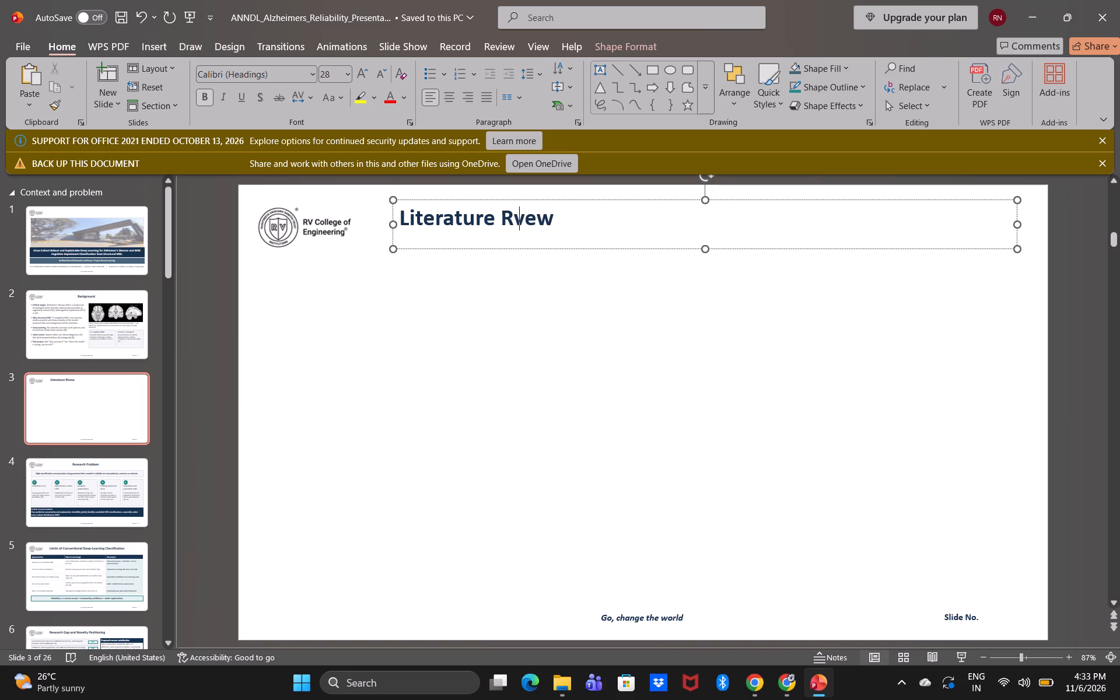
pyautogui.press('e')
pyautogui.press('Right')
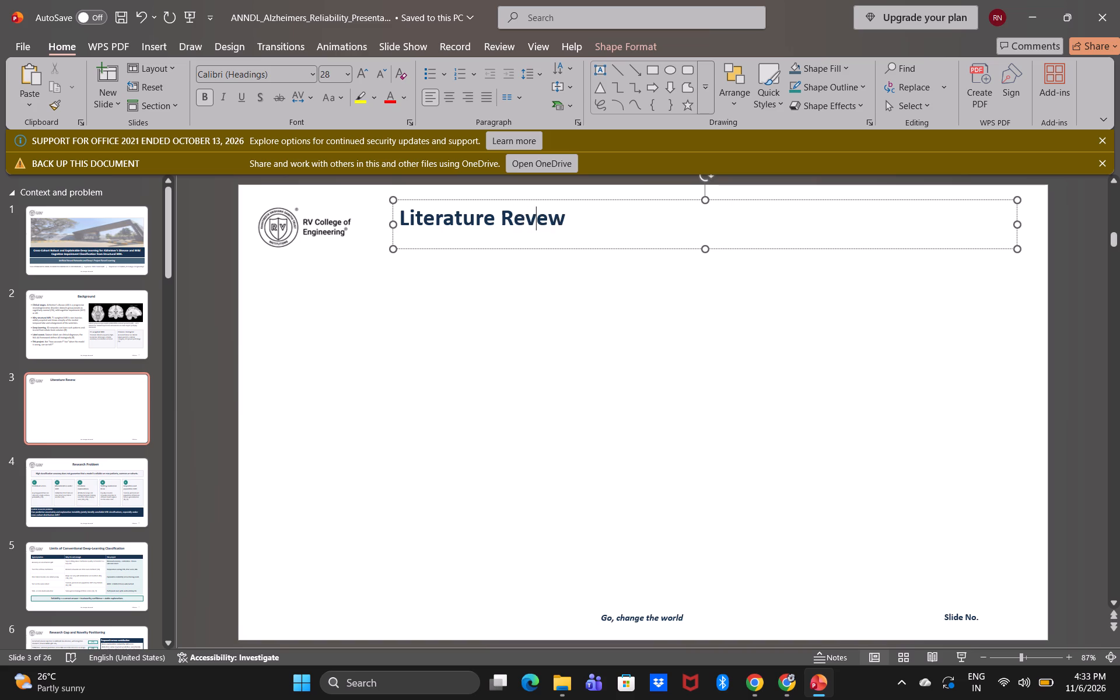
pyautogui.press('i')
# Widen the Literature Review title box to the left edge of the college logo and centre its text.
pyautogui.moveTo(394, 225); pyautogui.dragTo(258, 229)
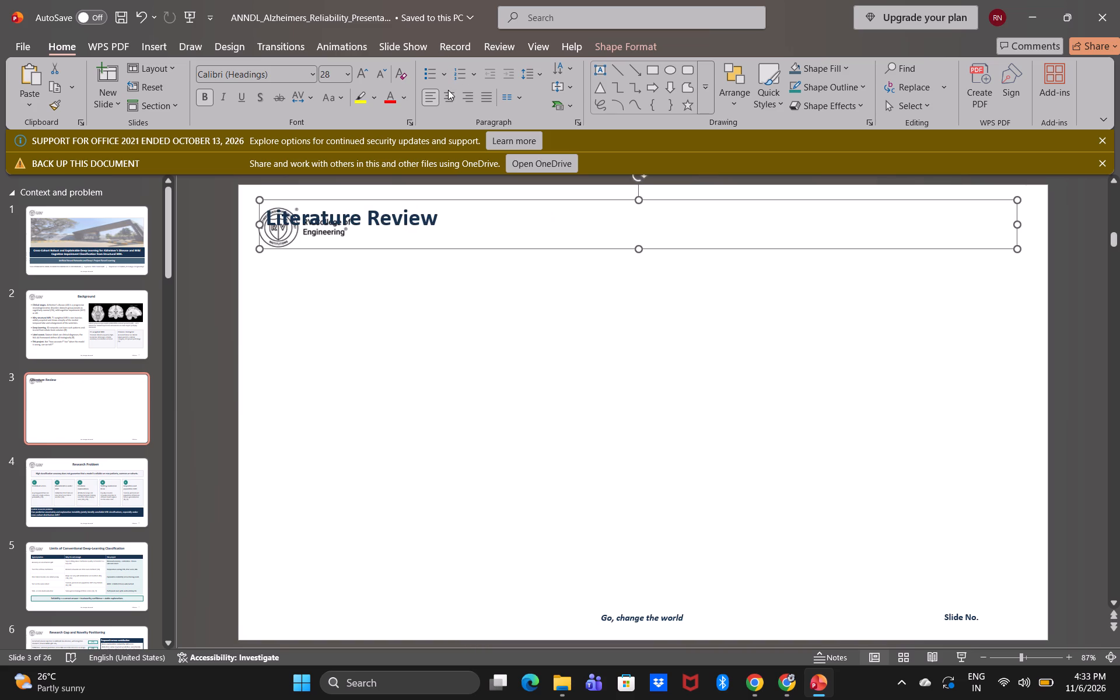
pyautogui.click(450, 92)
pyautogui.click(507, 411)
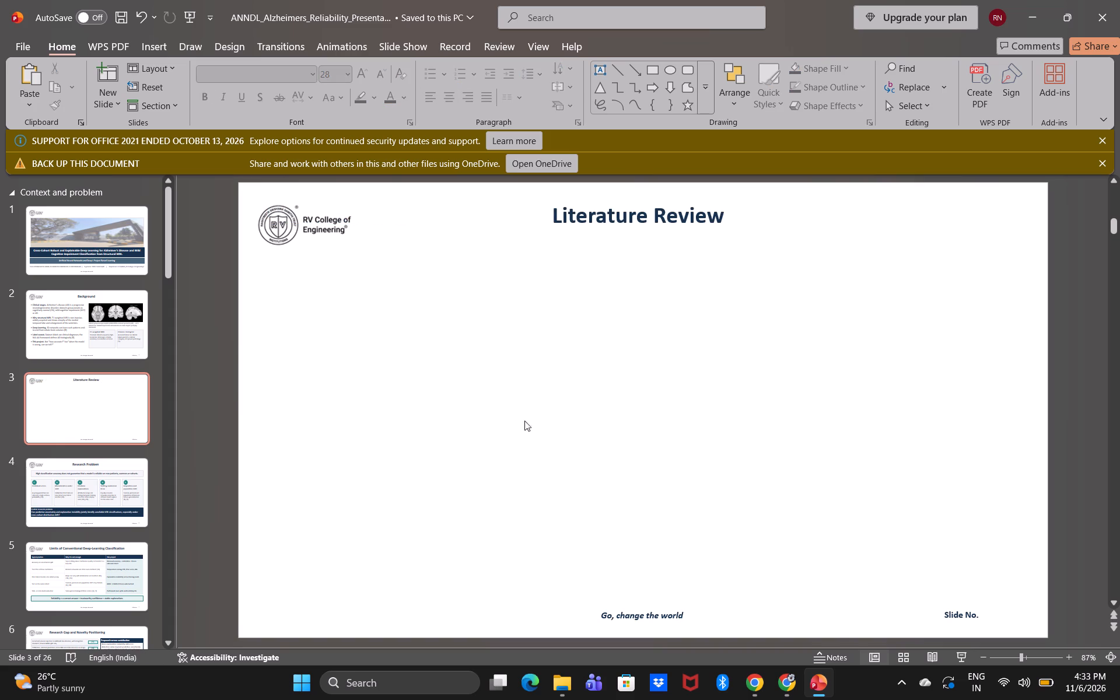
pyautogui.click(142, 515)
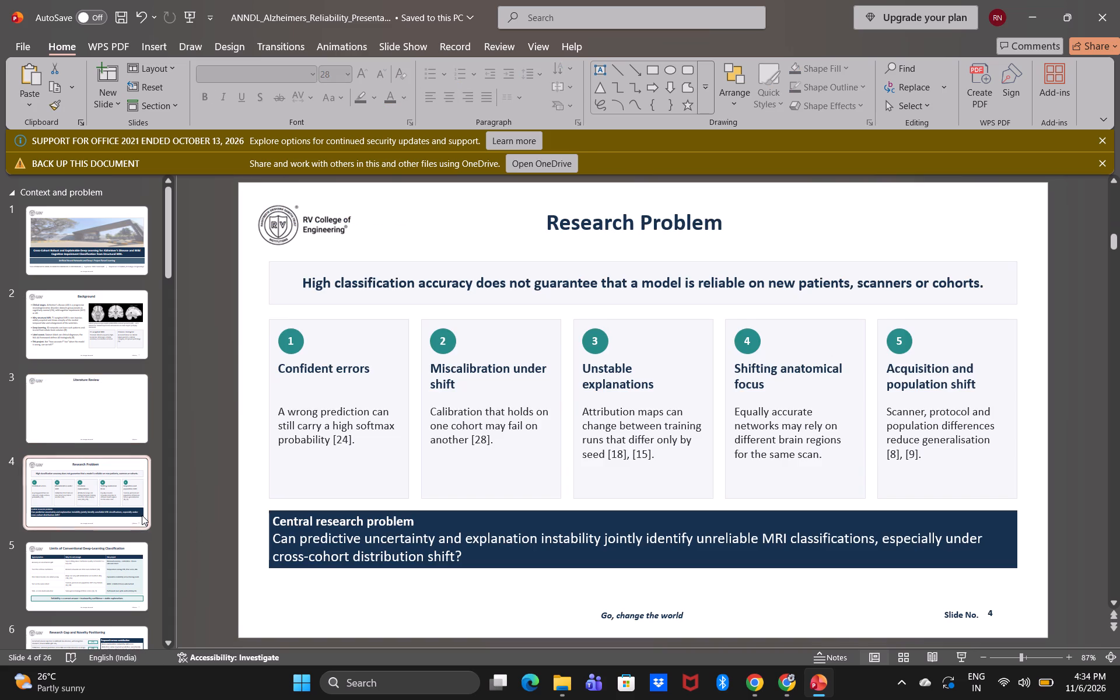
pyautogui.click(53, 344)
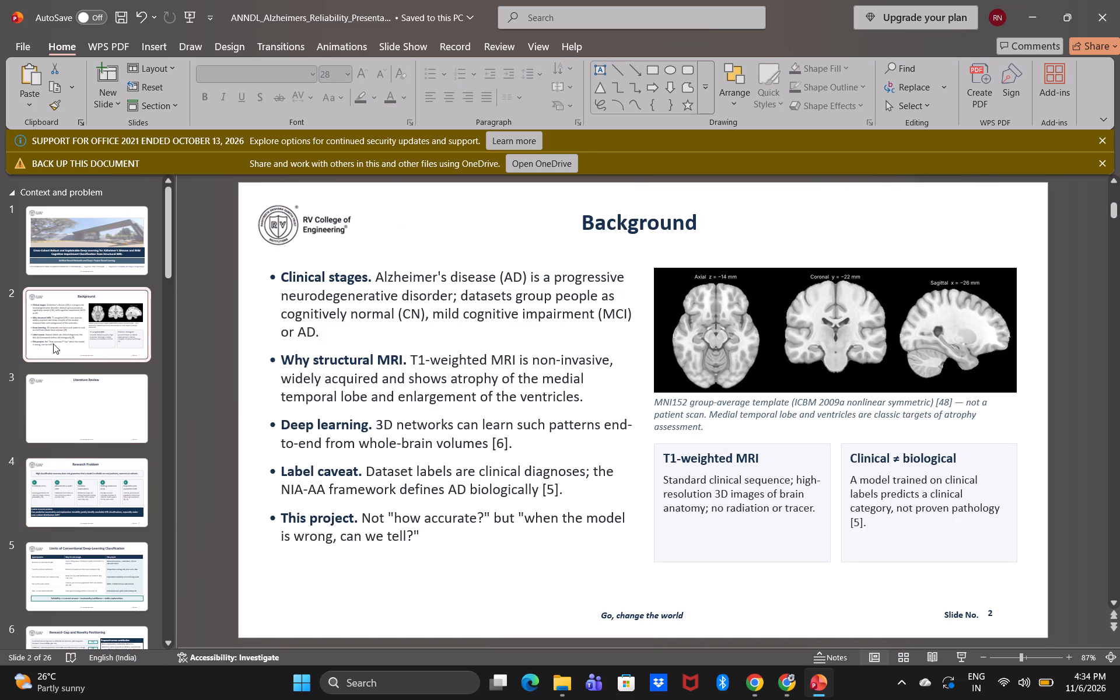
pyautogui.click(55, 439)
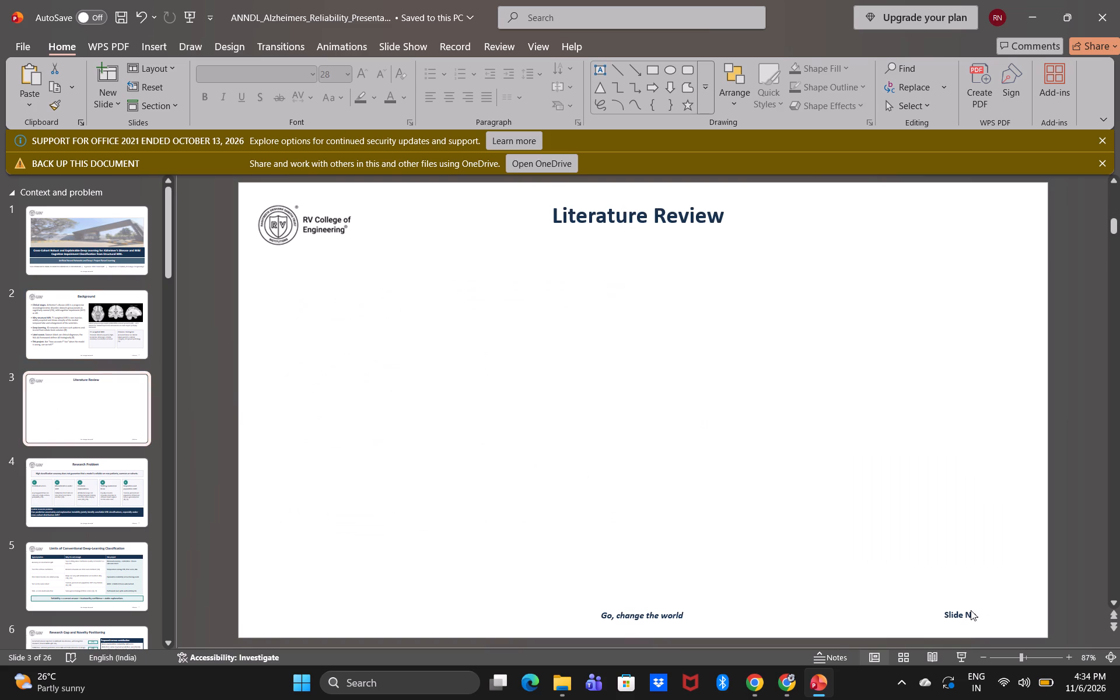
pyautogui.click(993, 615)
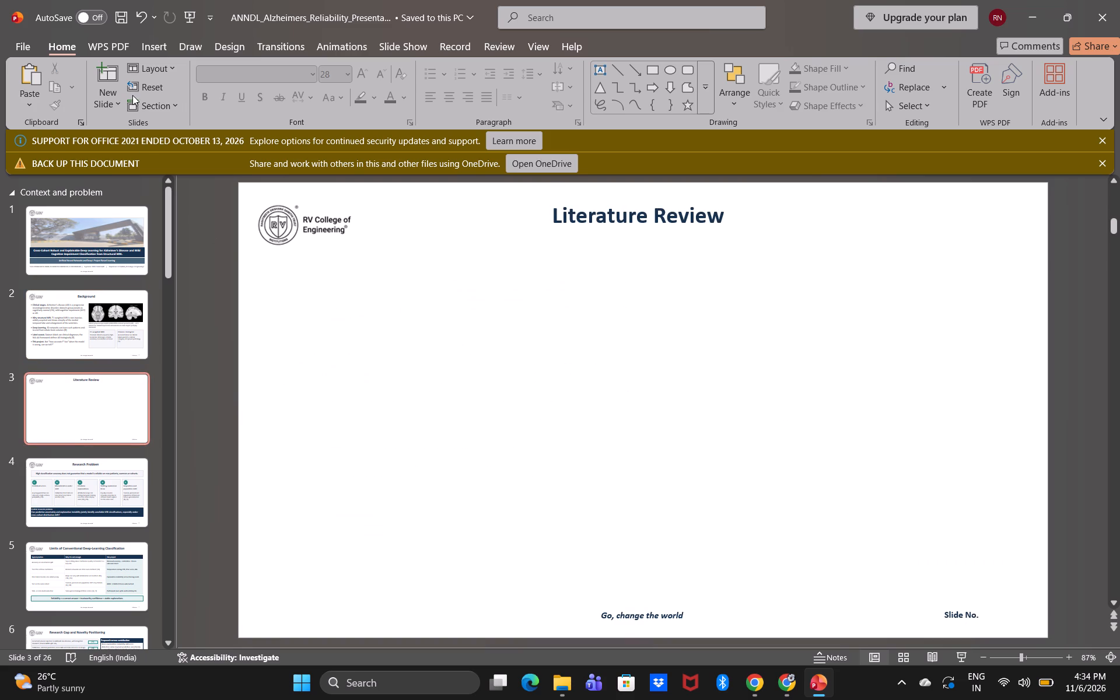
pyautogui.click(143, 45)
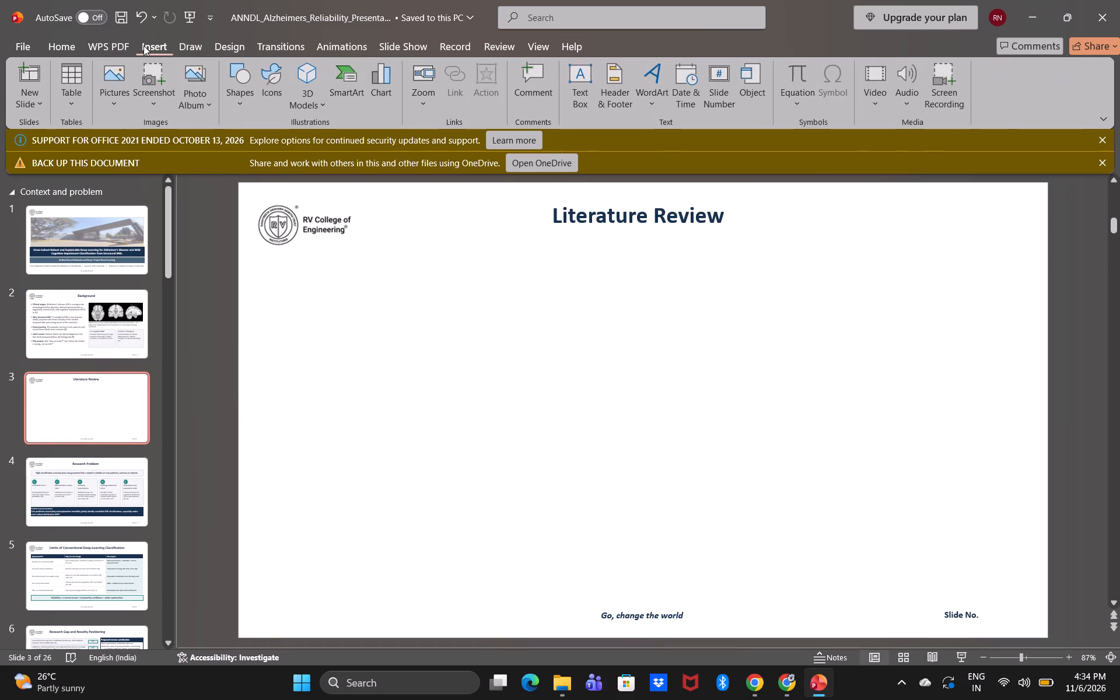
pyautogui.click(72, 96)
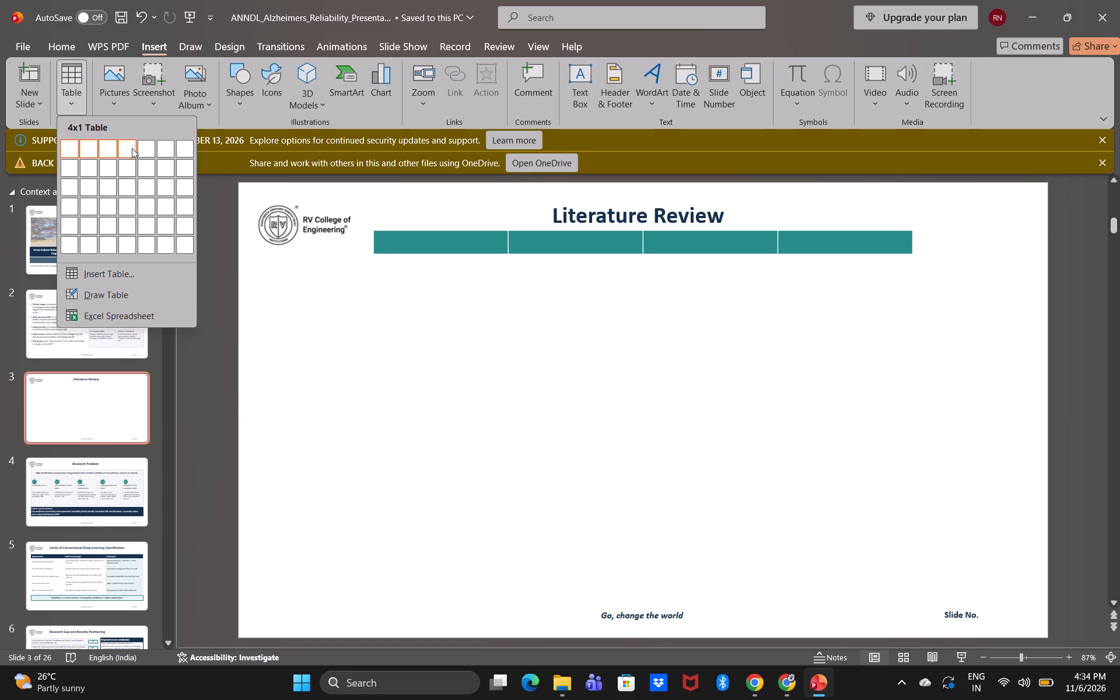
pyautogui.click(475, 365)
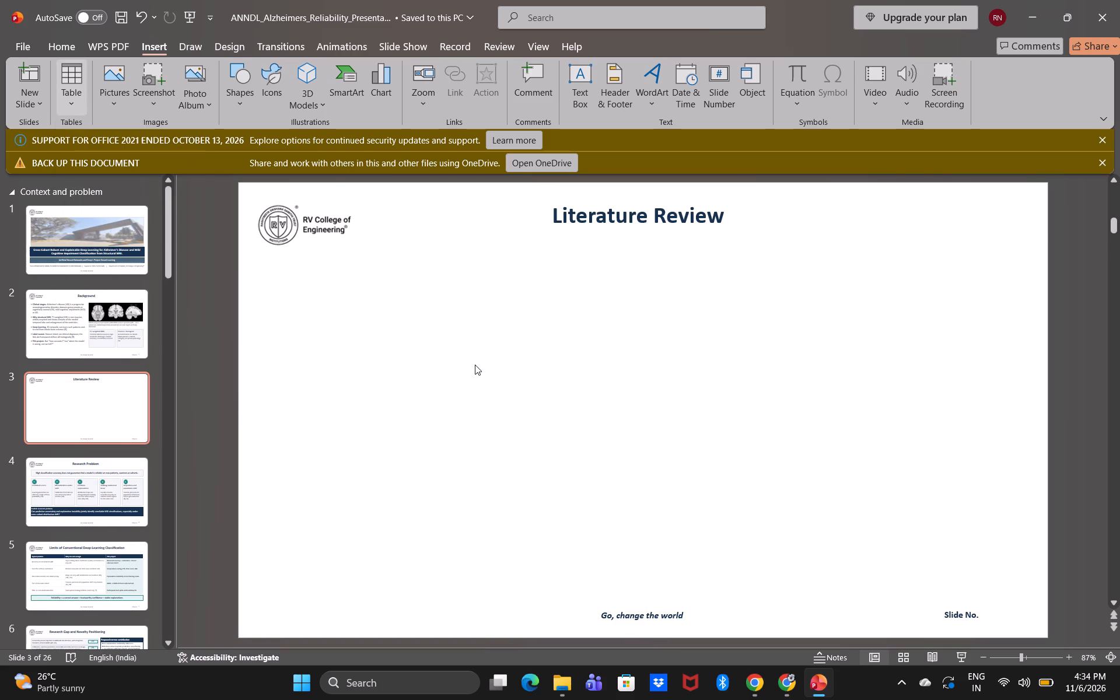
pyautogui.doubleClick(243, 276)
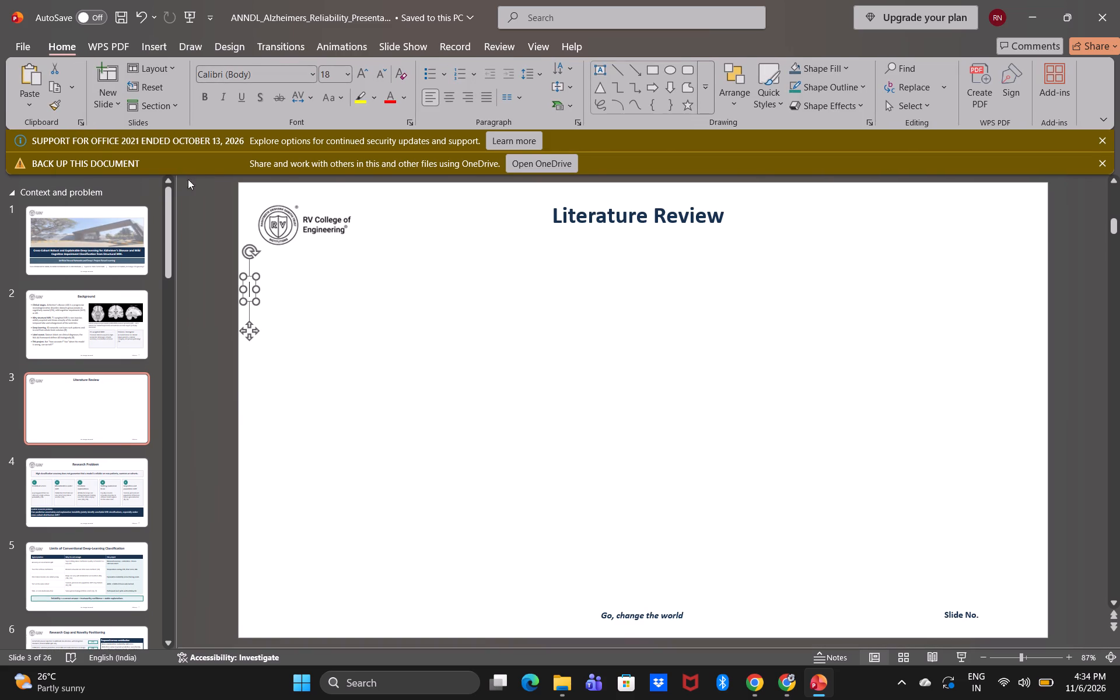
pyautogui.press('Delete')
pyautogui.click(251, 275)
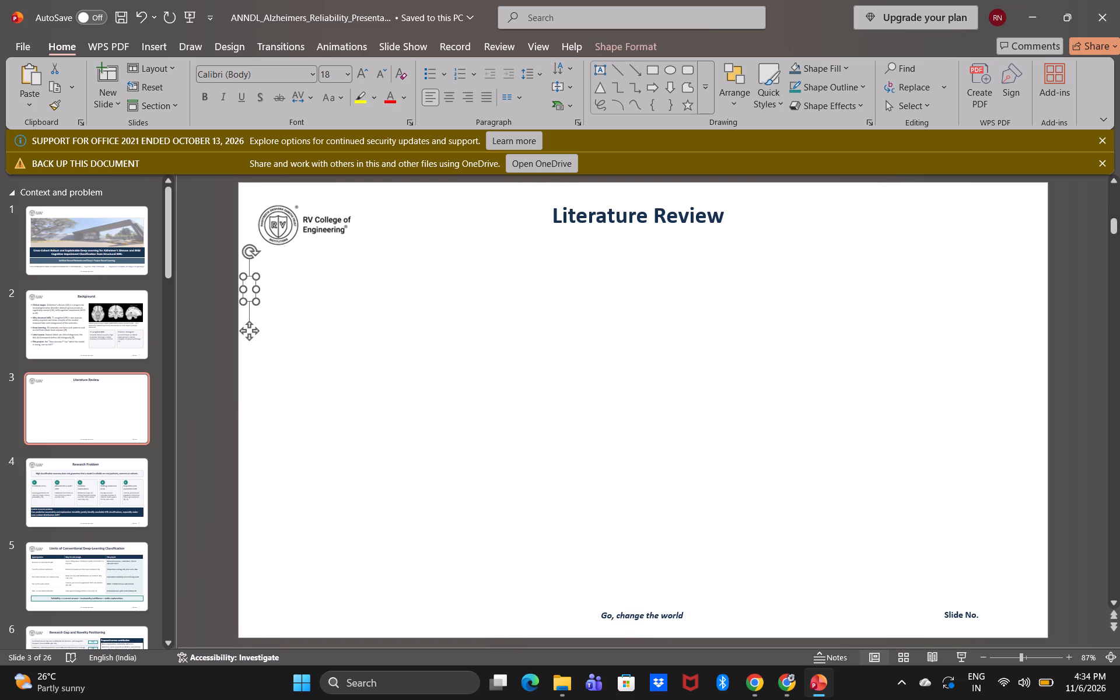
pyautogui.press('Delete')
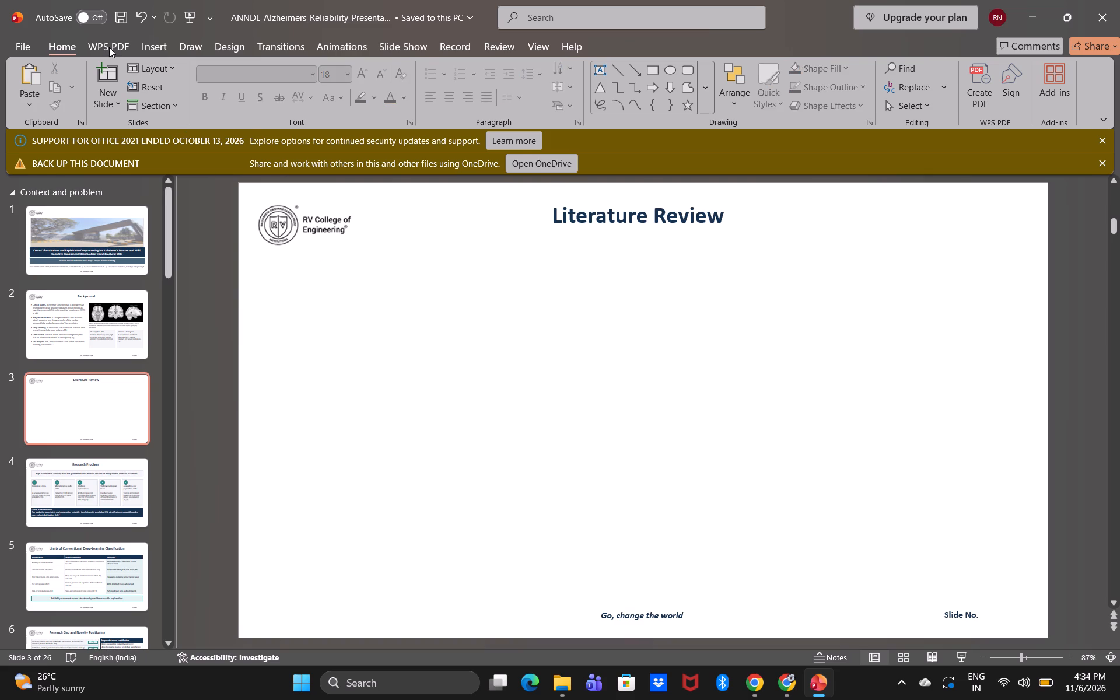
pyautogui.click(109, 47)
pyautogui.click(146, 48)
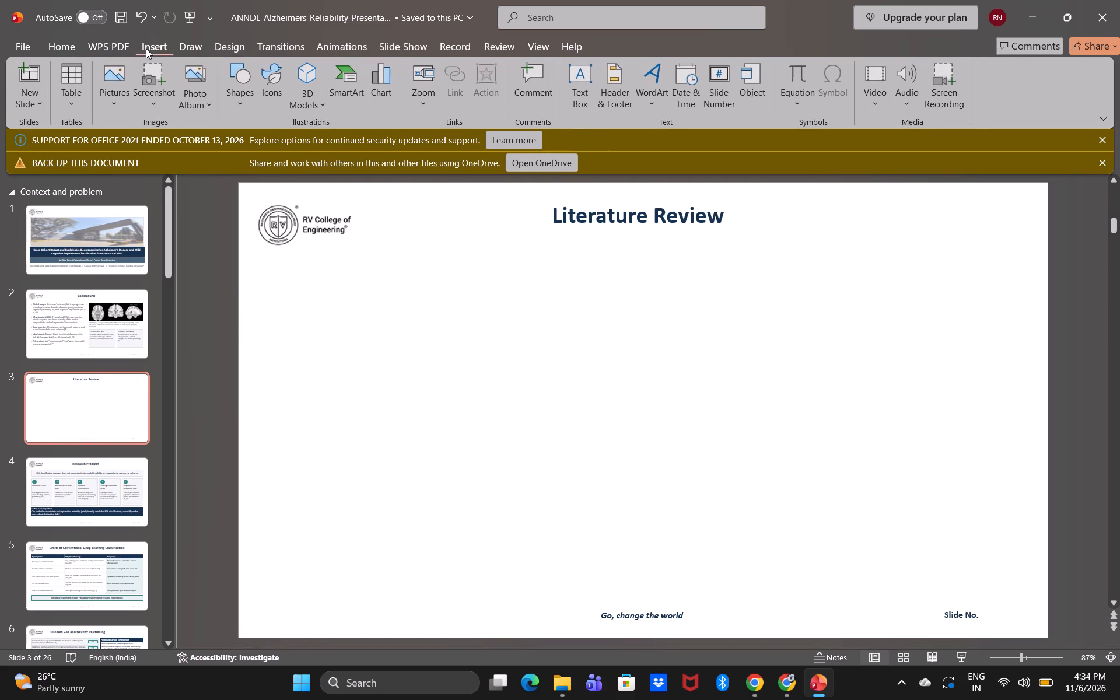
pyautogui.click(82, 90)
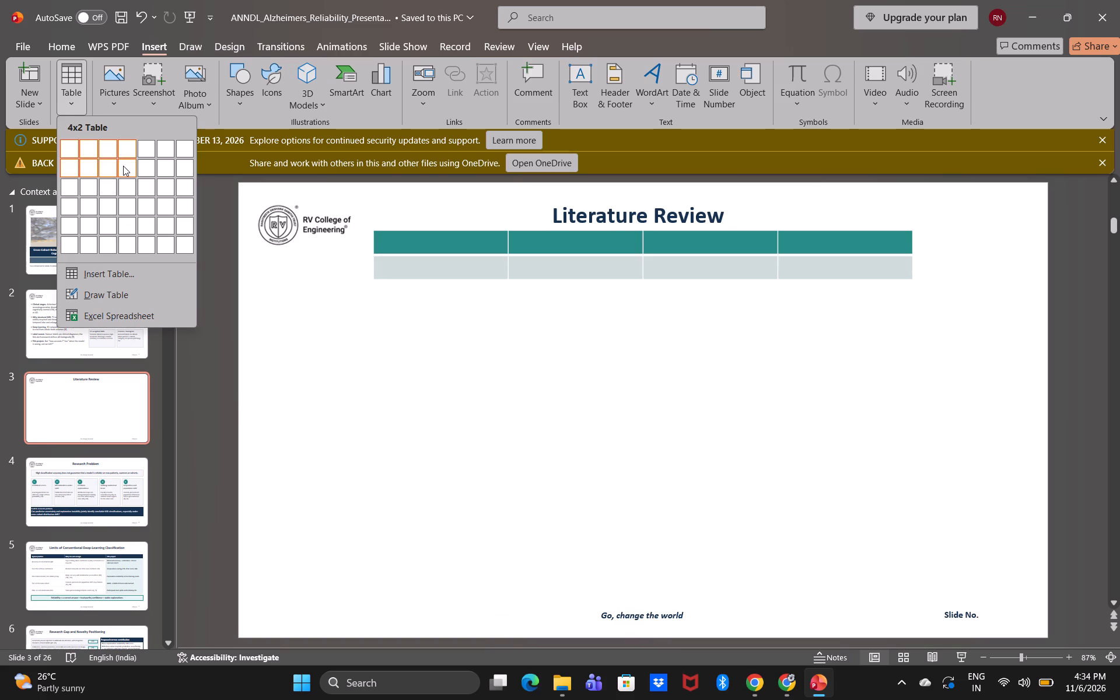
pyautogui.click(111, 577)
# Copy the three-column table from slide 5, Limits of Conventional Deep-Learning Classification, and paste it onto the Literature Review slide.
pyautogui.click(111, 577)
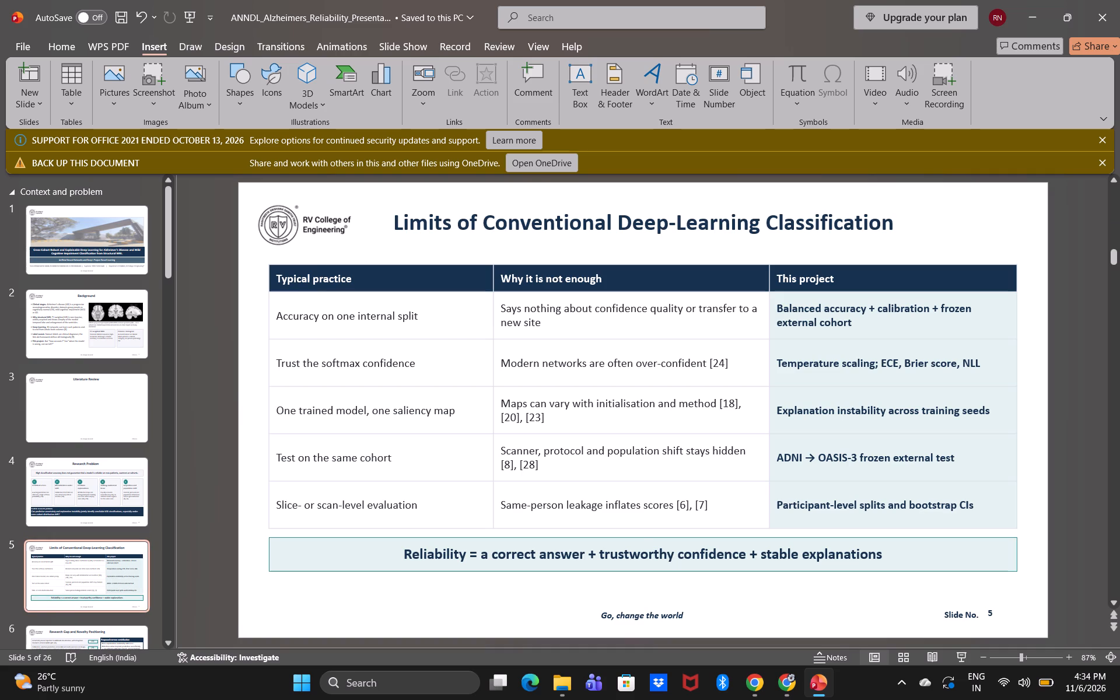
pyautogui.click(375, 271)
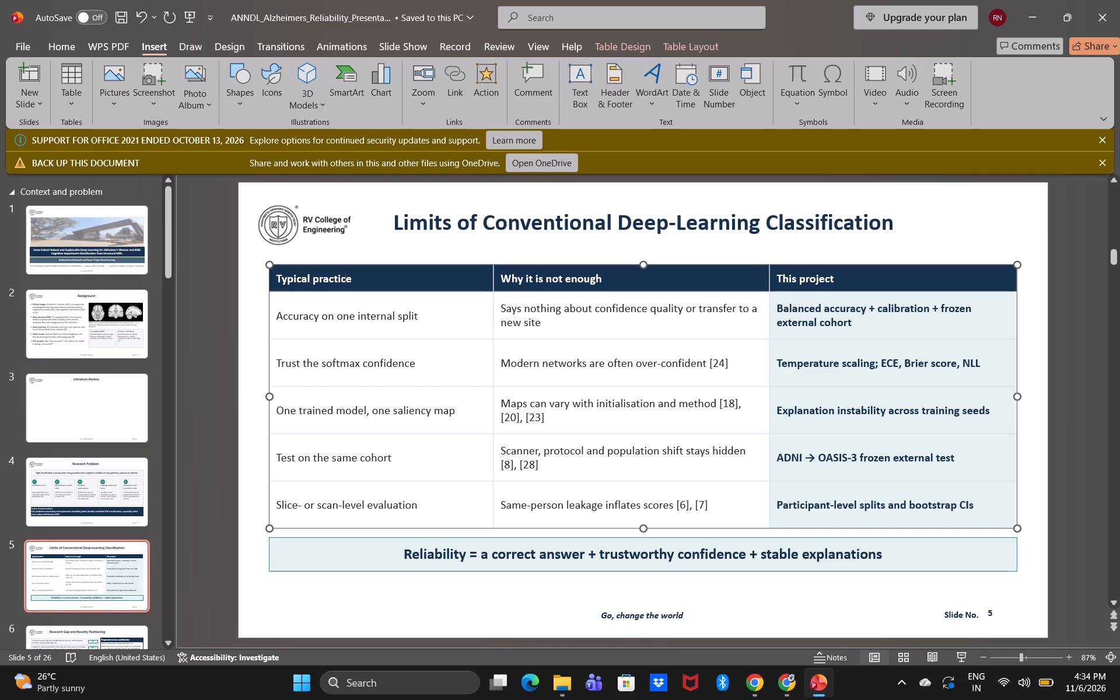
pyautogui.click(394, 264)
pyautogui.hotkey('ctrl', 'c')
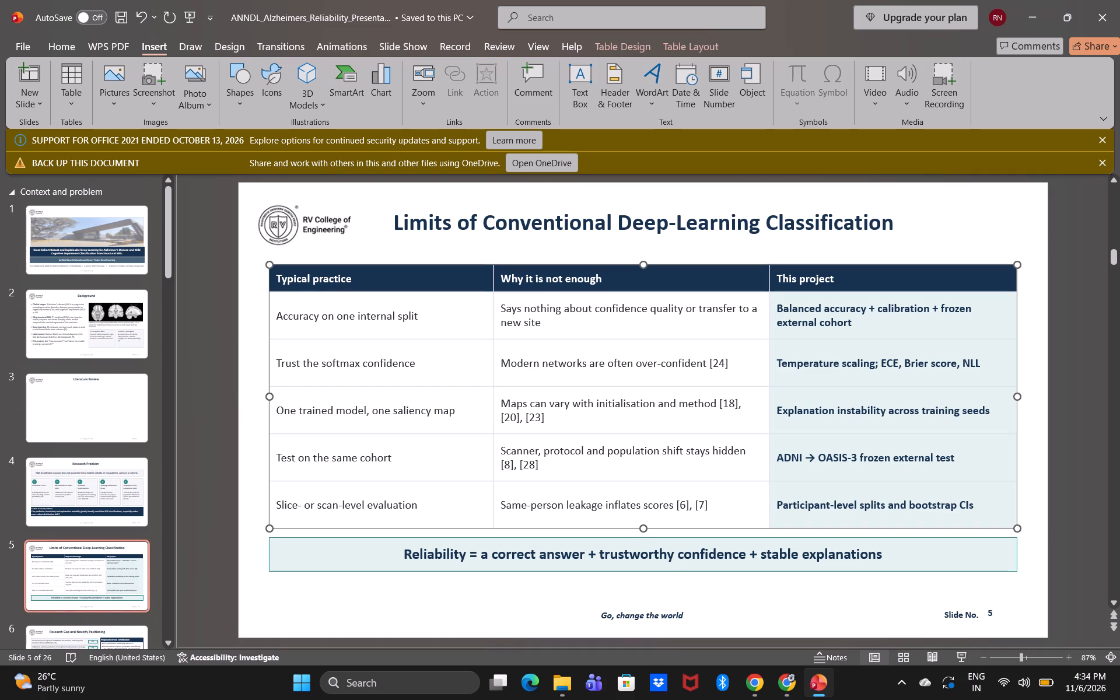
pyautogui.click(103, 386)
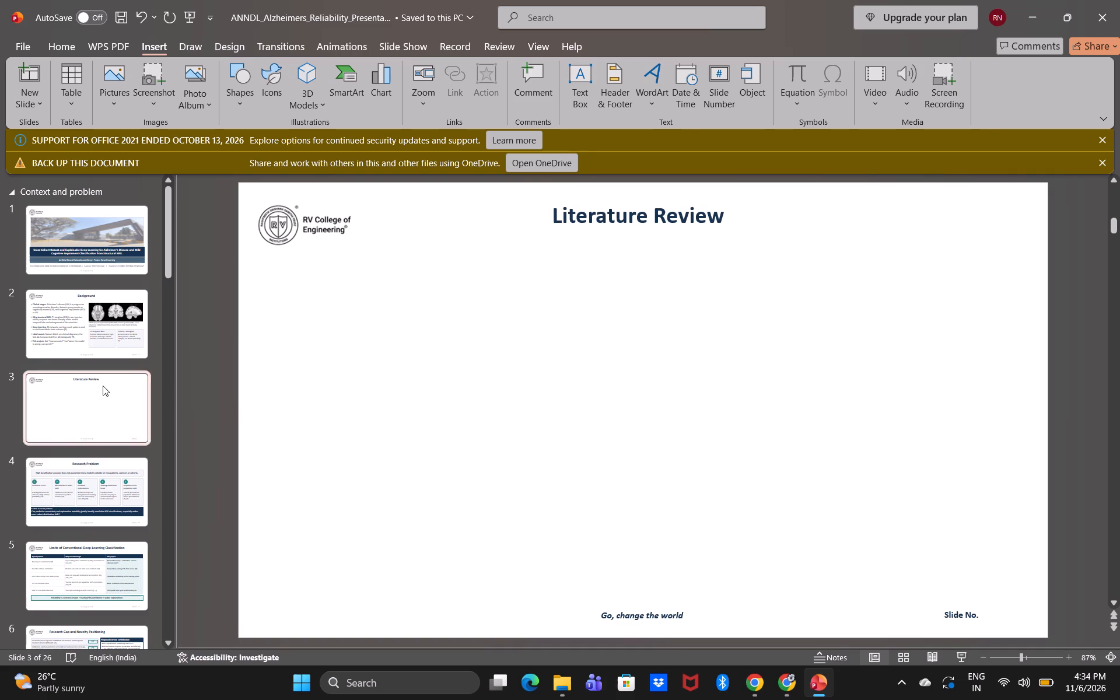
pyautogui.click(577, 384)
pyautogui.hotkey('ctrl', 'v')
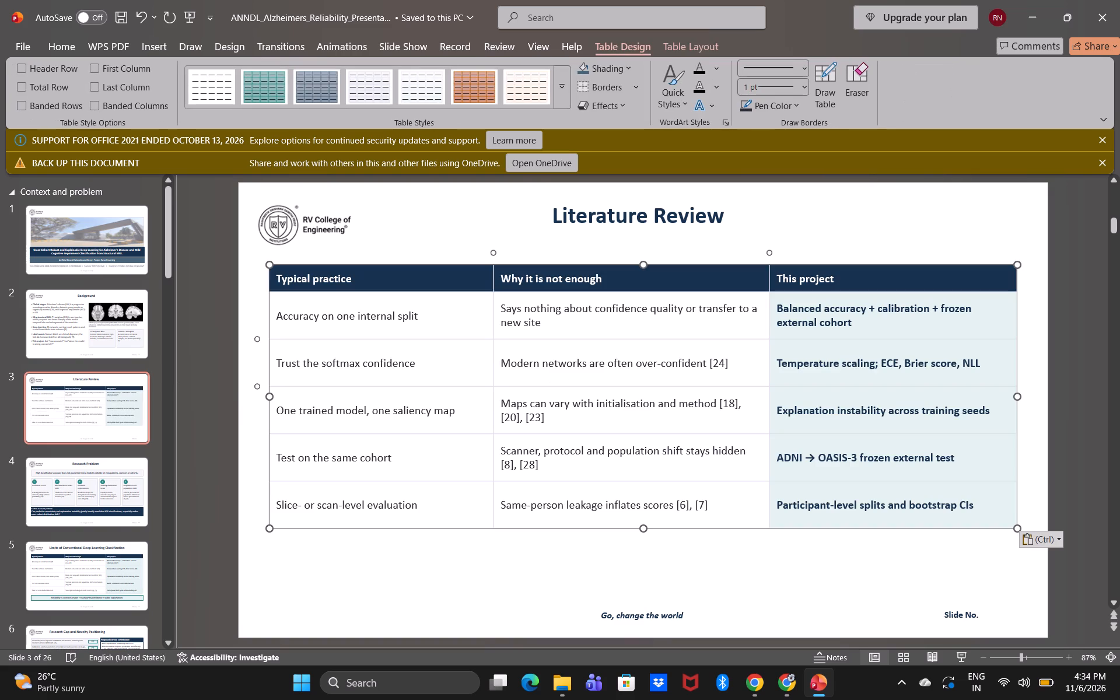
# Clear the text from every cell of the pasted Literature Review table, keeping its formatting.
pyautogui.click(832, 282)
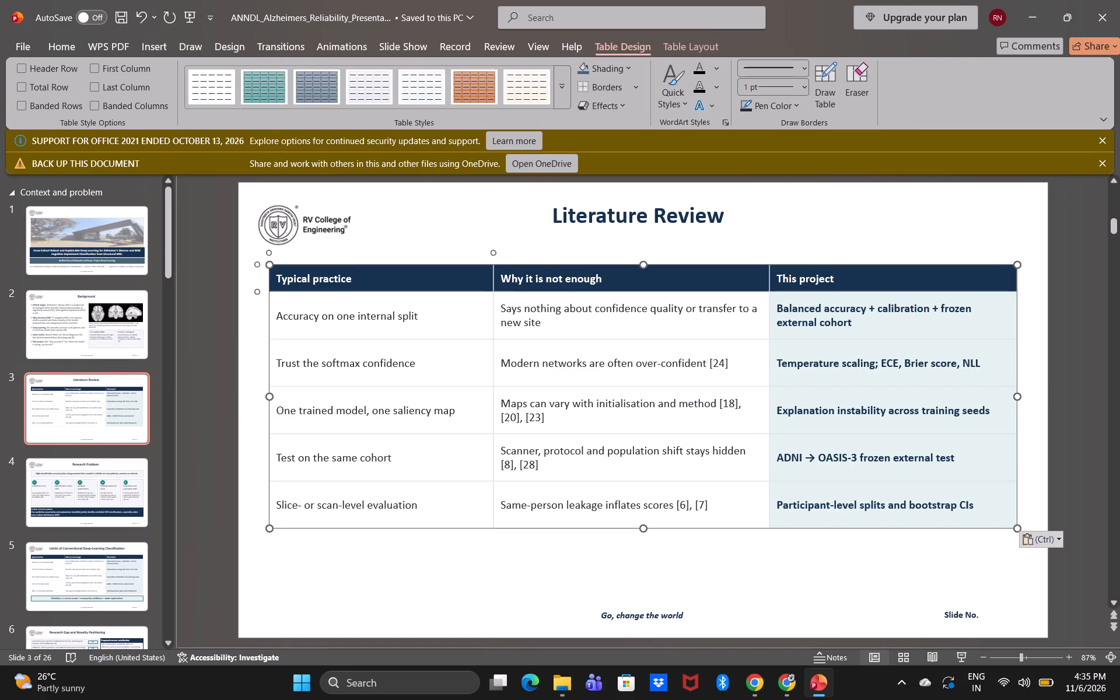
pyautogui.moveTo(294, 285); pyautogui.dragTo(726, 495)
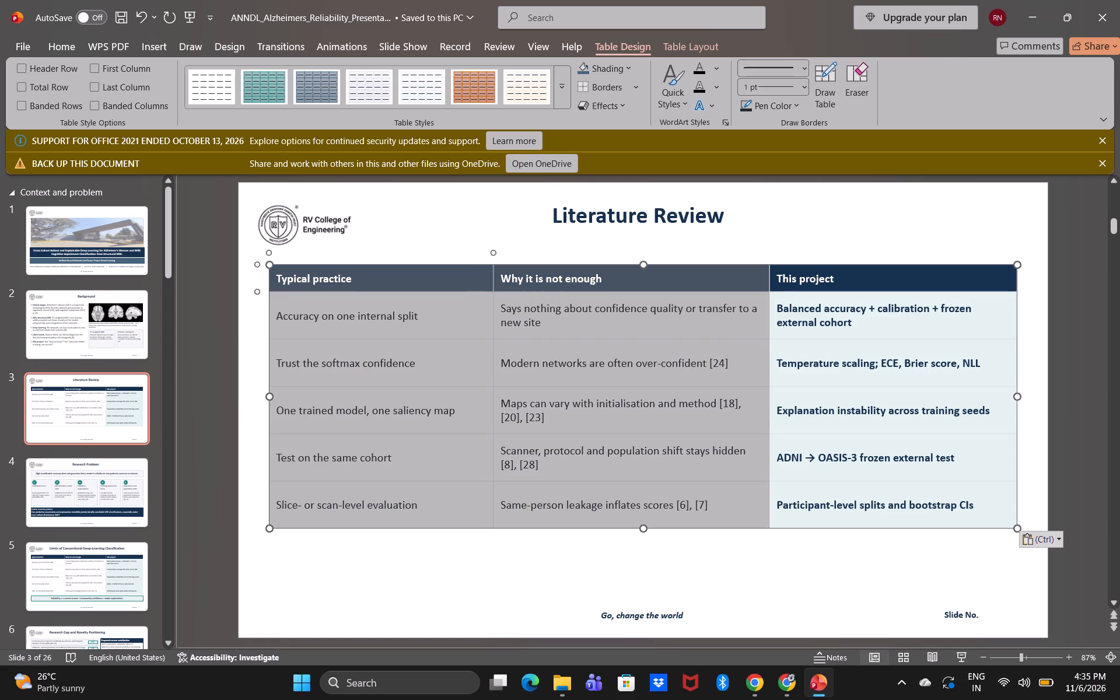
pyautogui.moveTo(726, 495); pyautogui.dragTo(775, 505)
pyautogui.press('Delete')
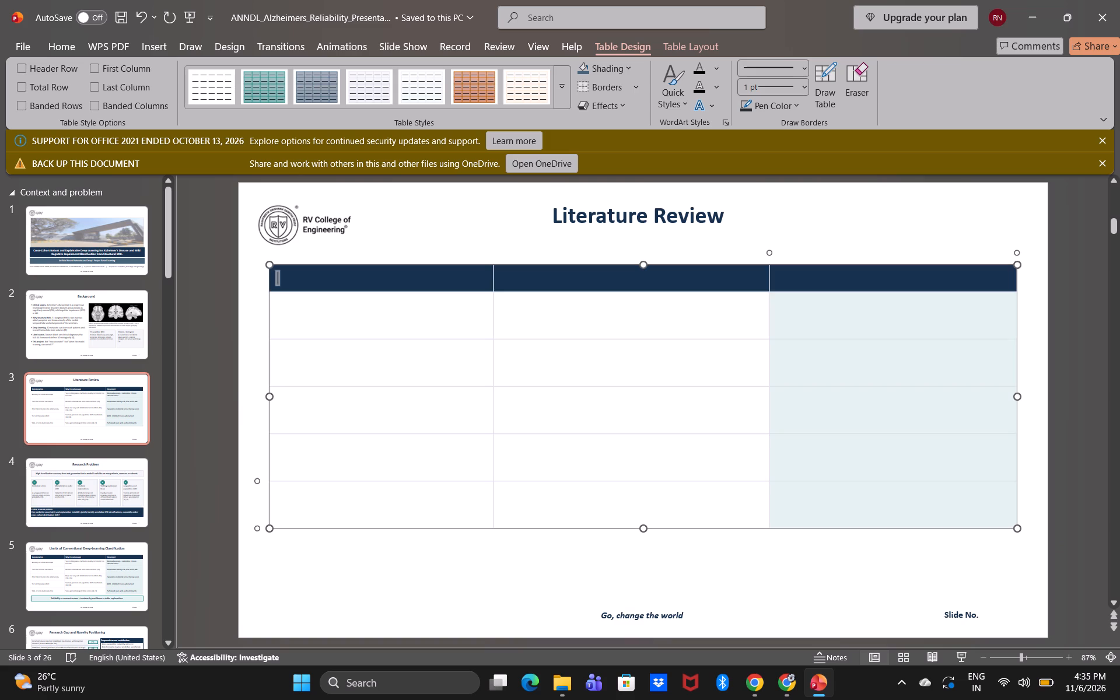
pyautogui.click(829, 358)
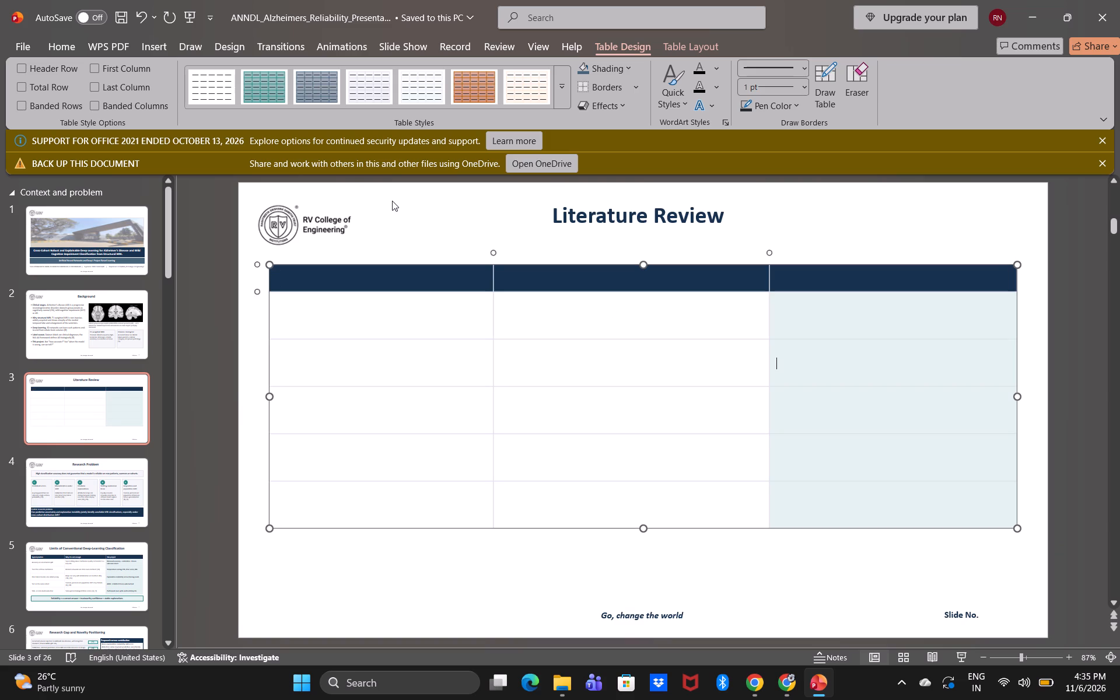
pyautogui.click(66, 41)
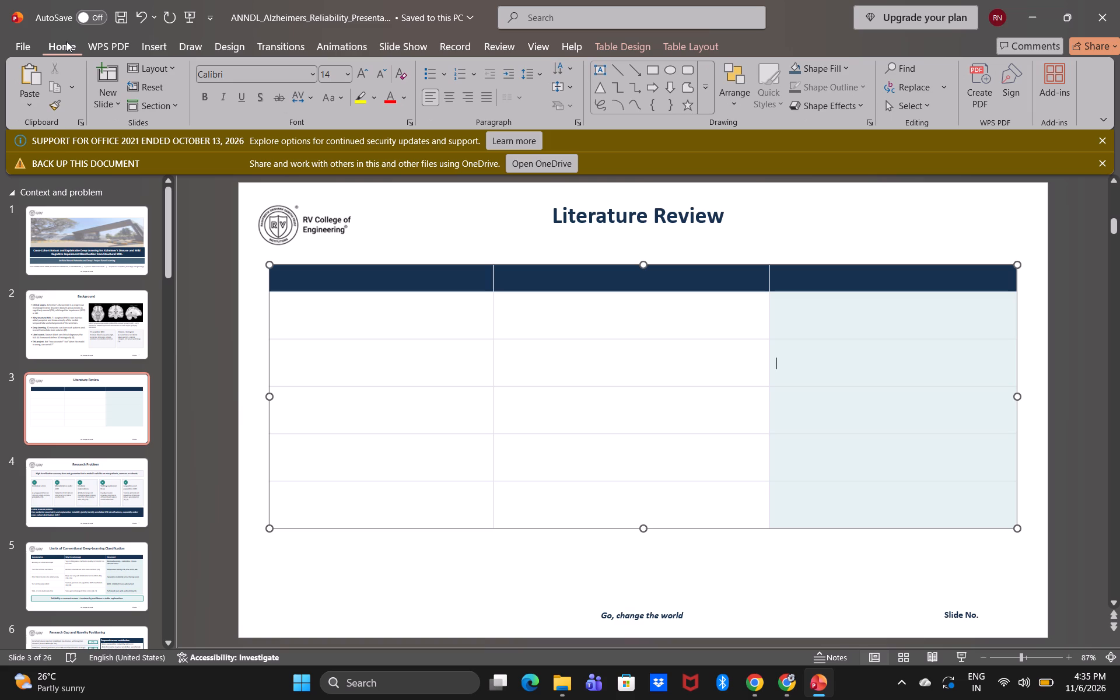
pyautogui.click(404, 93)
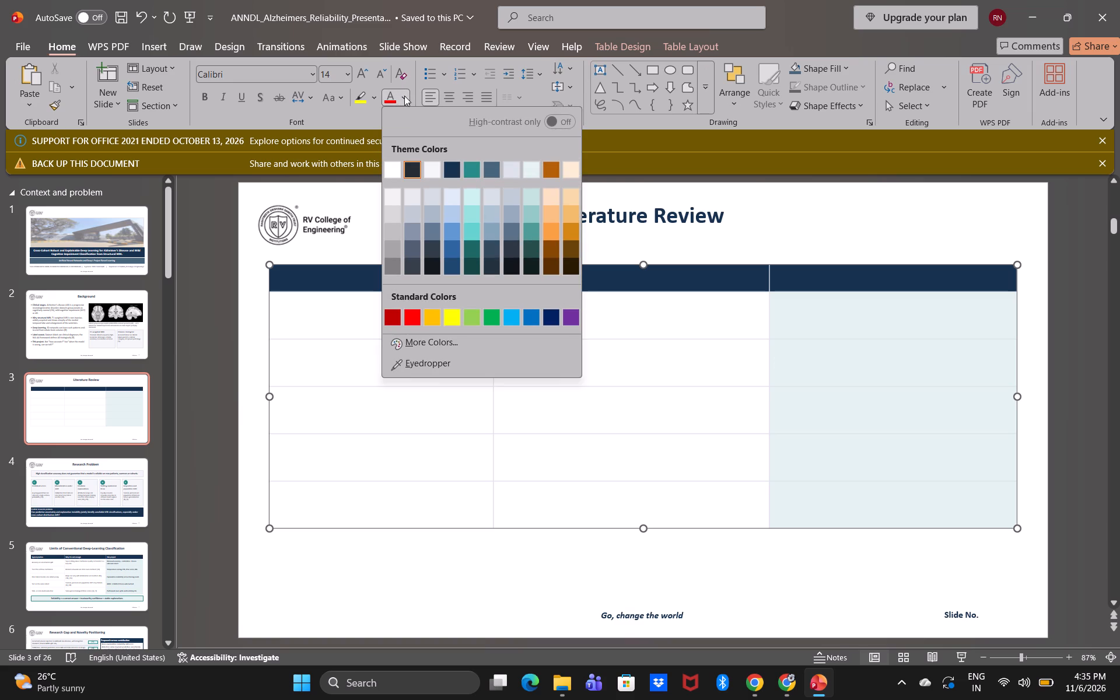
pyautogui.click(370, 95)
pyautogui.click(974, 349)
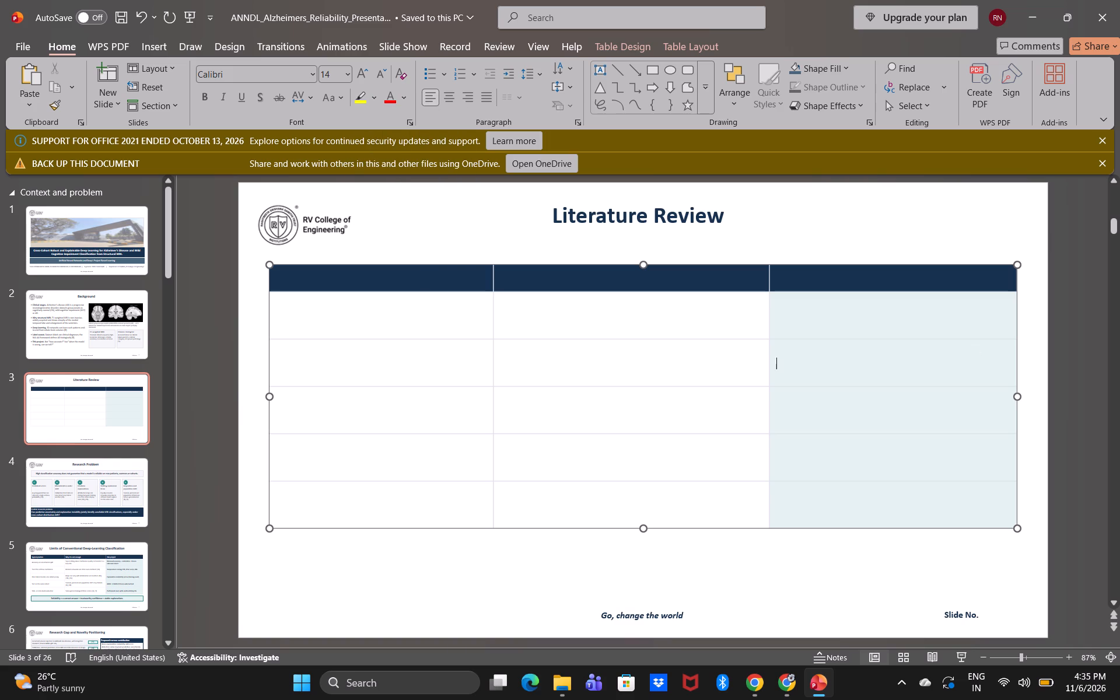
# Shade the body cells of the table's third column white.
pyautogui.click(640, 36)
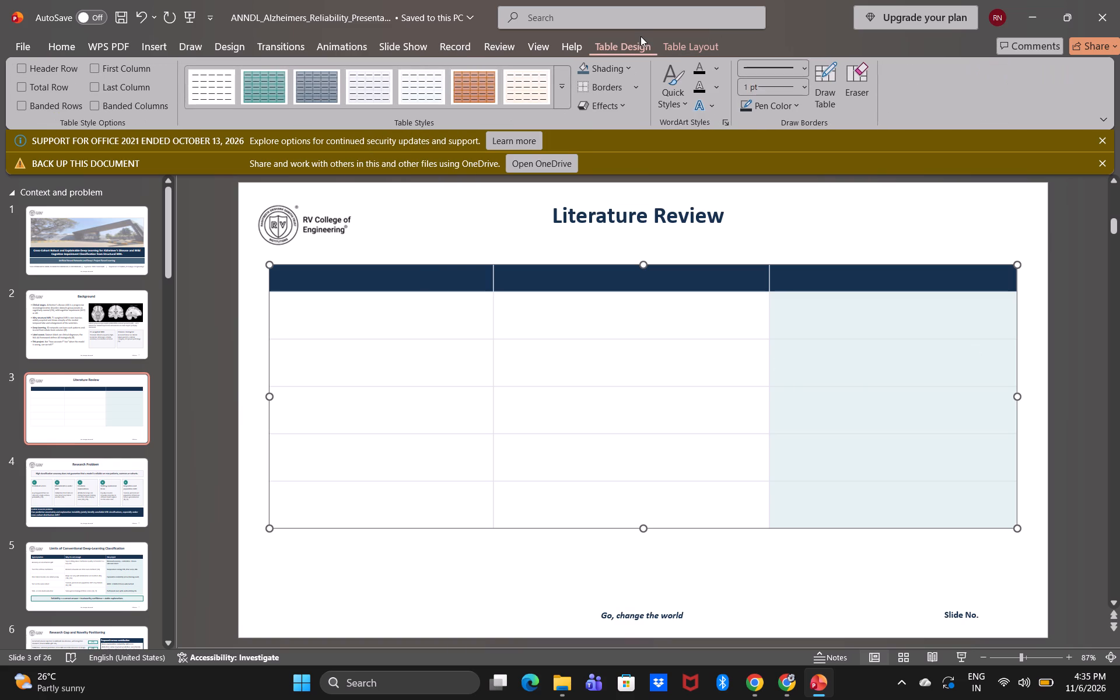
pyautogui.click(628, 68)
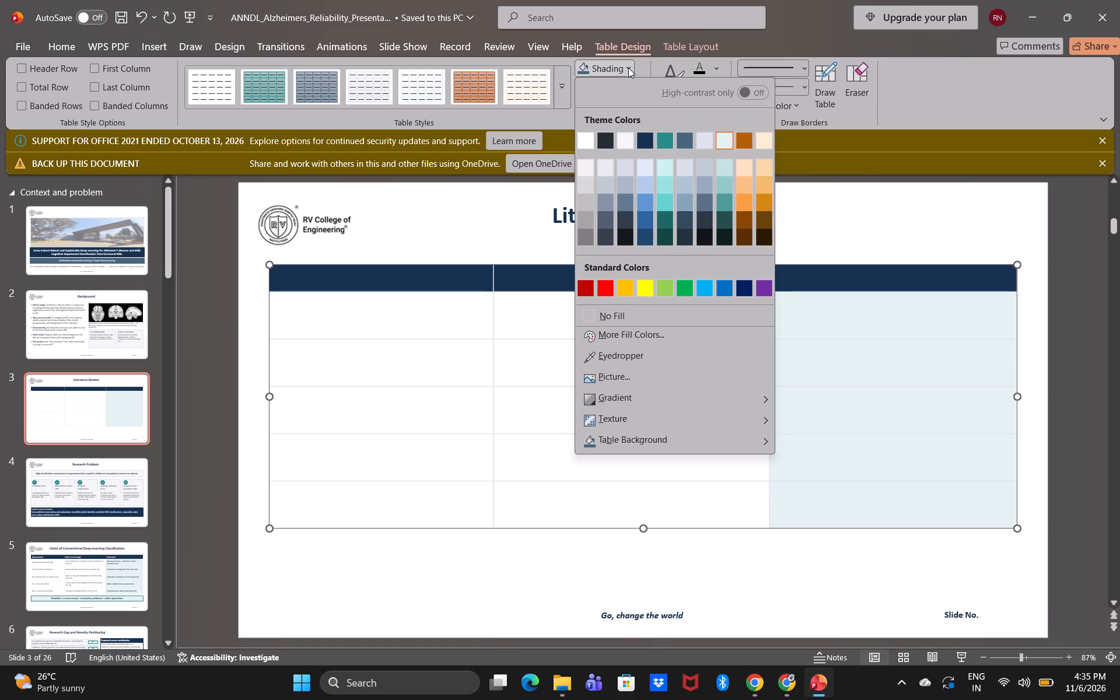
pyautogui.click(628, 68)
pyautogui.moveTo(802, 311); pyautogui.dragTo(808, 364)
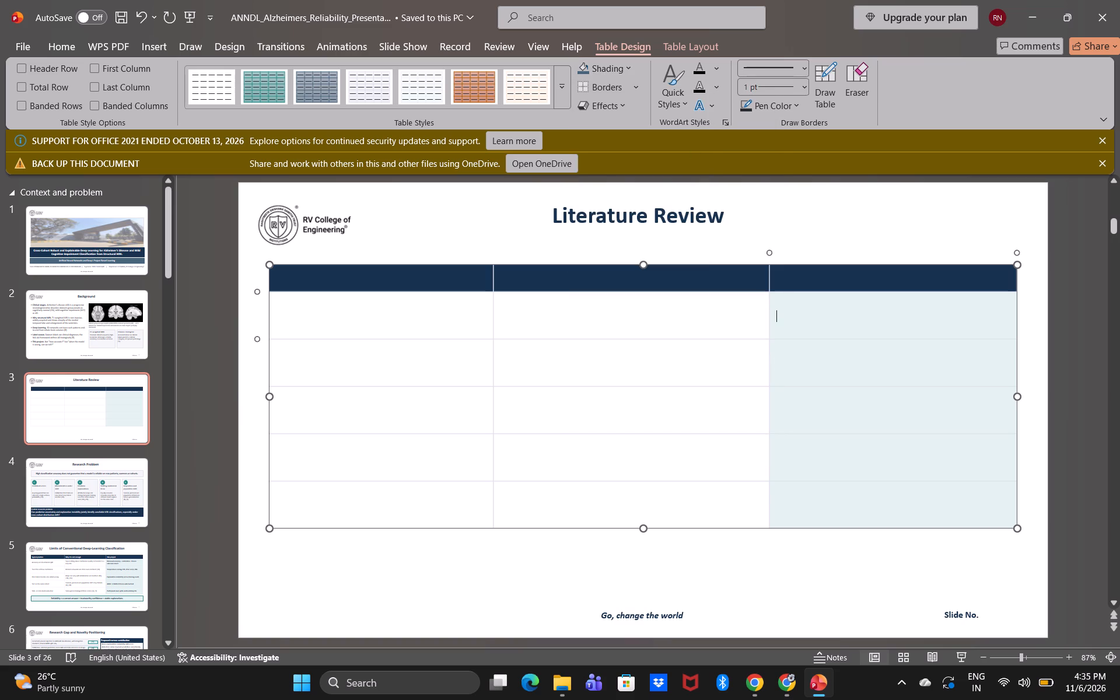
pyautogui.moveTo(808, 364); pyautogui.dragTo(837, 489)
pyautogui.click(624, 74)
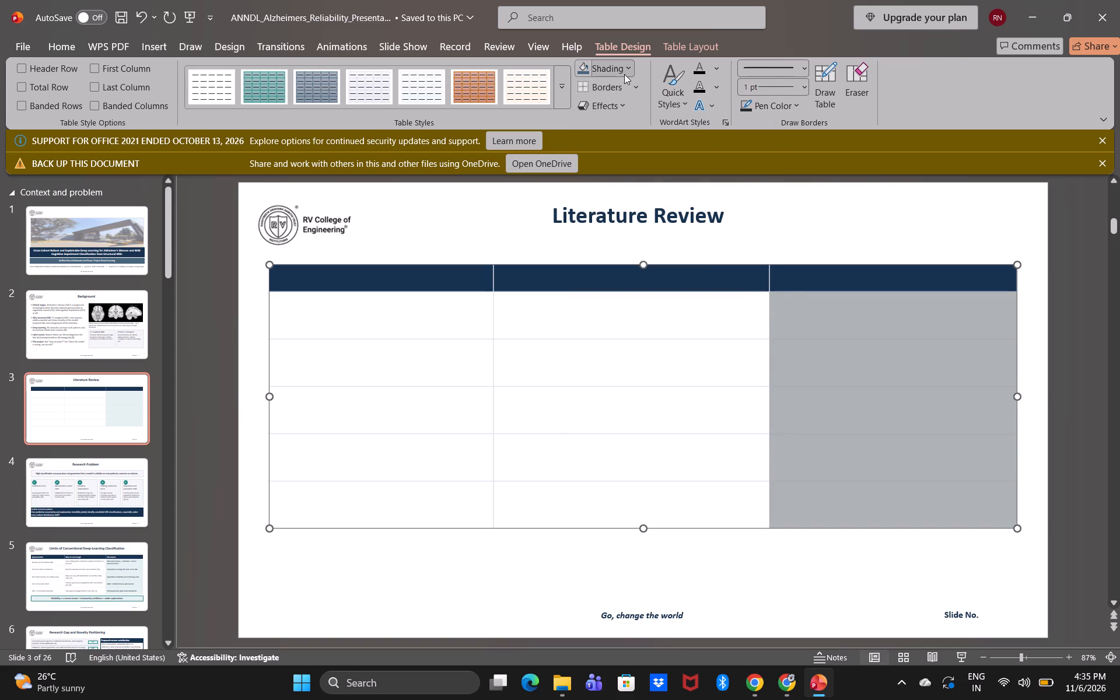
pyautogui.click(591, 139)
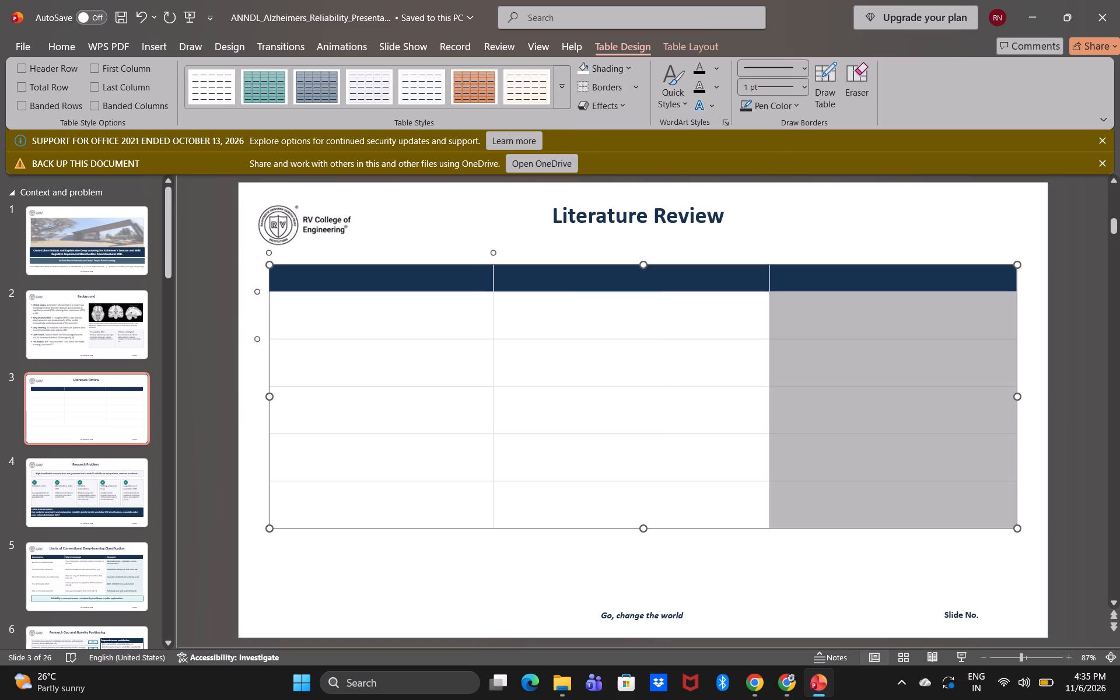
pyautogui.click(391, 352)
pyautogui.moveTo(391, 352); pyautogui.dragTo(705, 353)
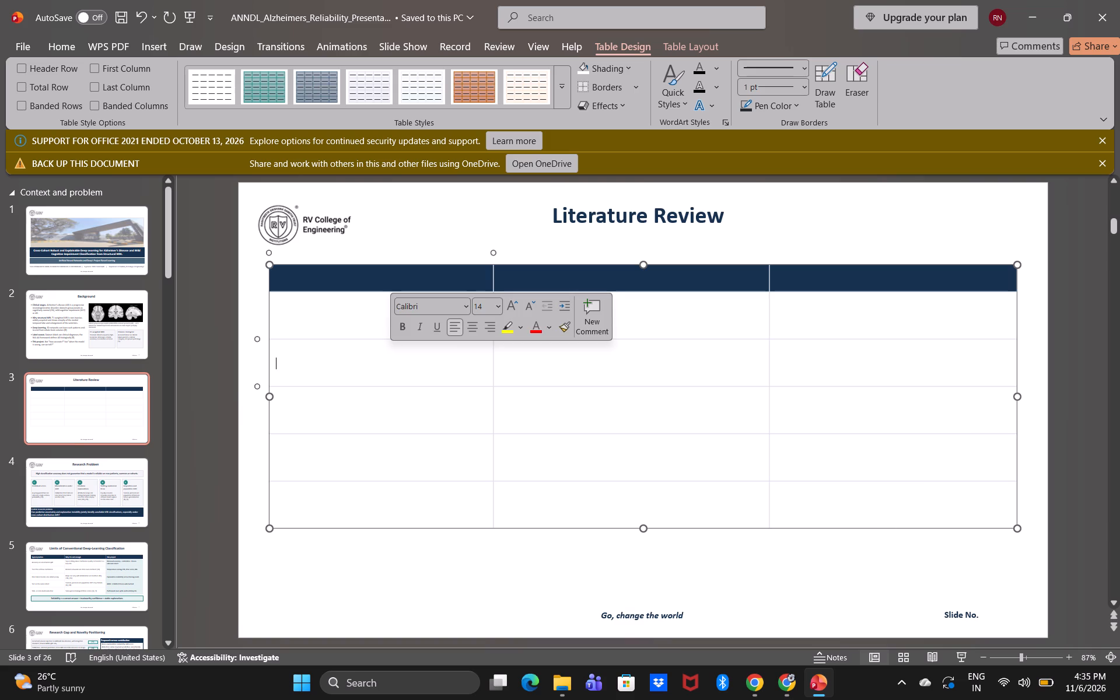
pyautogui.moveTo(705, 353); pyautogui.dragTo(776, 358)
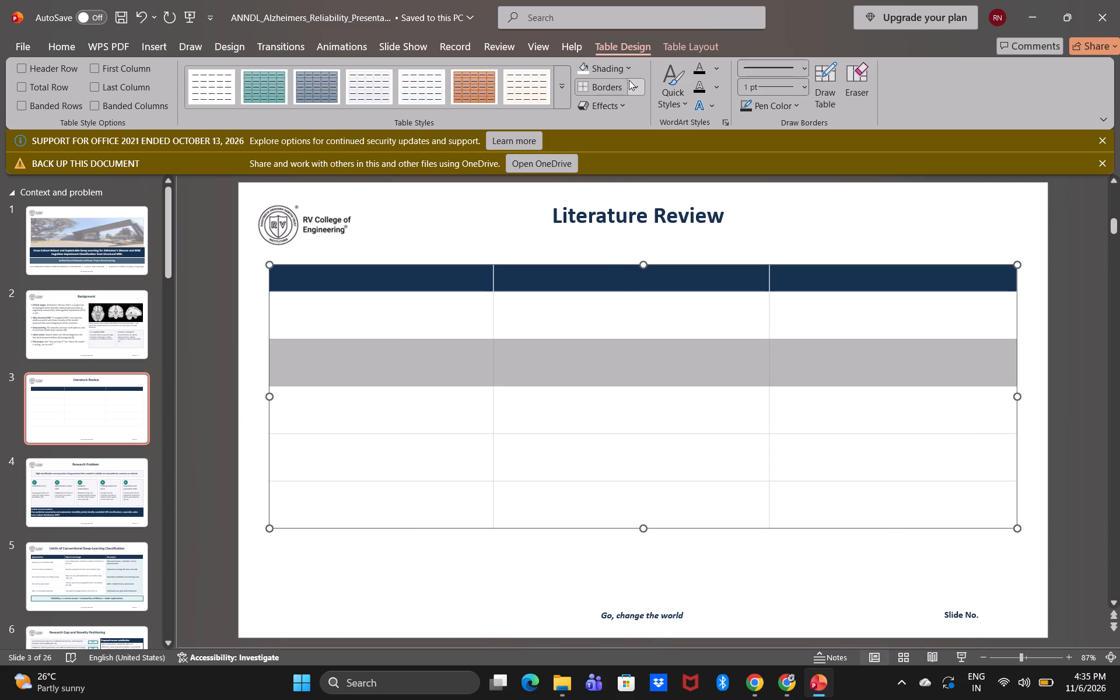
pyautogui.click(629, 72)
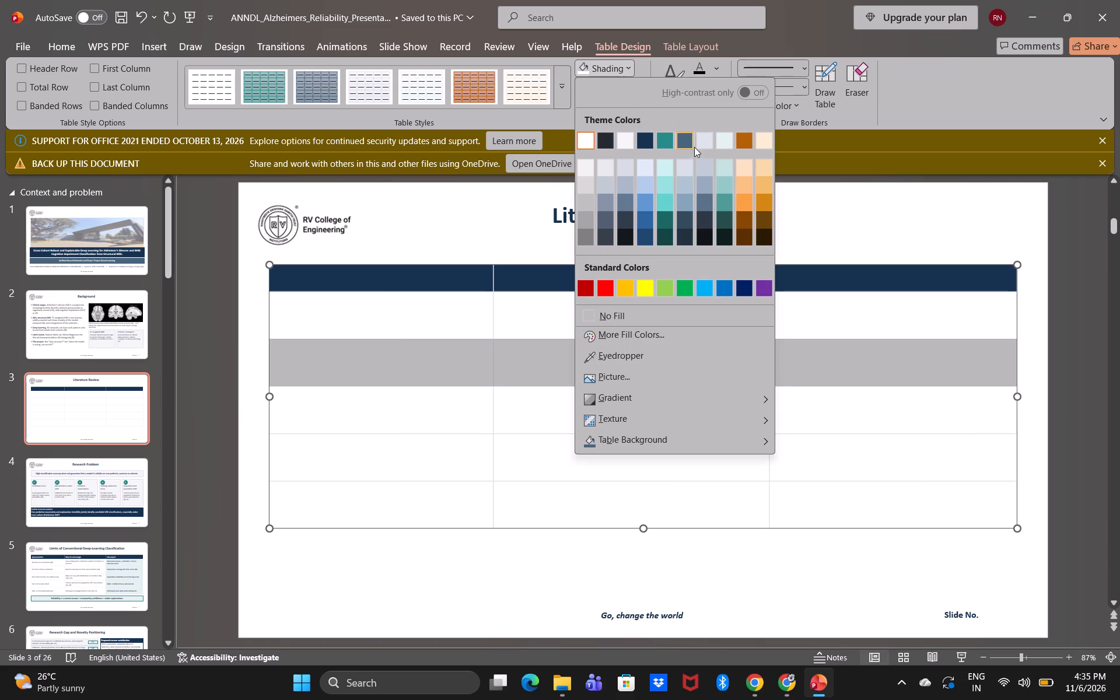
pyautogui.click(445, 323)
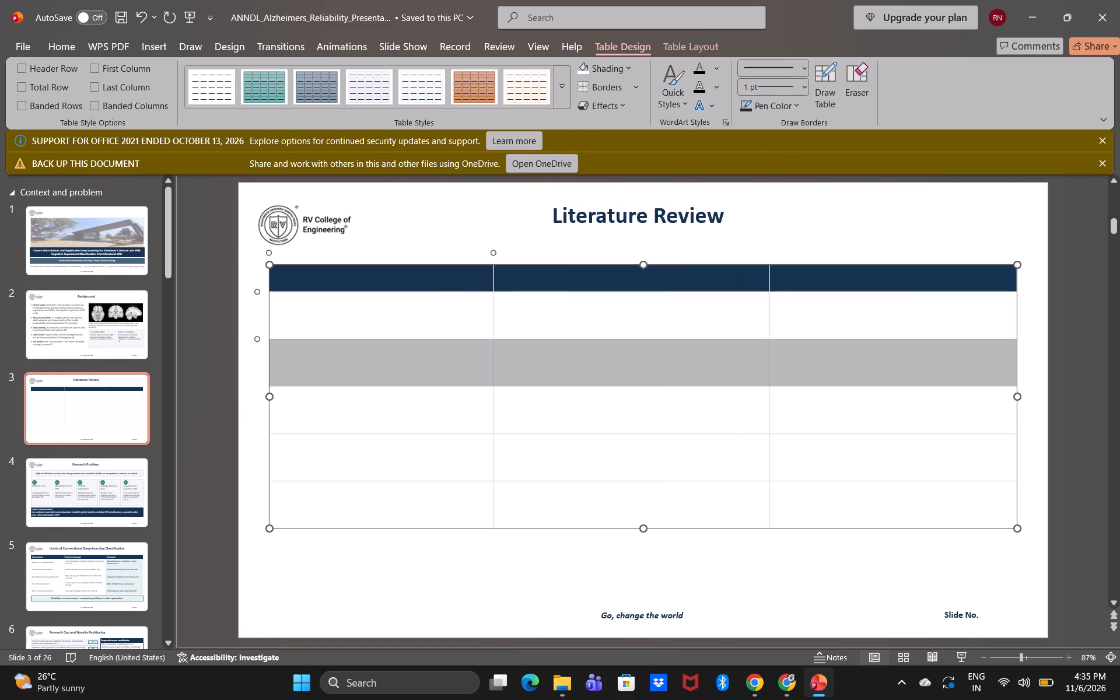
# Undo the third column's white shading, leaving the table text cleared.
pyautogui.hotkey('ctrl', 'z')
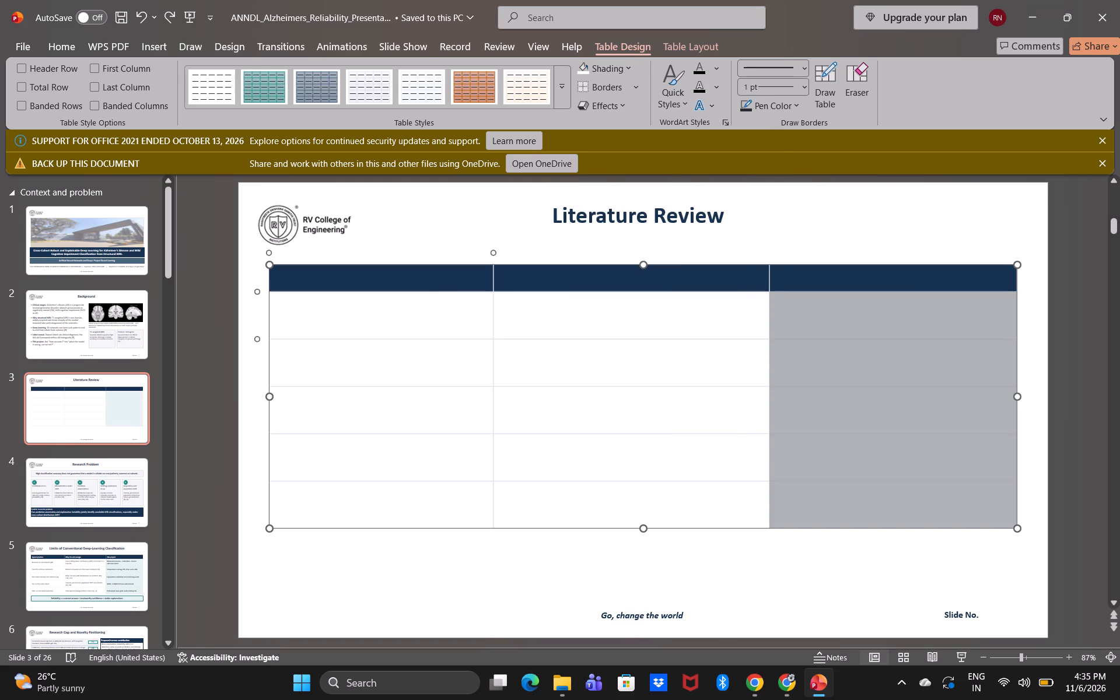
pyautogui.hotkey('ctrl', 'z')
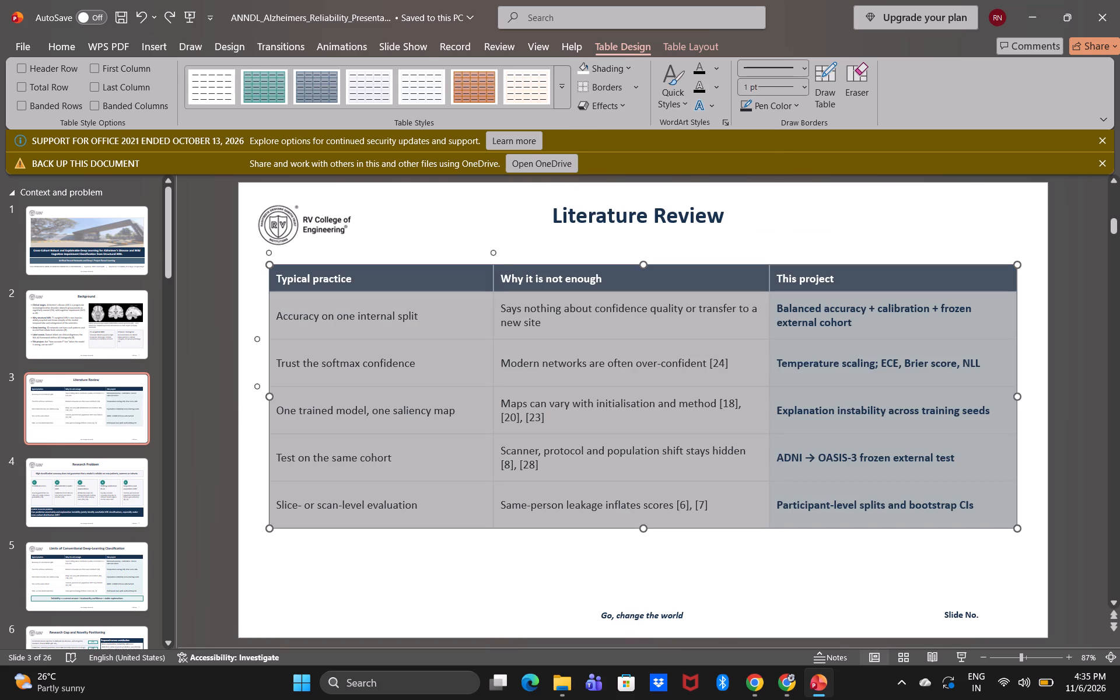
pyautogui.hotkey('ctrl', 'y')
# Replace the pale teal shading of the third column's five body cells with white from the theme colours.
pyautogui.click(958, 507)
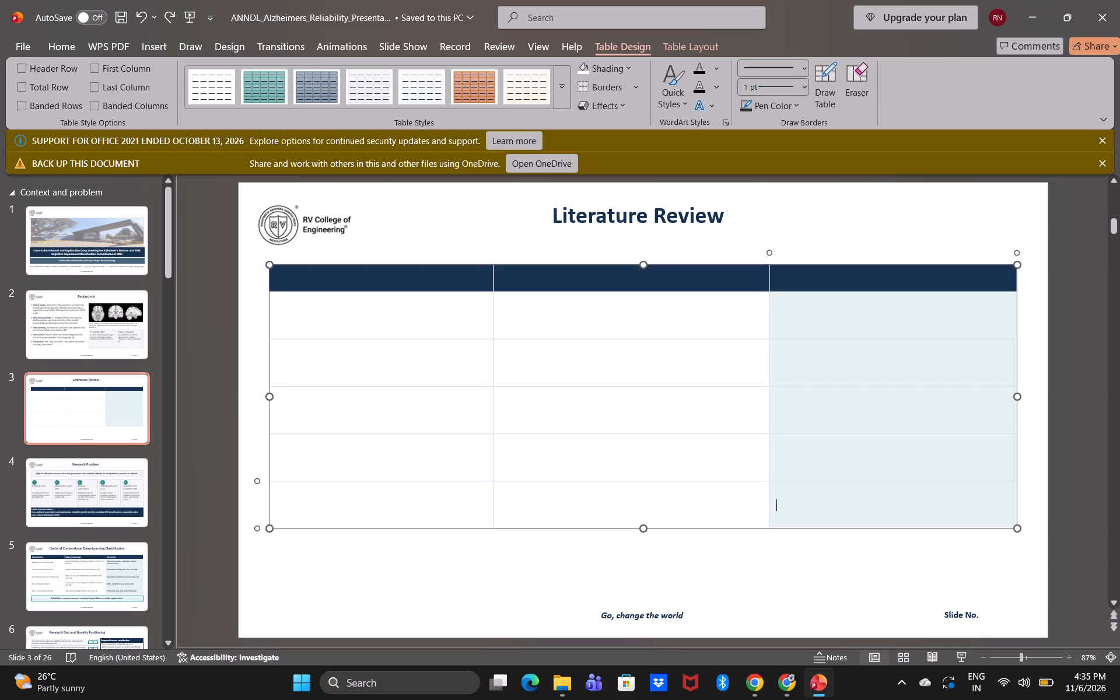
pyautogui.click(629, 73)
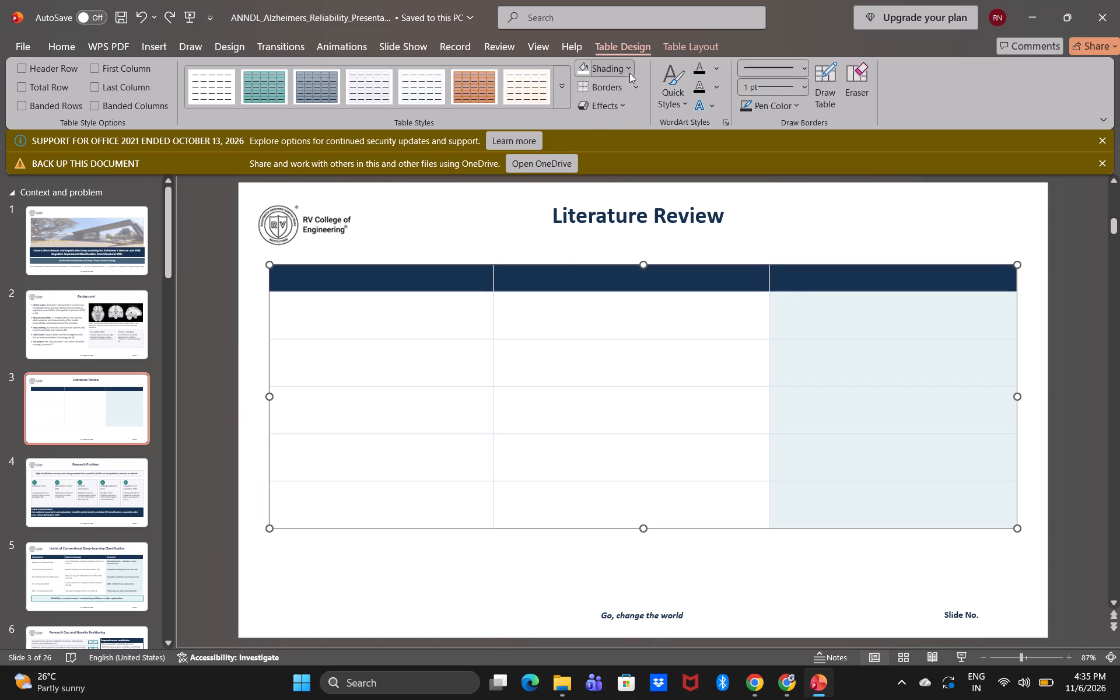
pyautogui.click(629, 73)
pyautogui.moveTo(818, 311); pyautogui.dragTo(862, 501)
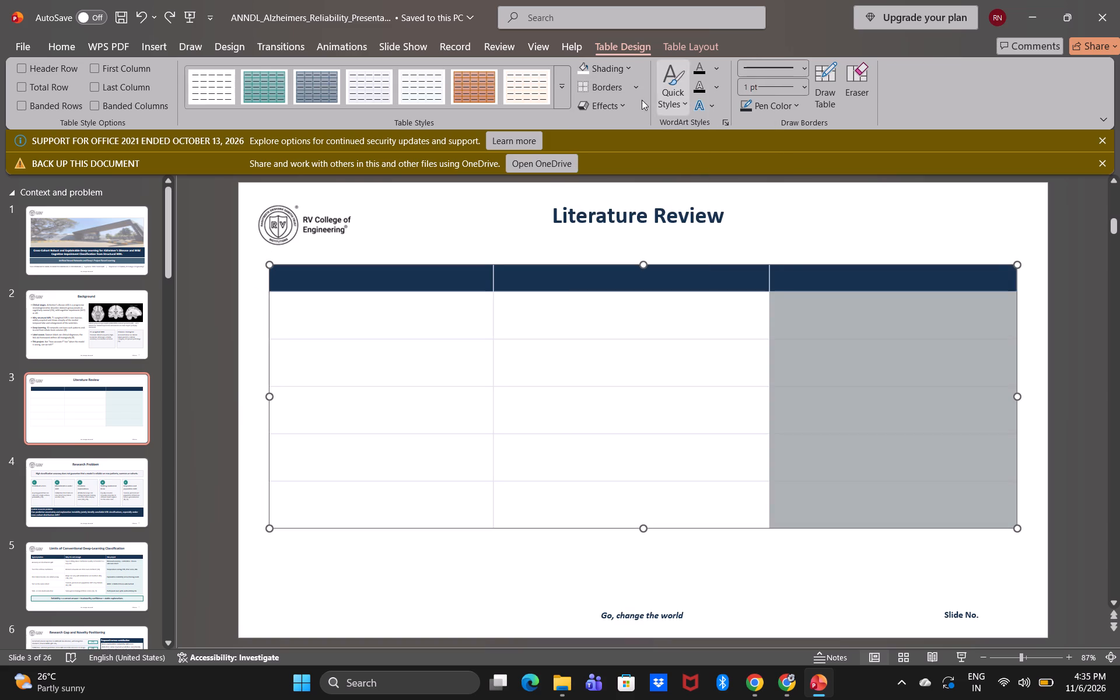
pyautogui.click(632, 71)
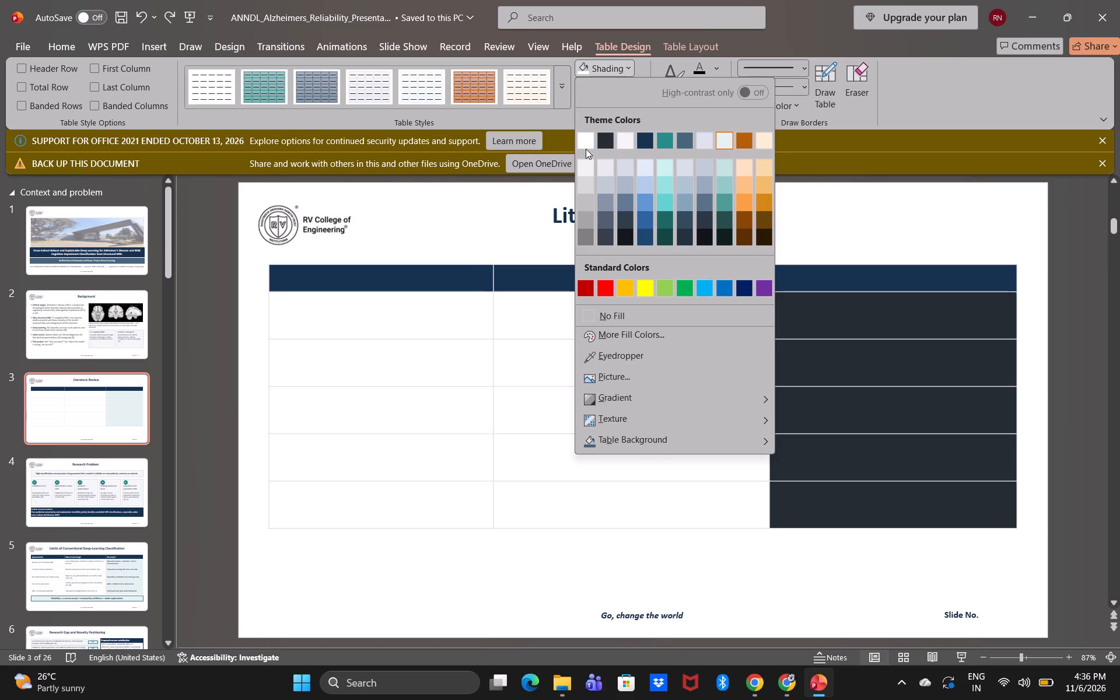
pyautogui.click(591, 138)
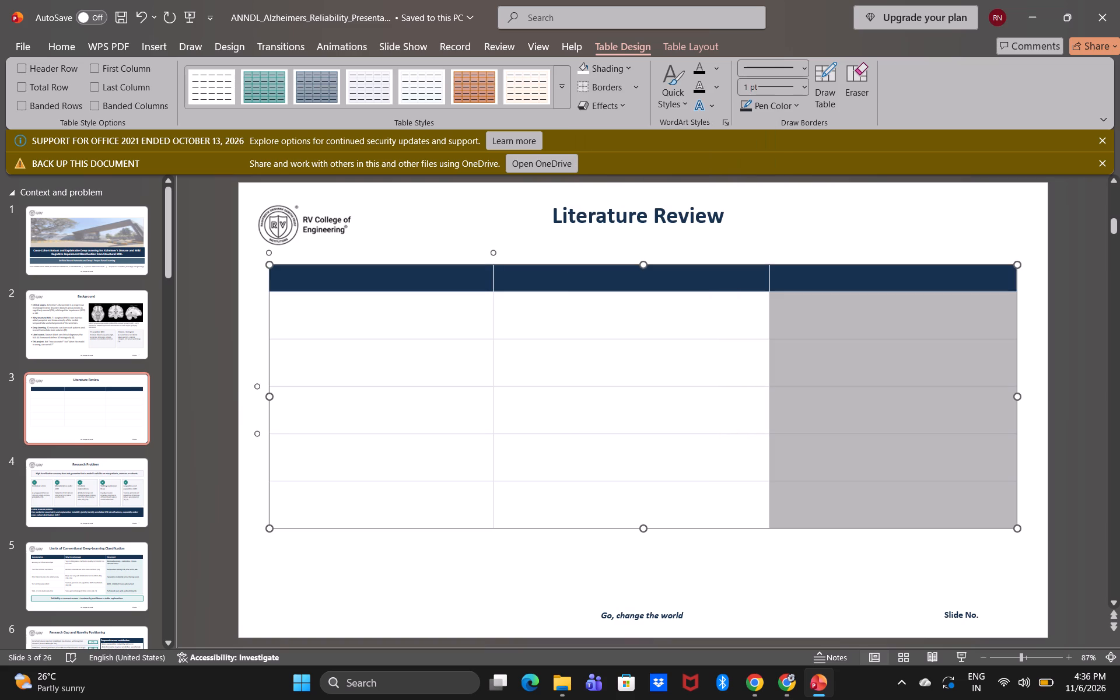
# Shade the second and fourth body rows across all three columns with the theme's pale teal.
pyautogui.click(380, 358)
pyautogui.moveTo(380, 358); pyautogui.dragTo(712, 355)
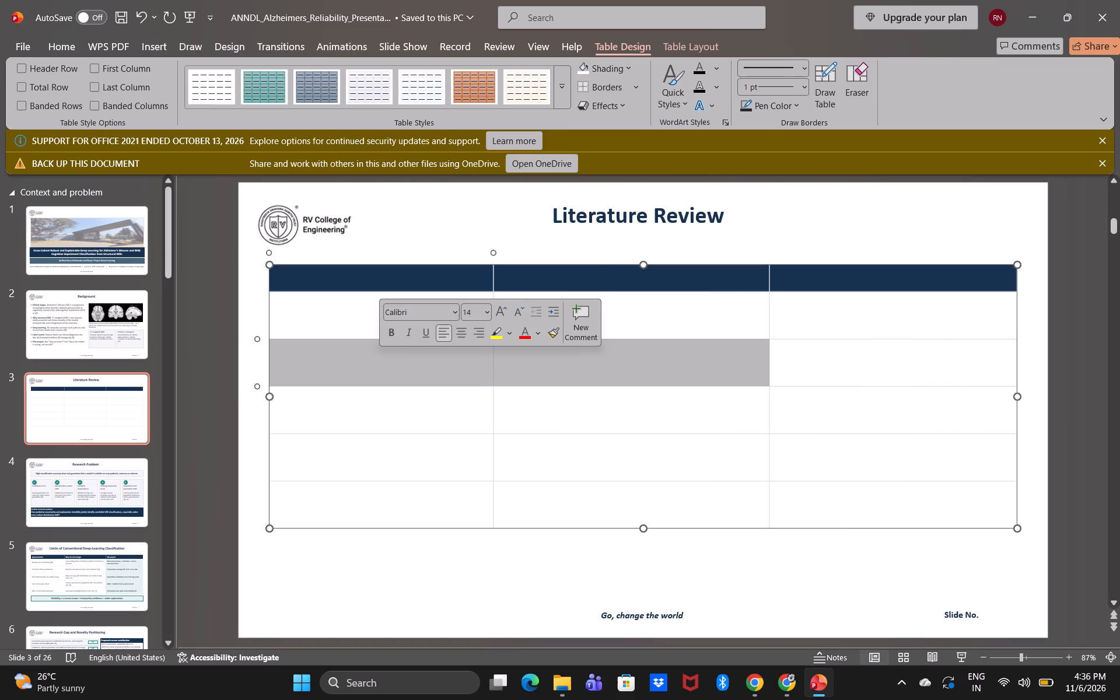
pyautogui.moveTo(712, 355); pyautogui.dragTo(778, 358)
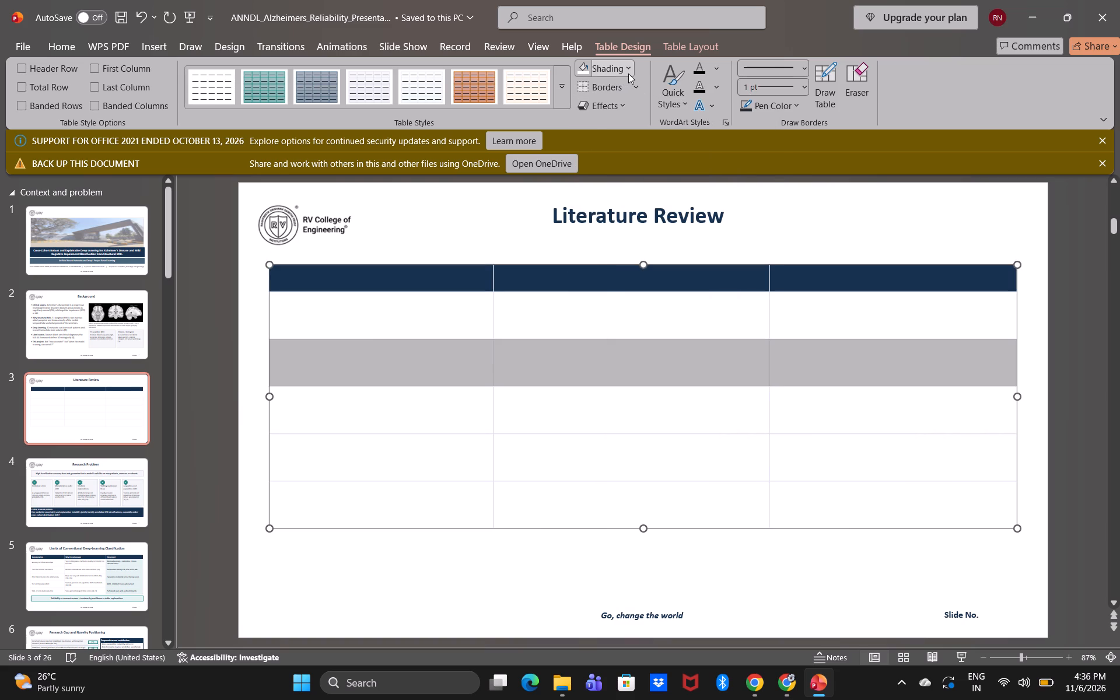
pyautogui.click(628, 73)
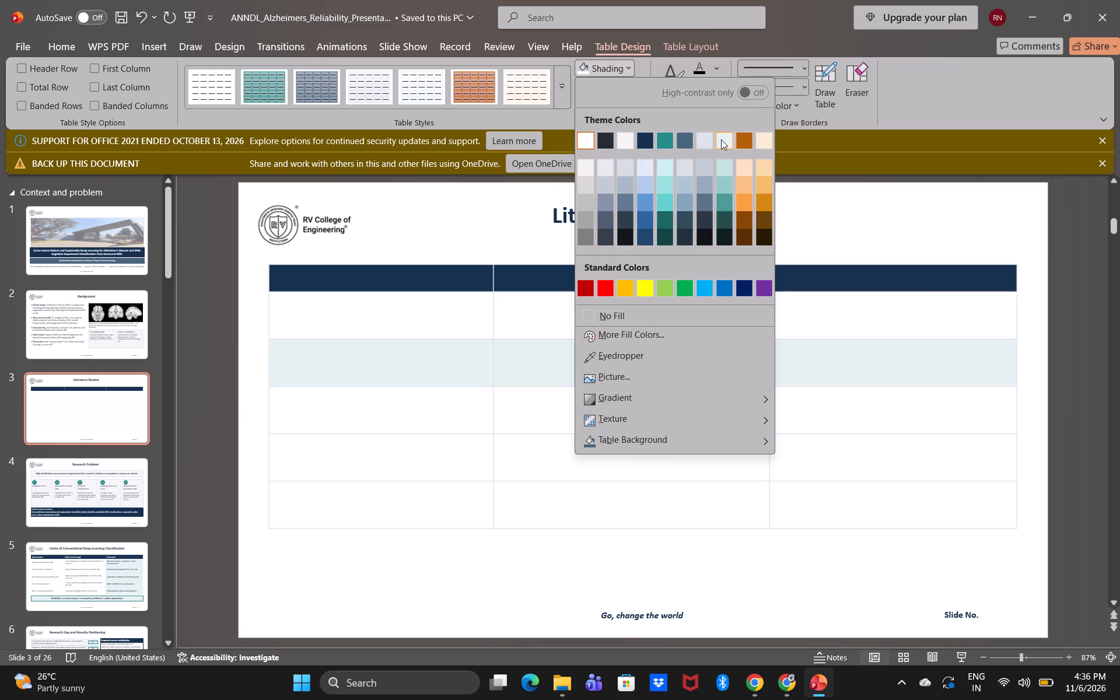
pyautogui.click(721, 139)
pyautogui.click(460, 452)
pyautogui.moveTo(460, 452); pyautogui.dragTo(806, 441)
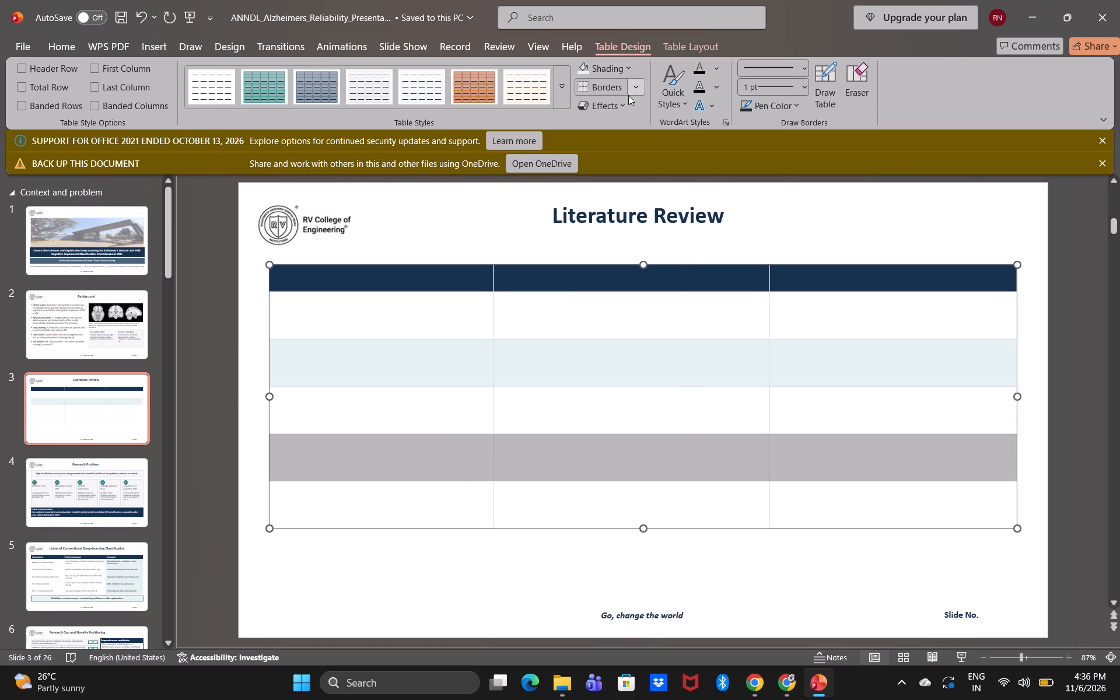
pyautogui.click(628, 74)
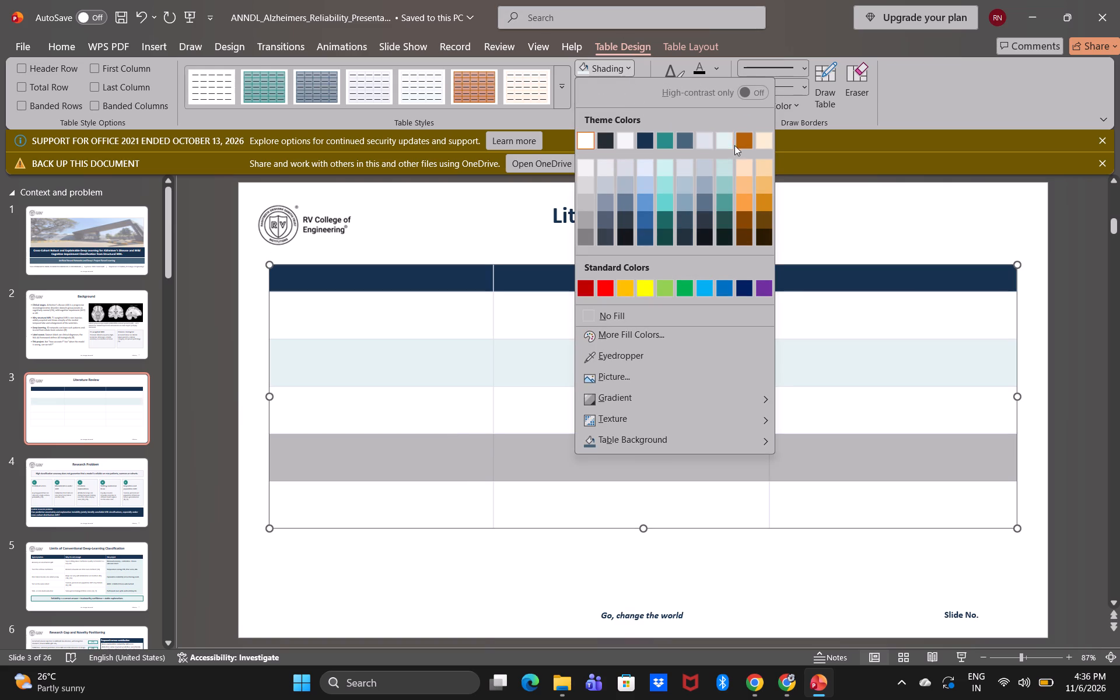
pyautogui.click(729, 142)
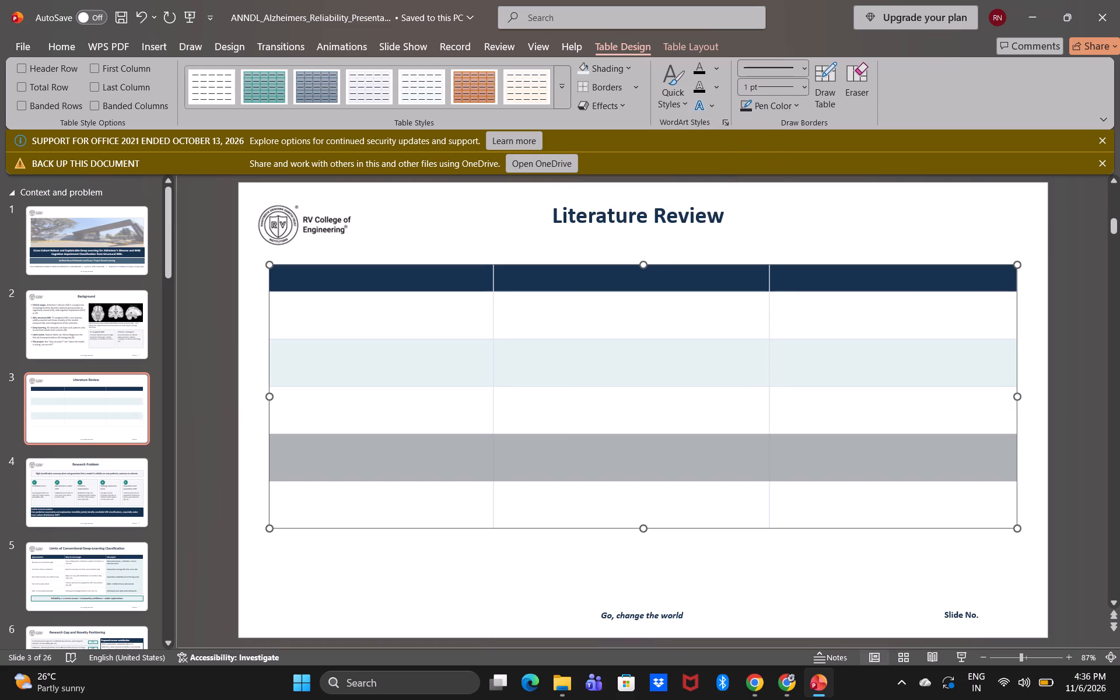
pyautogui.click(788, 198)
# Insert a fourth column after the last column of the Literature Review table.
pyautogui.click(805, 282)
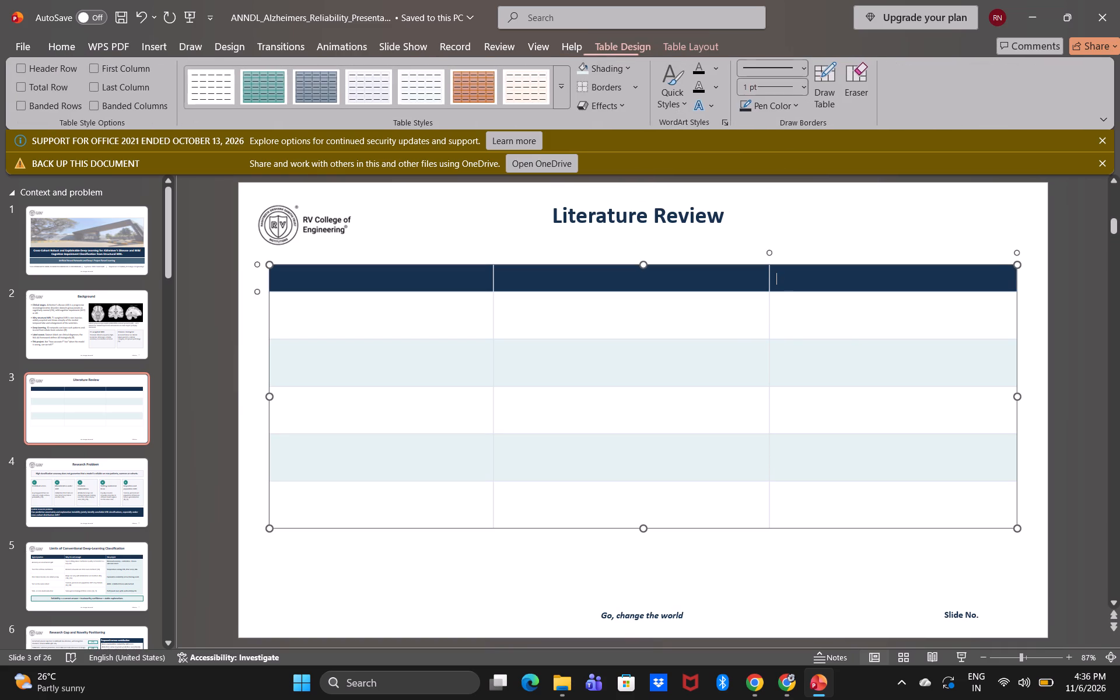
pyautogui.click(669, 52)
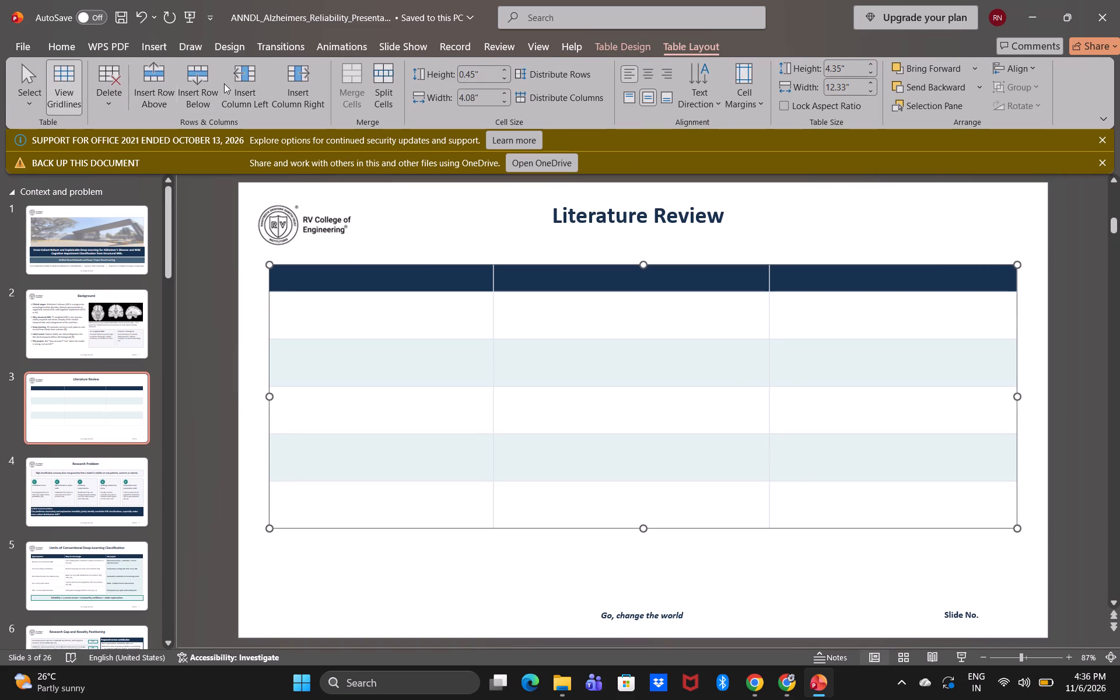
pyautogui.click(286, 88)
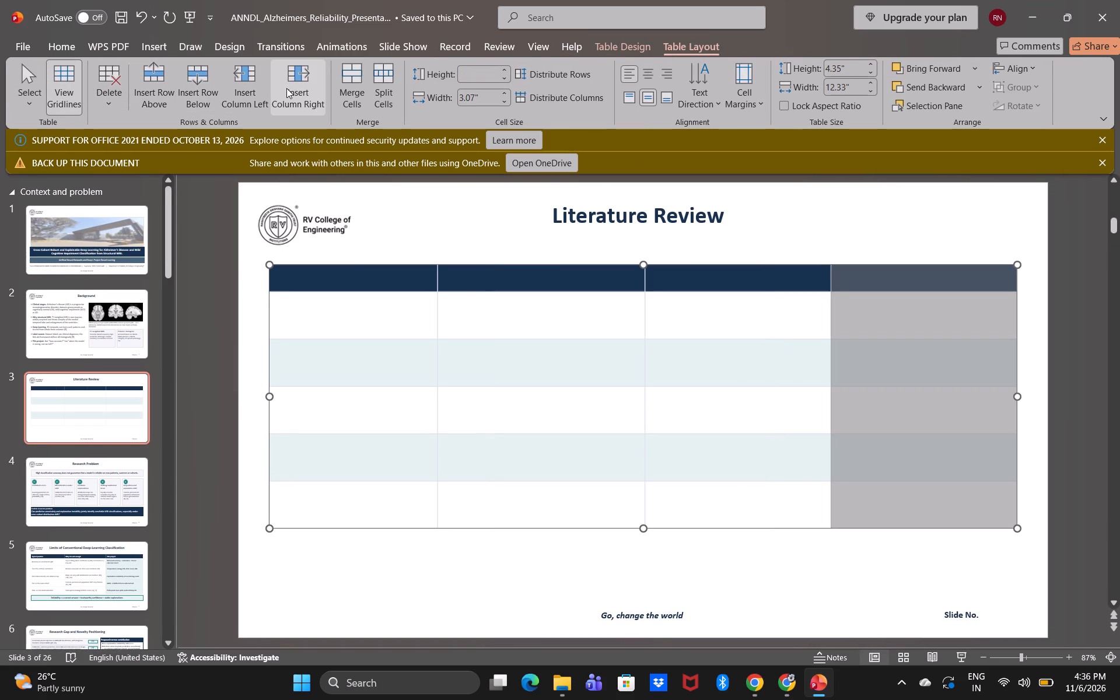
pyautogui.click(245, 358)
# Widen the table by extending its left edge outward to just beyond the left edge of the college logo.
pyautogui.click(291, 408)
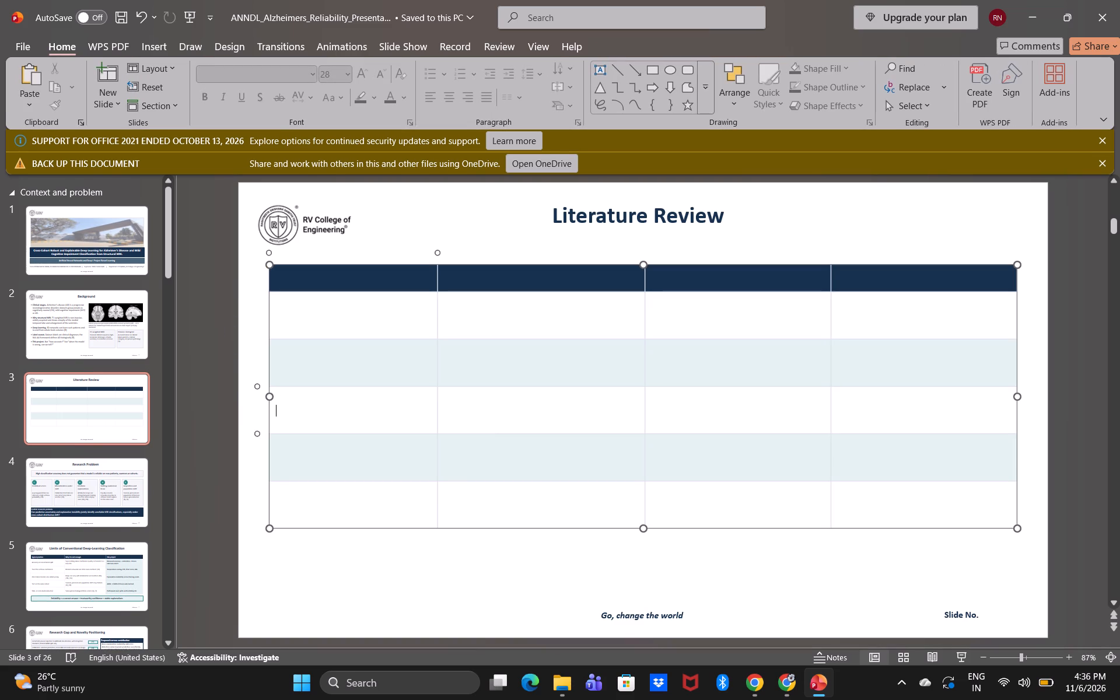
pyautogui.moveTo(270, 396); pyautogui.dragTo(252, 393)
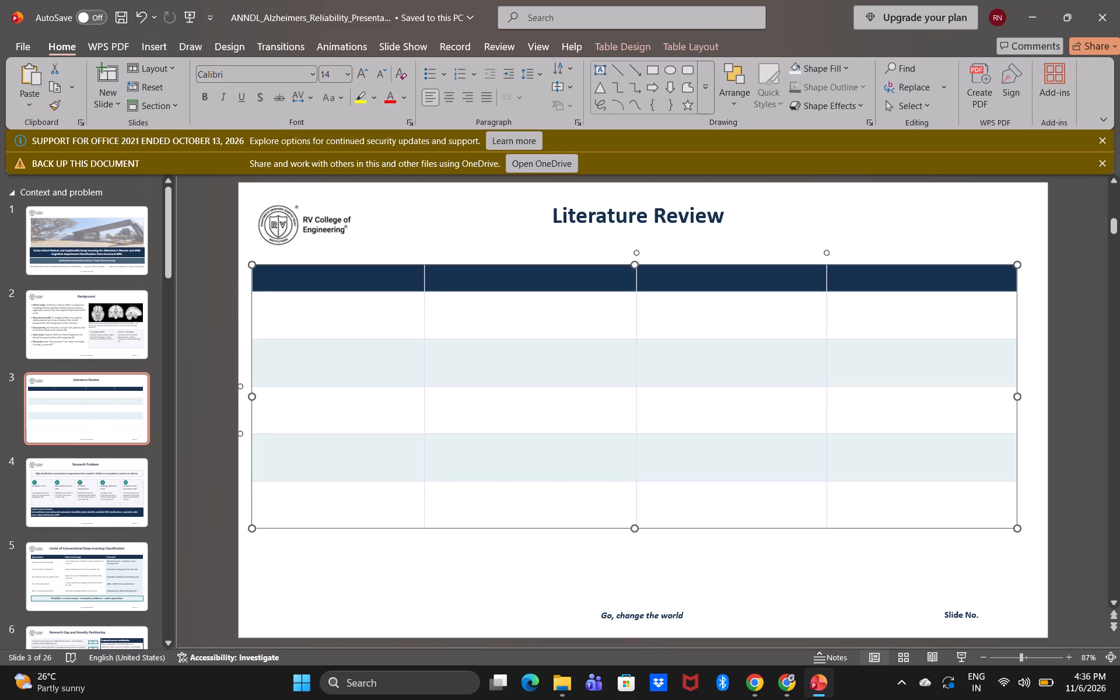
# Widen the Literature Review table by extending its right edge outward to near the slide's right edge.
pyautogui.moveTo(1017, 396); pyautogui.dragTo(1019, 396)
pyautogui.moveTo(1019, 396); pyautogui.dragTo(1035, 399)
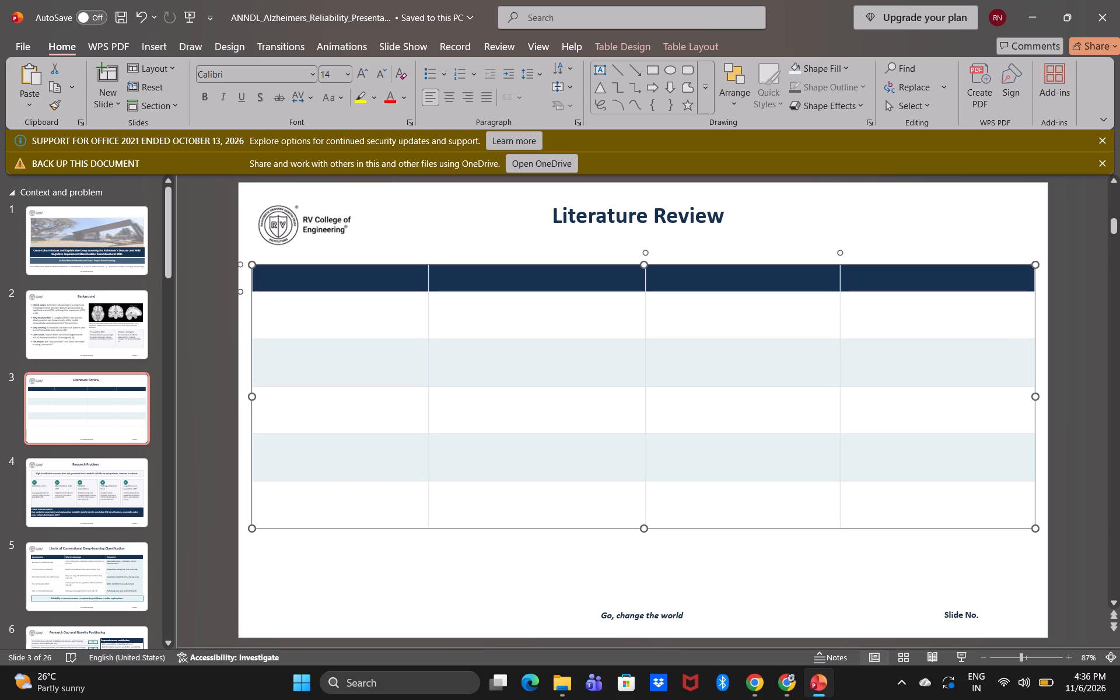
# Move the table up and slightly left so that its header row sits just below the college logo.
pyautogui.moveTo(785, 266); pyautogui.dragTo(784, 258)
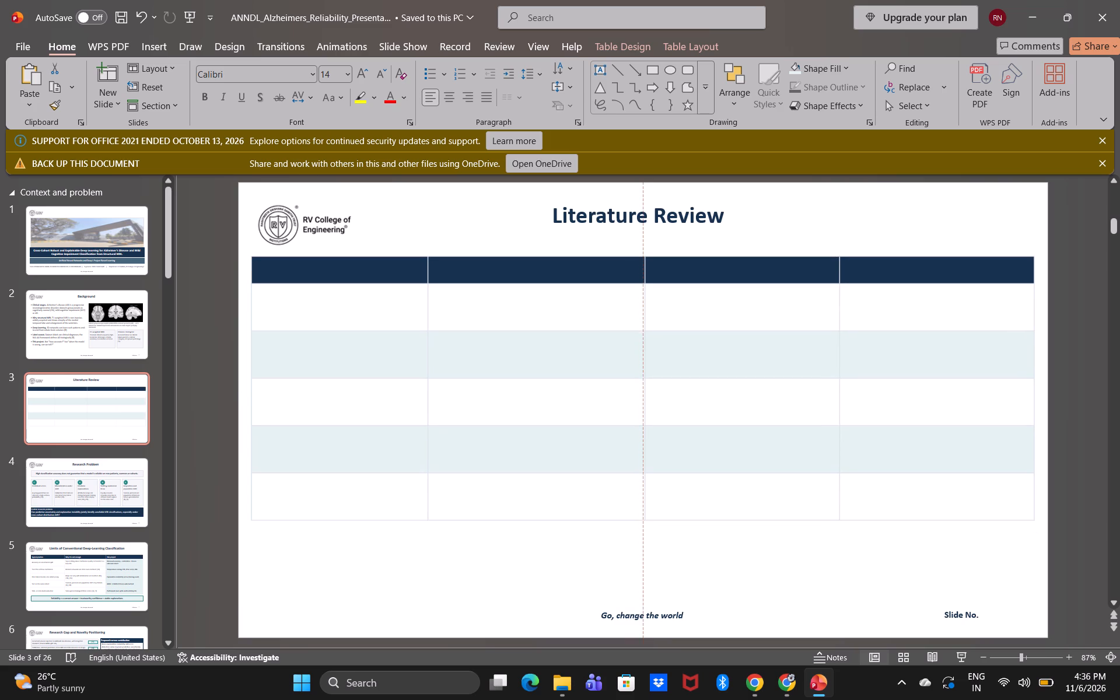
pyautogui.moveTo(784, 258); pyautogui.dragTo(786, 254)
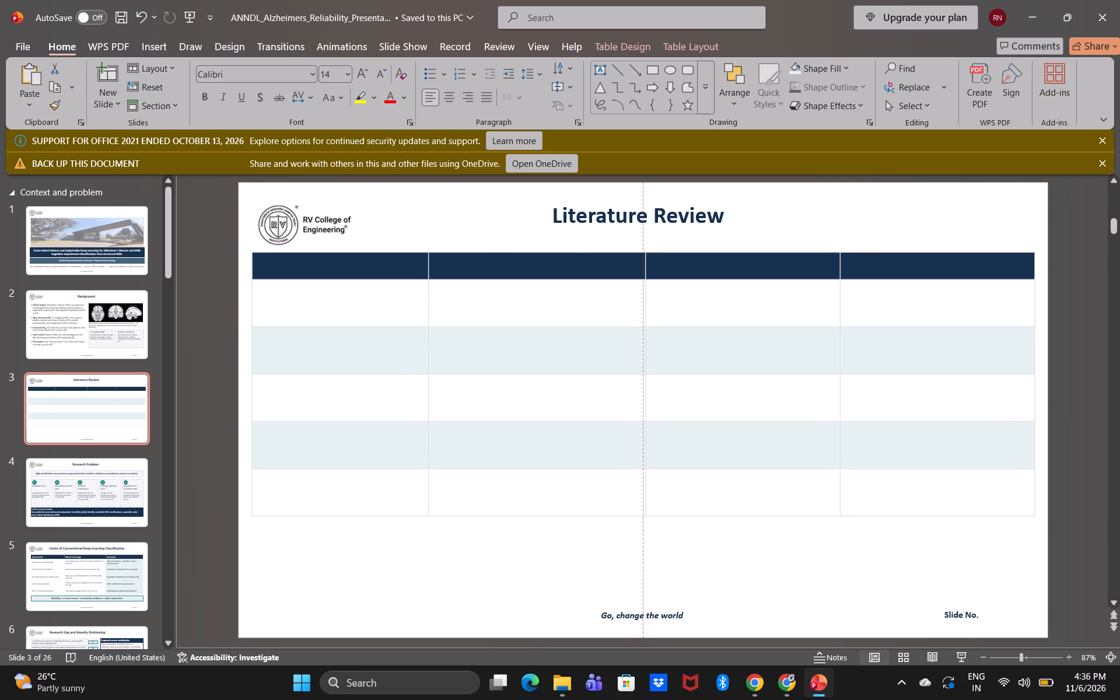
pyautogui.moveTo(786, 254); pyautogui.dragTo(781, 252)
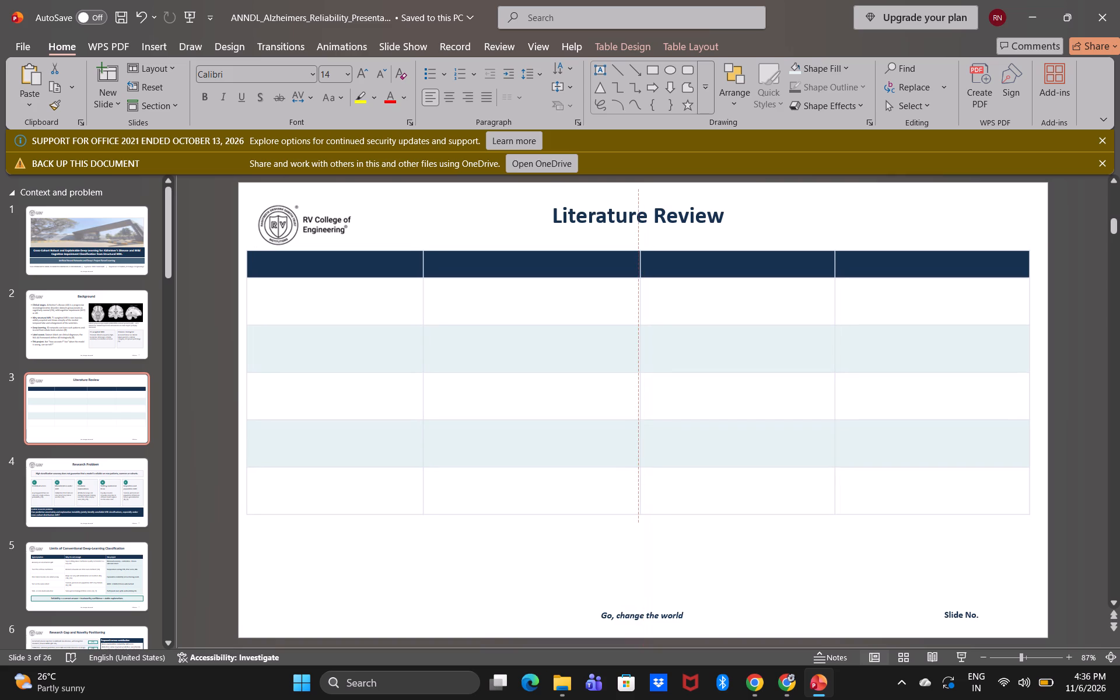
pyautogui.moveTo(781, 252); pyautogui.dragTo(782, 252)
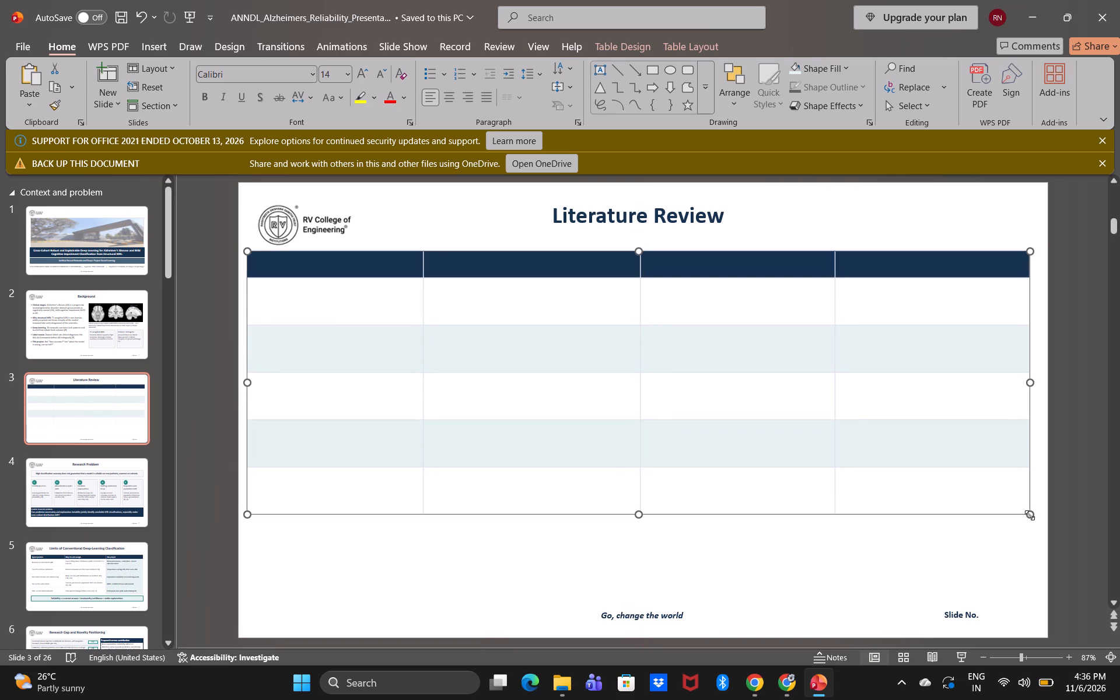
# Enlarge the table from its bottom-right corner so that it reaches down to just above the footer text.
pyautogui.moveTo(1032, 515); pyautogui.dragTo(1042, 593)
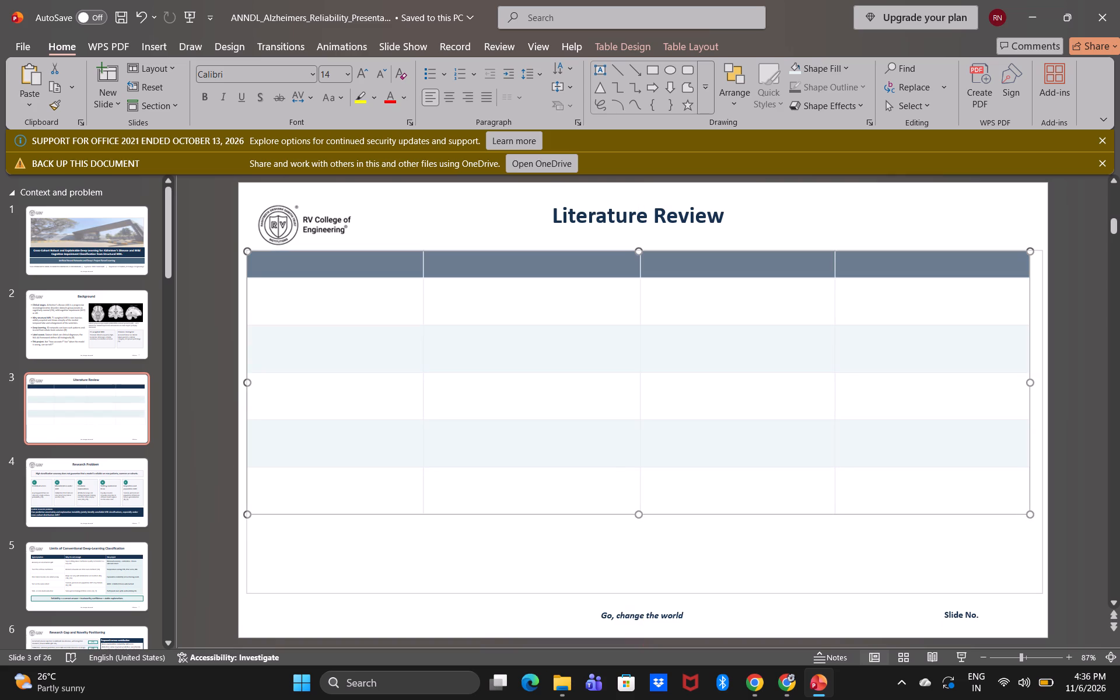
pyautogui.moveTo(1042, 593); pyautogui.dragTo(1036, 599)
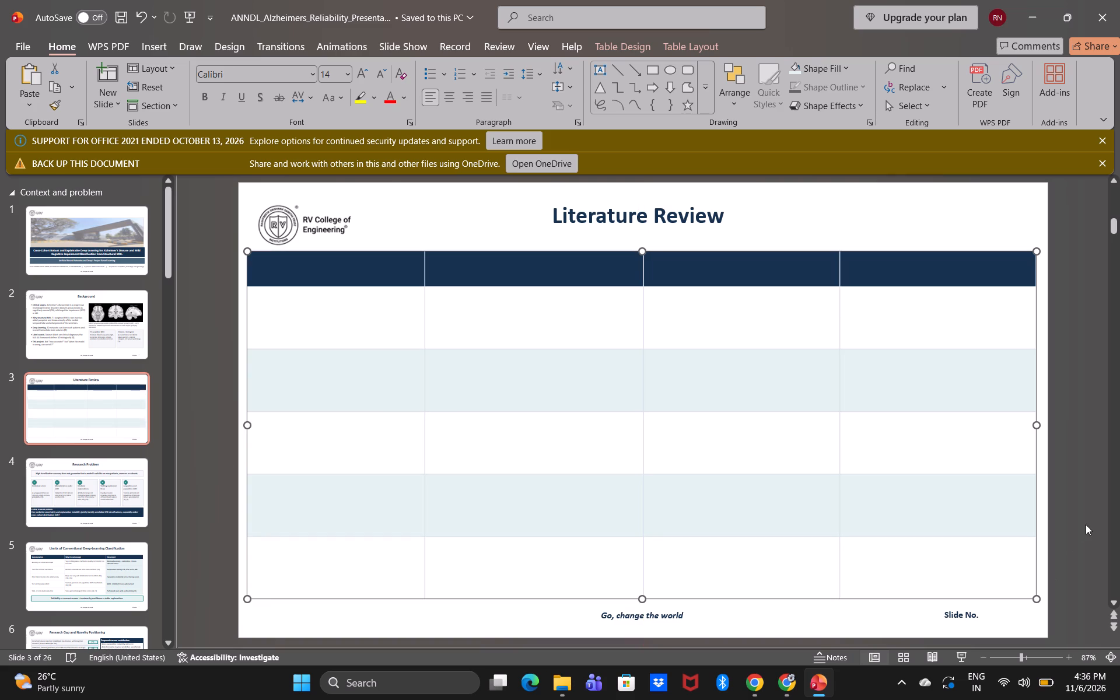
pyautogui.click(1086, 524)
# Reduce the header row's height by raising its lower border to make it a narrow band.
pyautogui.click(395, 282)
pyautogui.moveTo(397, 286); pyautogui.dragTo(398, 275)
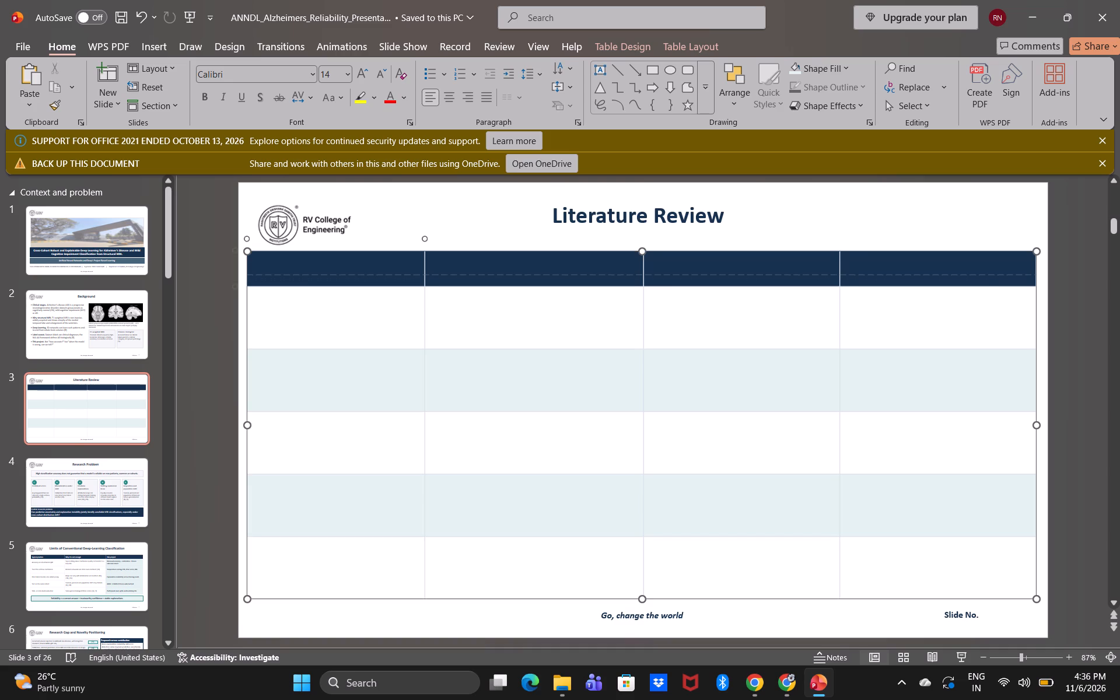
pyautogui.moveTo(398, 275); pyautogui.dragTo(398, 274)
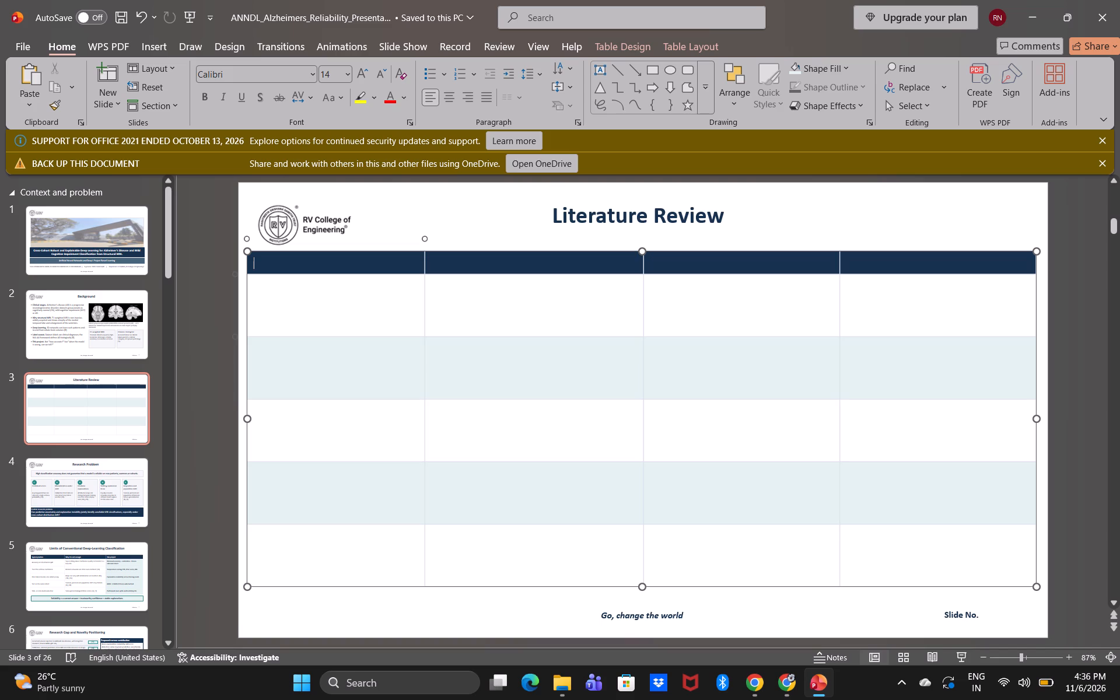
# Enter "P" in the first header cell and set the whole header row's font colour to the theme's white.
pyautogui.hotkey('shift', 'p')
pyautogui.moveTo(282, 261); pyautogui.dragTo(618, 250)
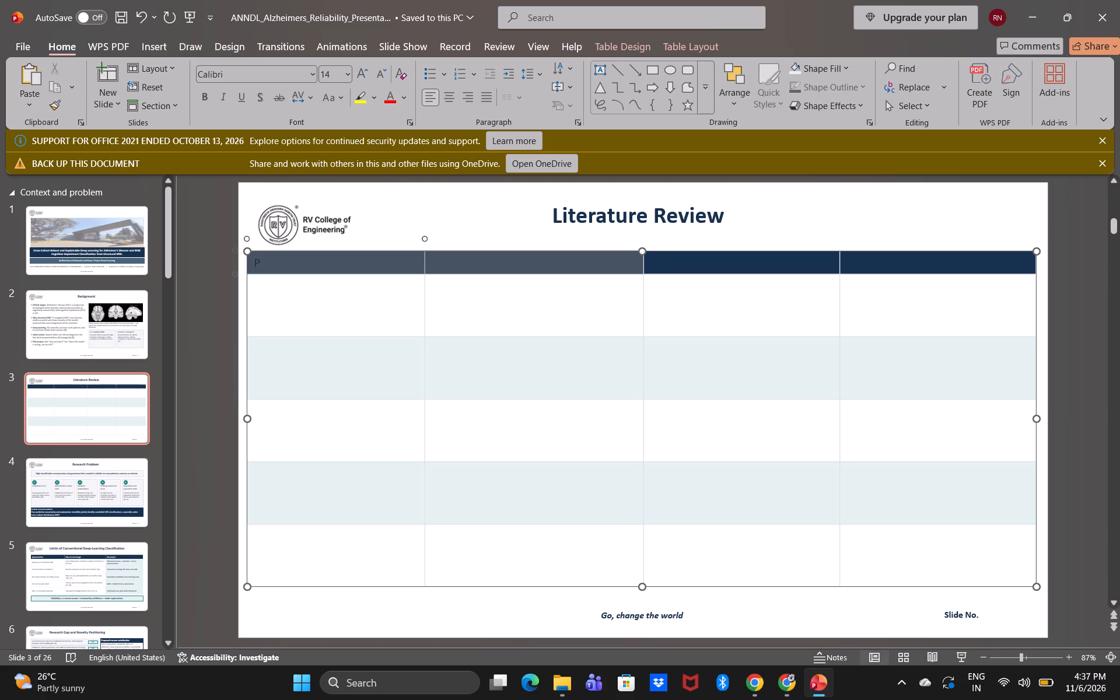
pyautogui.moveTo(618, 250); pyautogui.dragTo(904, 262)
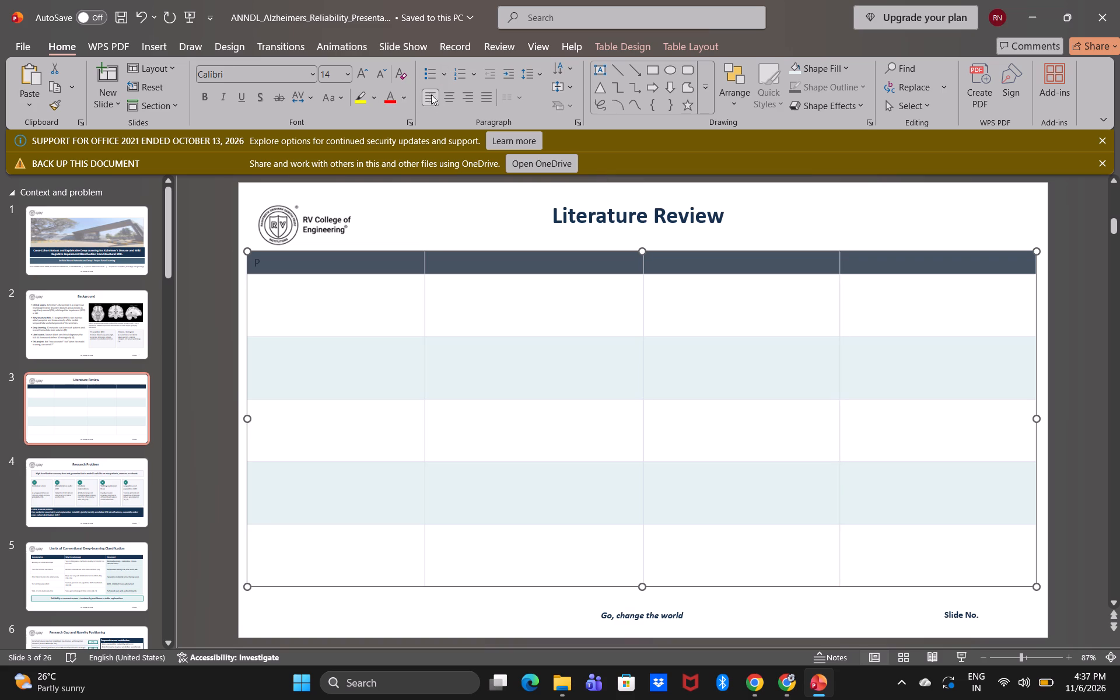
pyautogui.click(403, 94)
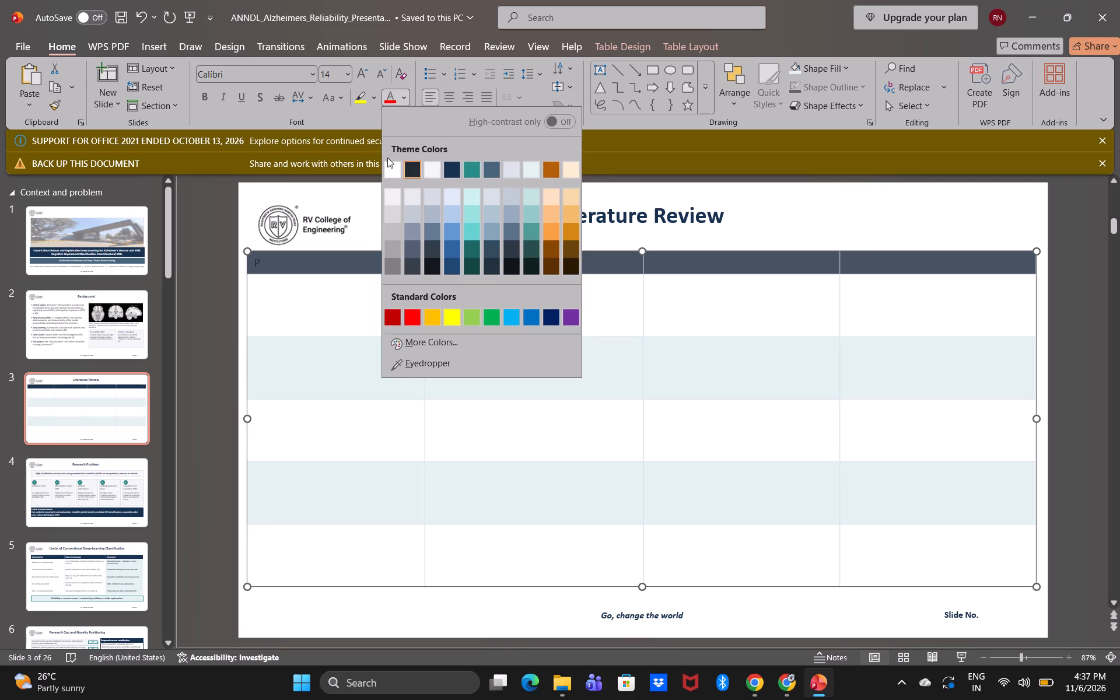
pyautogui.click(391, 166)
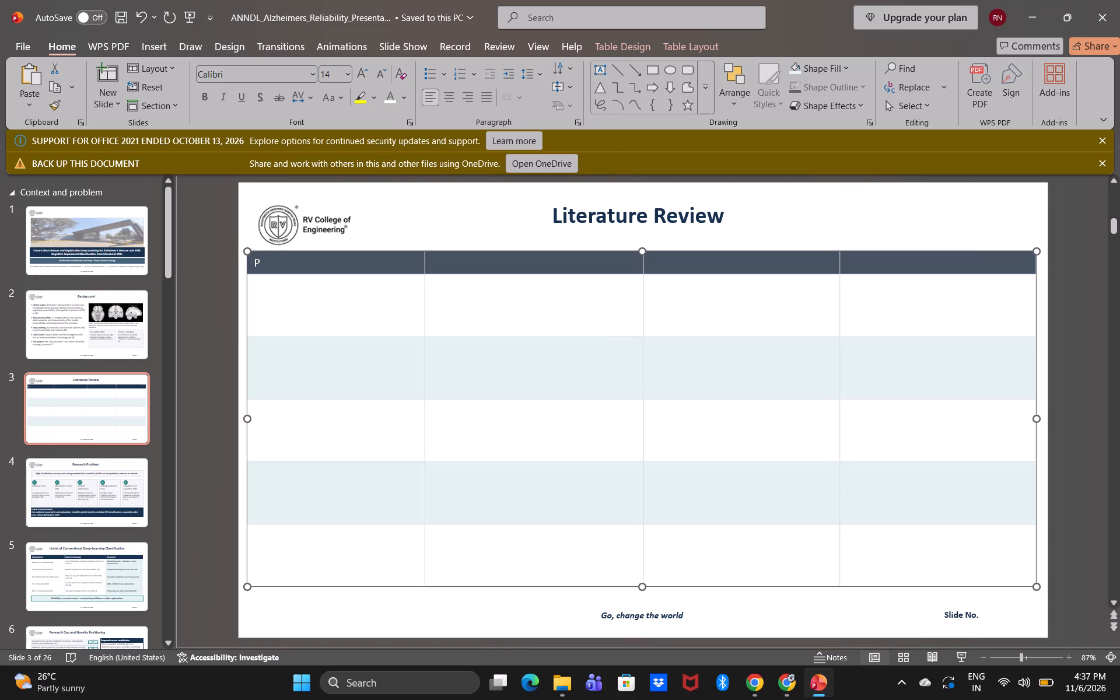
# Complete the first column's header text as "Paper".
pyautogui.click(279, 260)
pyautogui.press('a')
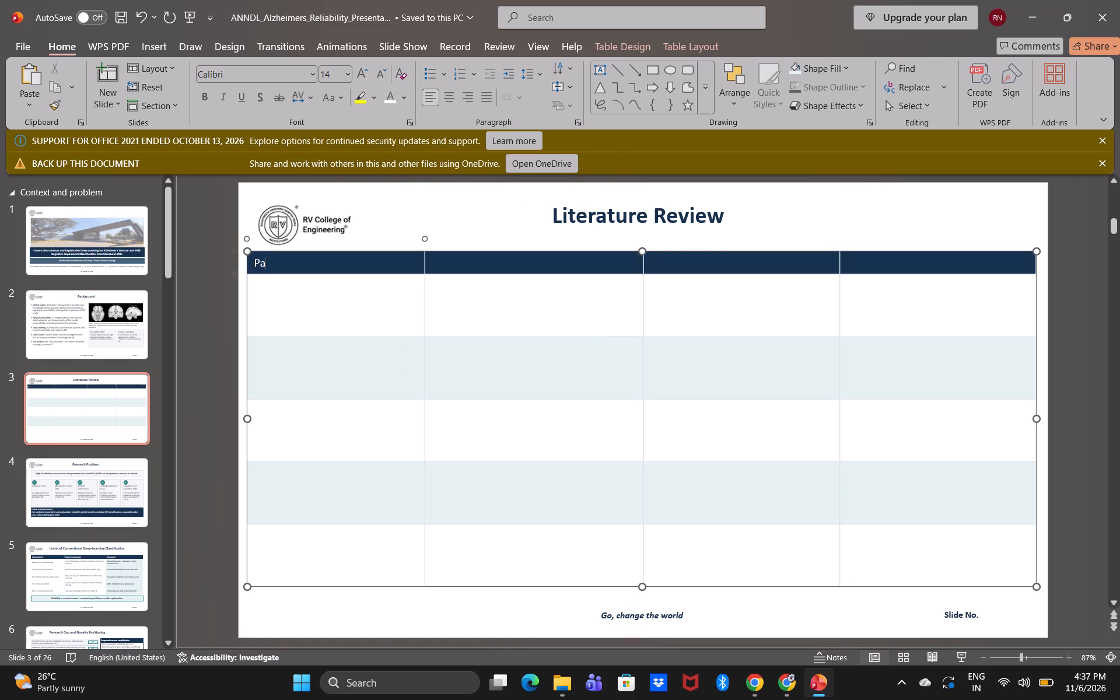
pyautogui.press('p')
pyautogui.press('a')
pyautogui.press('BackSpace')
pyautogui.write('er')
# Enter "Key Findings" as the header of the second column.
pyautogui.click(480, 261)
pyautogui.write('Key')
pyautogui.press('space')
pyautogui.write('Fin')
pyautogui.write('dingd')
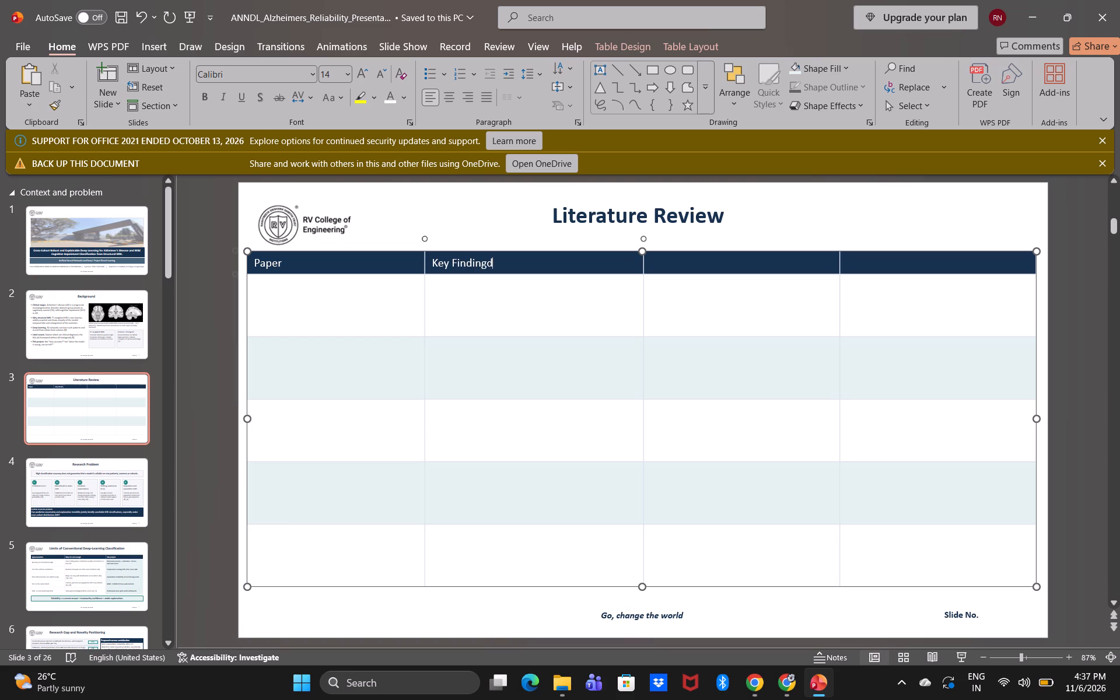
pyautogui.press('BackSpace')
pyautogui.press('s')
# Enter "Relevance to our topic" as the header of the third column, correcting the spelling of its first word.
pyautogui.click(698, 268)
pyautogui.write('Re')
pyautogui.press('l')
pyautogui.press('a')
pyautogui.press('n')
pyautogui.press('v')
pyautogui.press('BackSpace')
pyautogui.press('BackSpace')
pyautogui.write('vance to our topi')
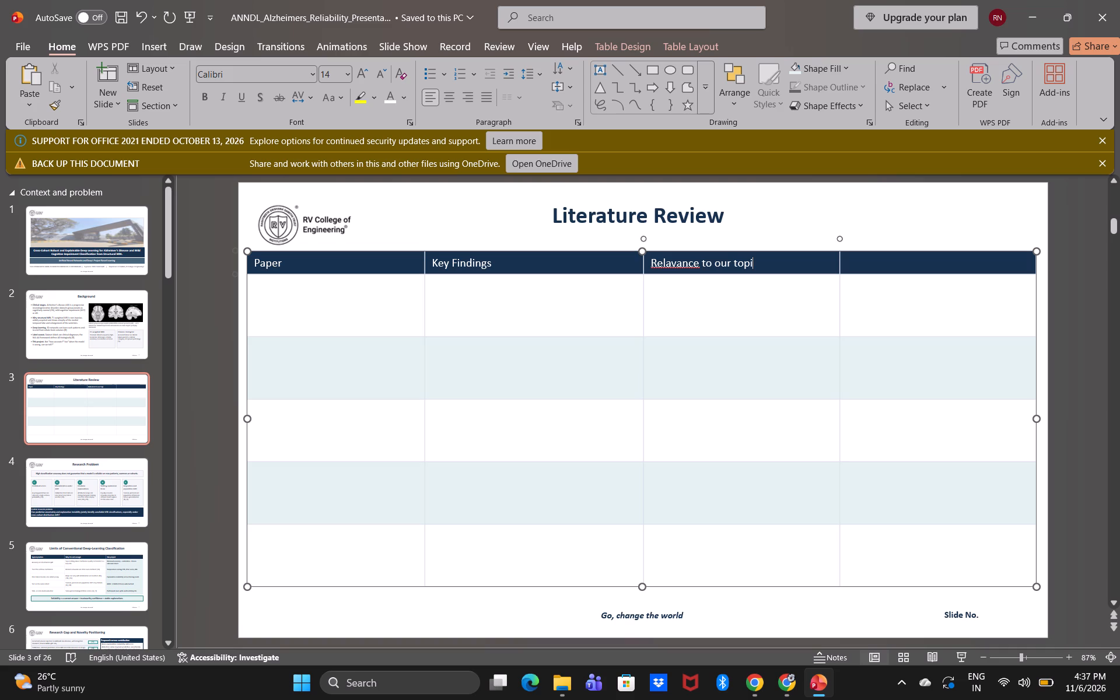
pyautogui.press('c')
pyautogui.click(673, 264)
pyautogui.press('BackSpace')
pyautogui.press('e')
# Enter "Research Gap/" as the header of the fourth column.
pyautogui.click(871, 268)
pyautogui.write('Resear')
pyautogui.write('ch')
pyautogui.press('space')
pyautogui.write('Gap/')
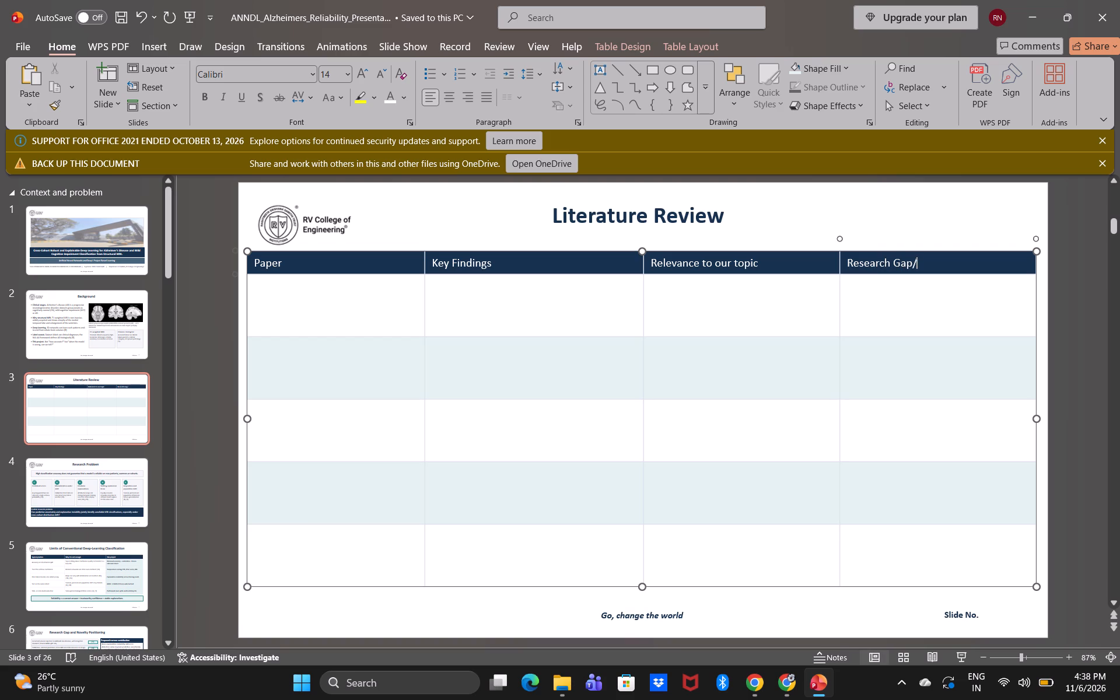
# Extend the second column's header to read "Key Findings/Methodology".
pyautogui.click(540, 268)
pyautogui.press('/')
pyautogui.write('Me')
pyautogui.write('nth')
pyautogui.press('BackSpace')
pyautogui.press('BackSpace')
pyautogui.press('BackSpace')
pyautogui.write('thi')
pyautogui.press('BackSpace')
pyautogui.write('odolo')
pyautogui.write('gy')
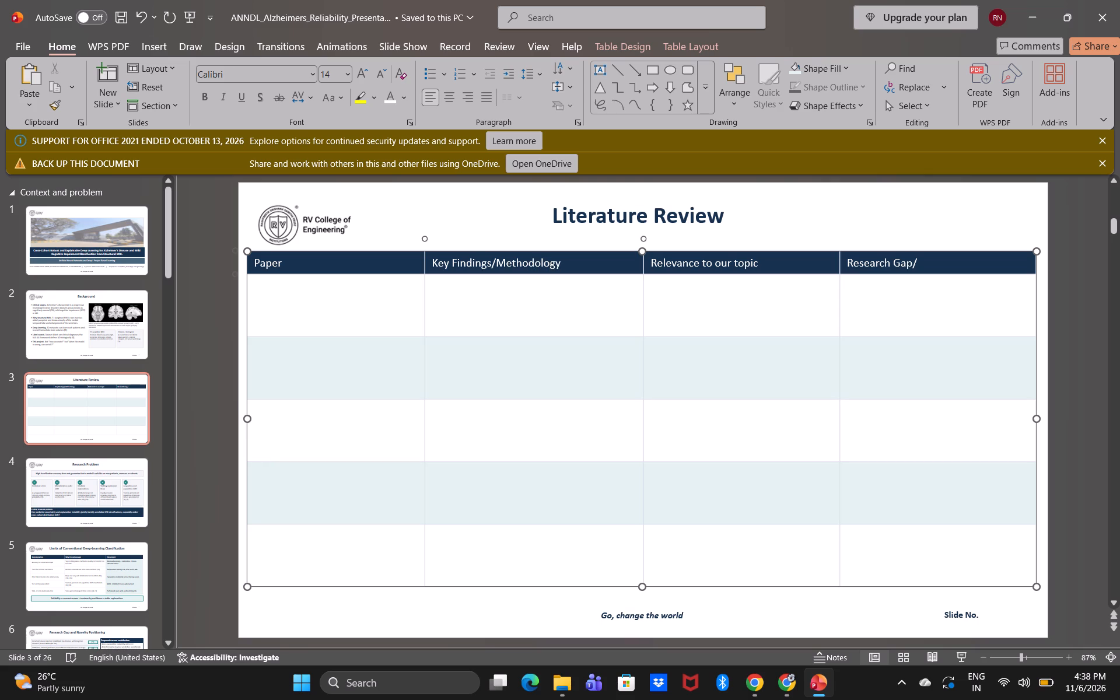
# Complete the fourth column's header as "Research Gap/Limitation".
pyautogui.click(965, 264)
pyautogui.write('Limi')
pyautogui.write('tatio')
pyautogui.press('n')
# Delete the last empty row of the Literature Review table.
pyautogui.click(390, 562)
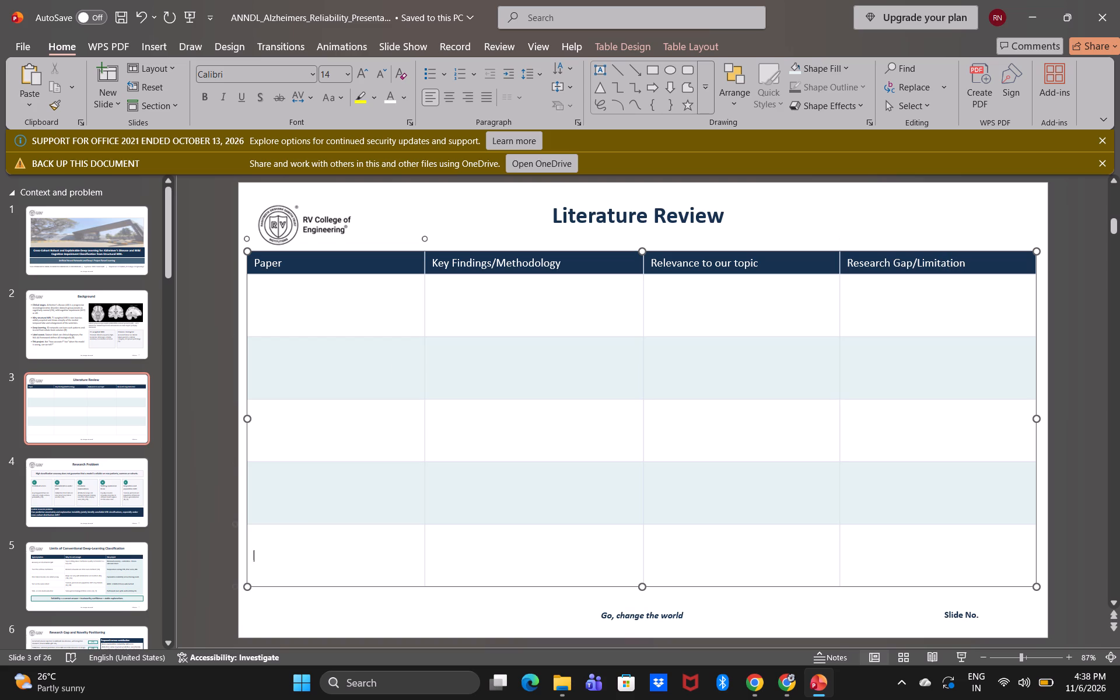
pyautogui.click(693, 37)
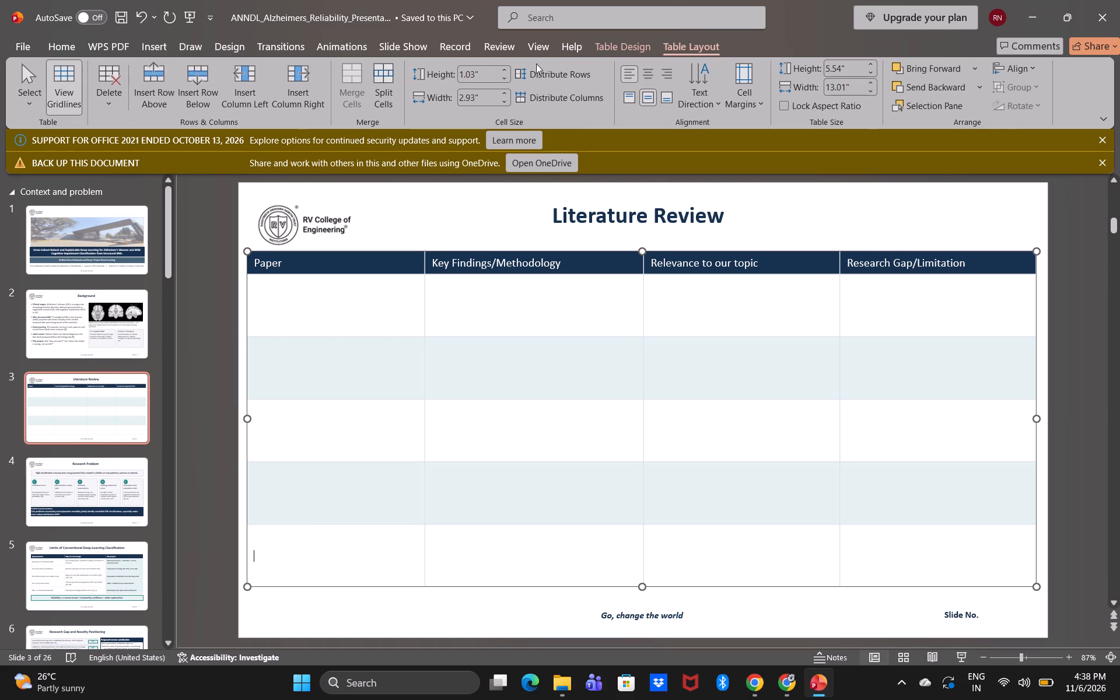
pyautogui.click(107, 94)
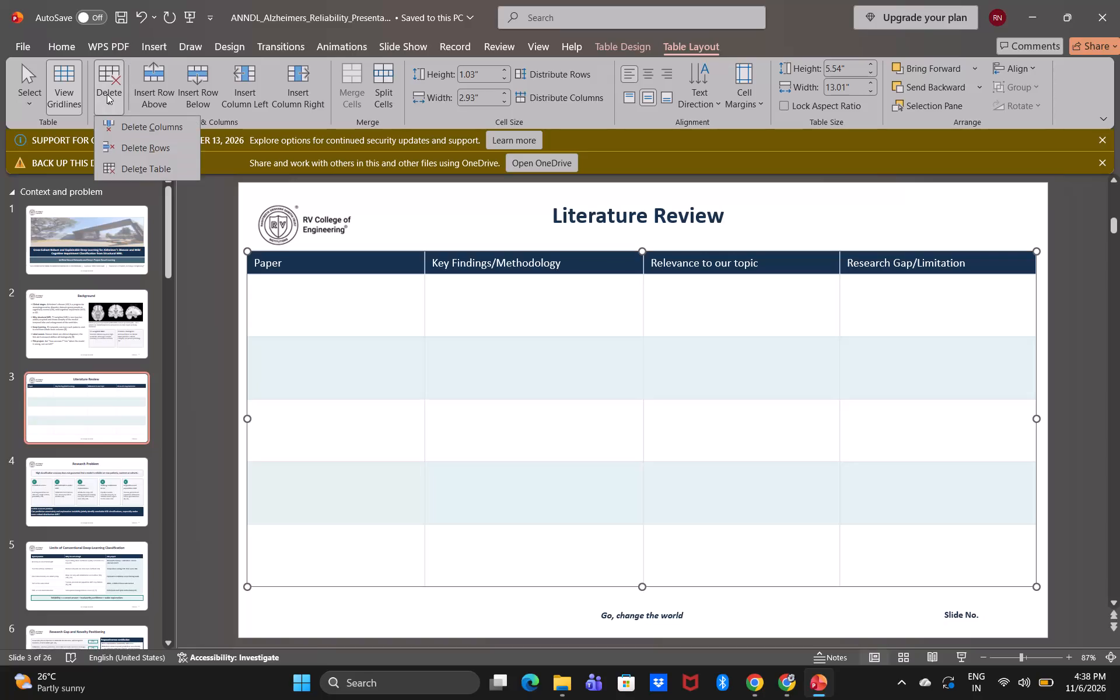
pyautogui.click(141, 148)
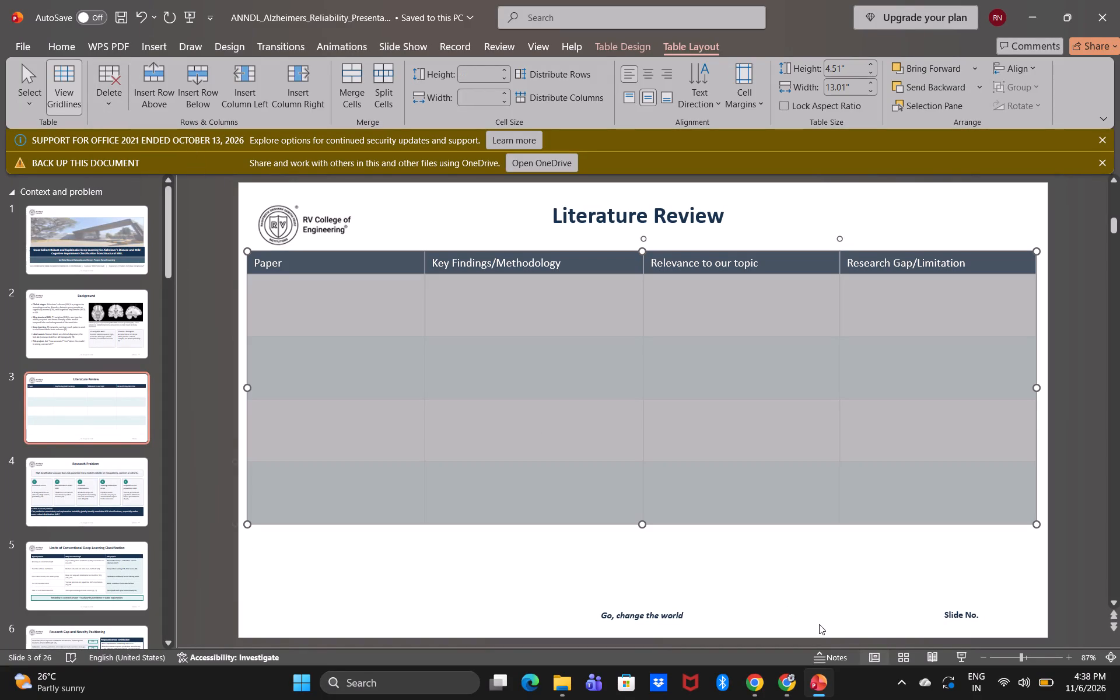
pyautogui.click(1049, 540)
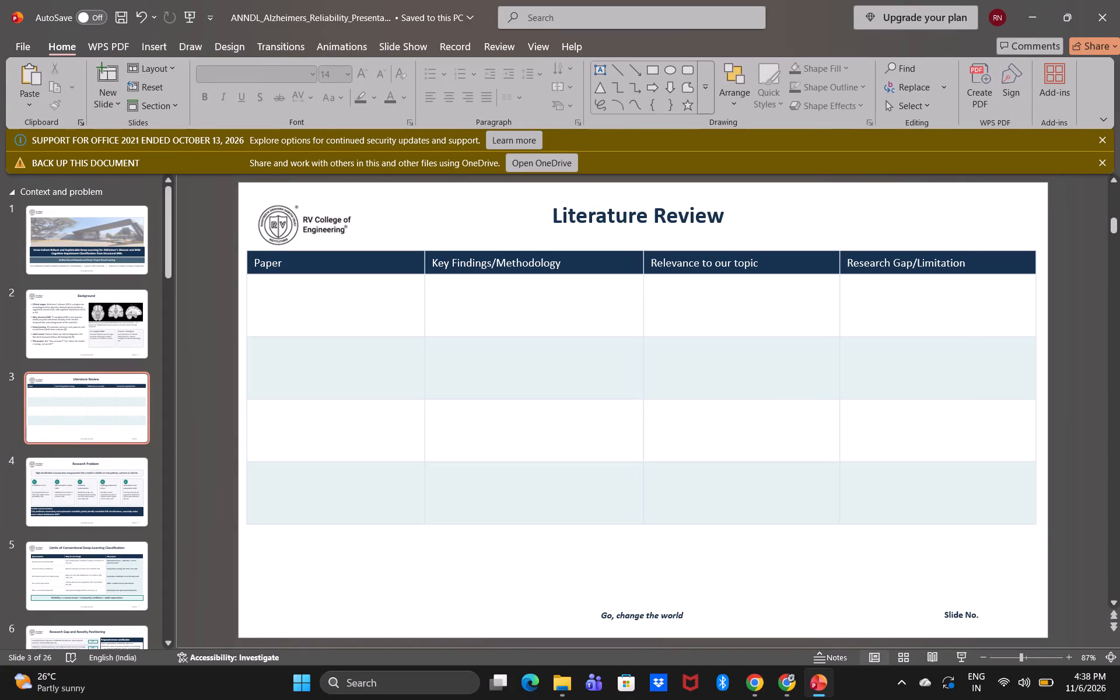
# Enlarge the table from its lower outer corner so it extends down to the slide's footer line and is slightly wider.
pyautogui.click(1025, 517)
pyautogui.moveTo(1035, 523); pyautogui.dragTo(1037, 607)
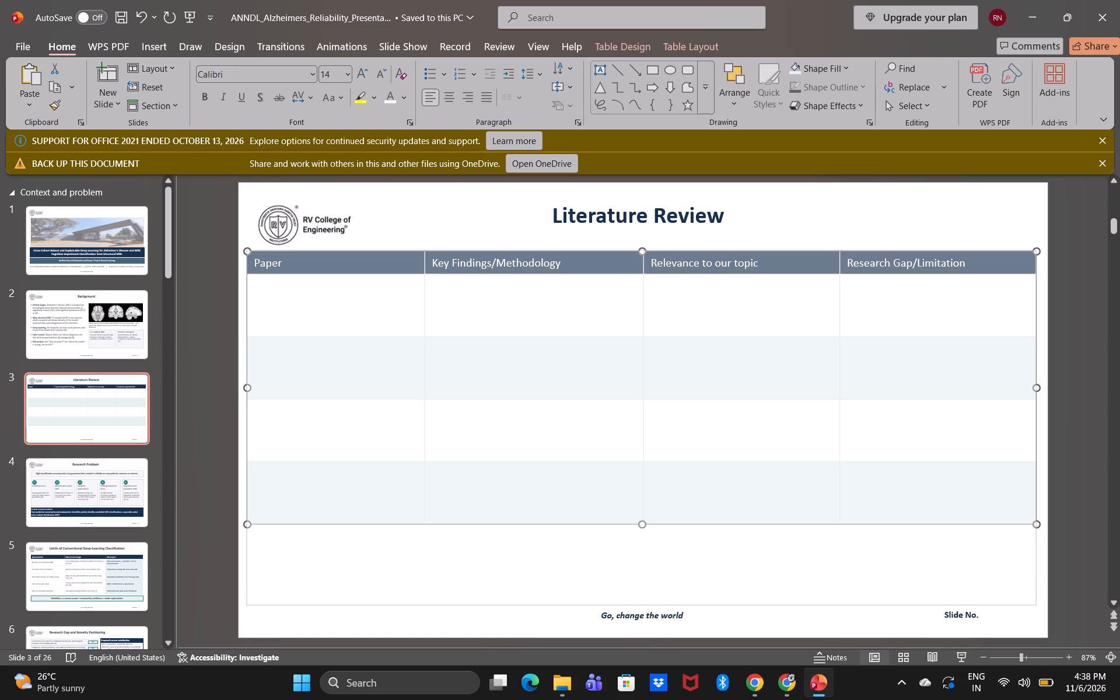
pyautogui.moveTo(1037, 607); pyautogui.dragTo(1042, 612)
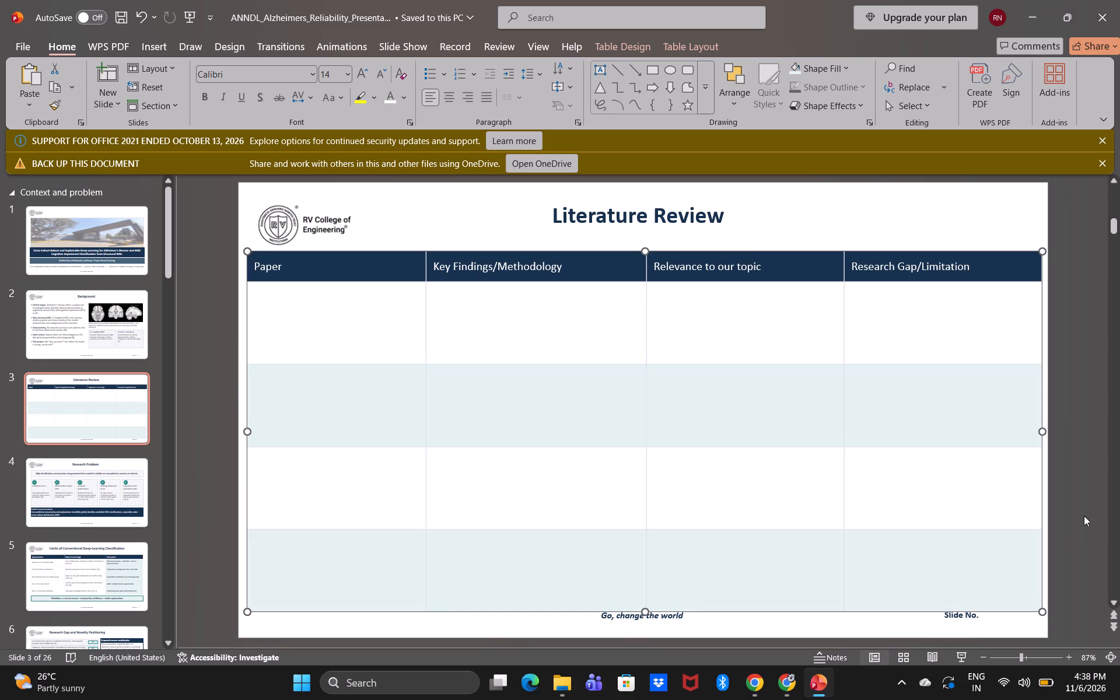
pyautogui.click(1081, 502)
# Reduce the header row's height to a slim band just around its text so the table sits above the footer.
pyautogui.click(786, 266)
pyautogui.moveTo(786, 281); pyautogui.dragTo(790, 265)
pyautogui.moveTo(790, 265); pyautogui.dragTo(794, 274)
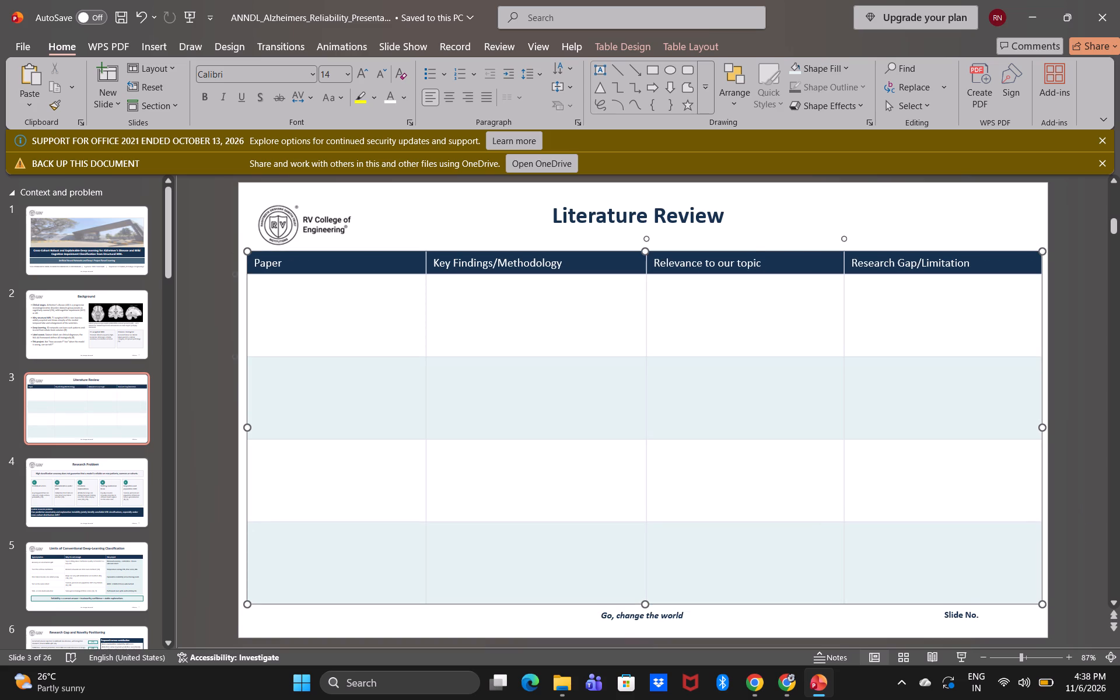
pyautogui.moveTo(794, 274); pyautogui.dragTo(797, 272)
pyautogui.moveTo(797, 272); pyautogui.dragTo(800, 271)
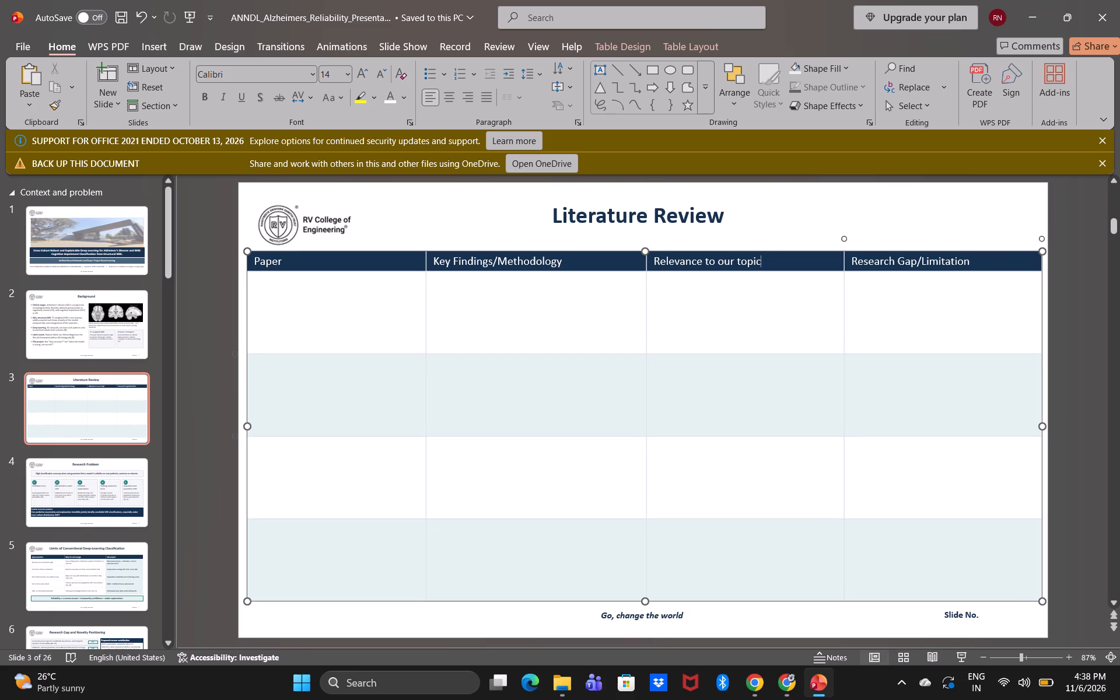
pyautogui.click(1079, 383)
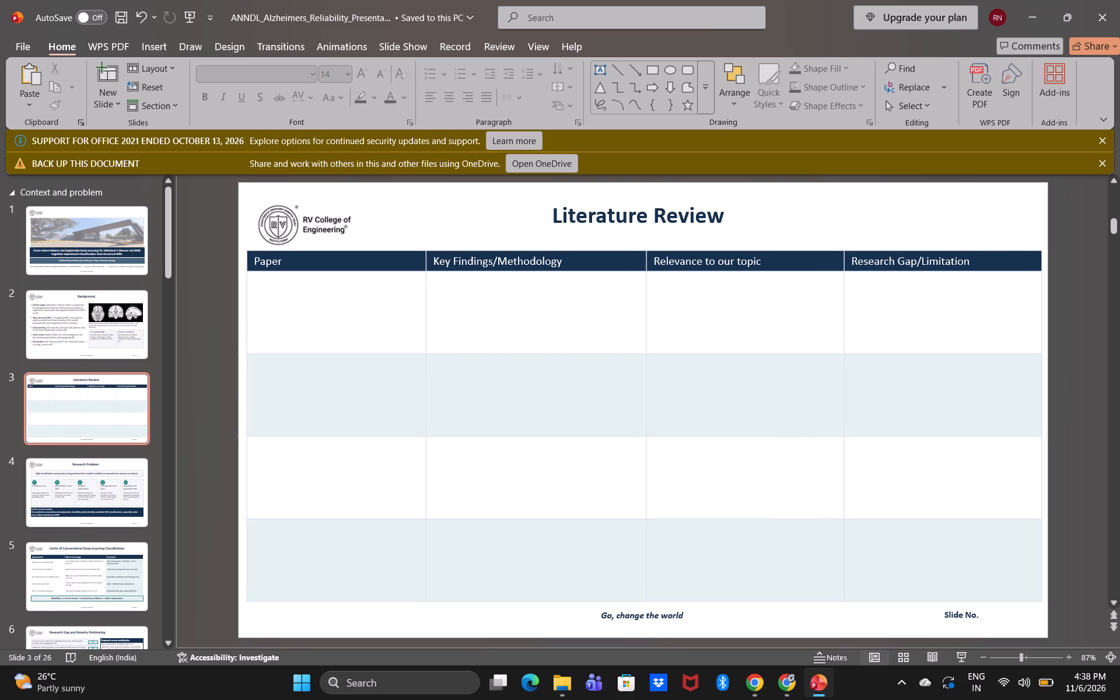
# Set the font size of all empty body cells below the table's header row to 12.
pyautogui.click(299, 307)
pyautogui.moveTo(299, 307); pyautogui.dragTo(646, 537)
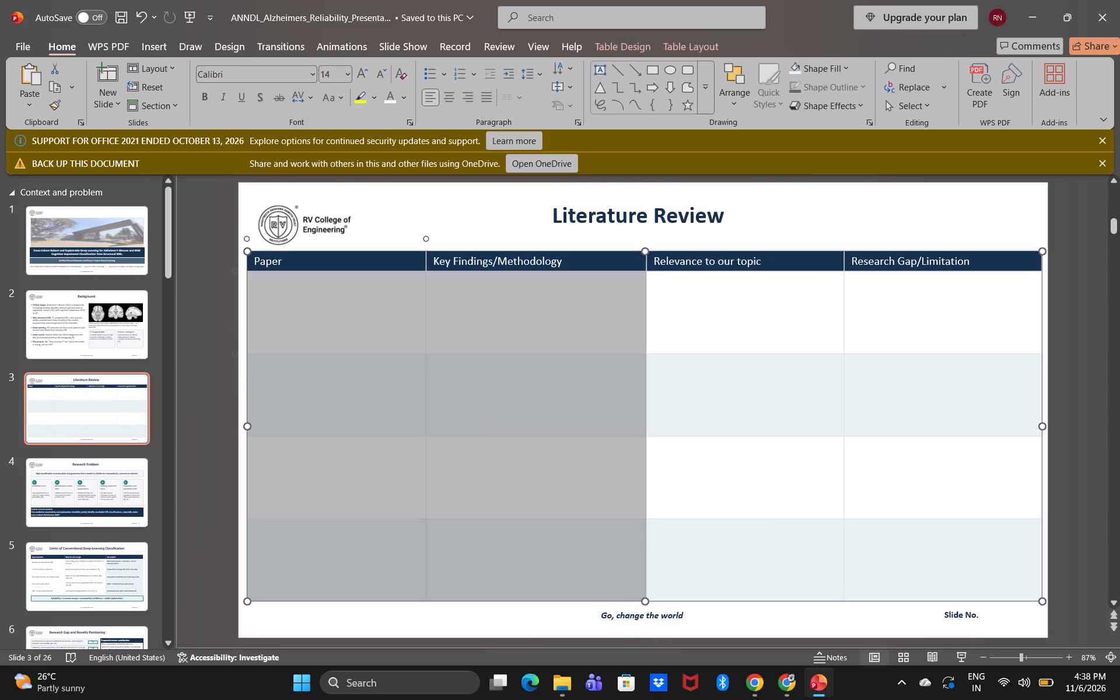
pyautogui.moveTo(646, 537); pyautogui.dragTo(883, 539)
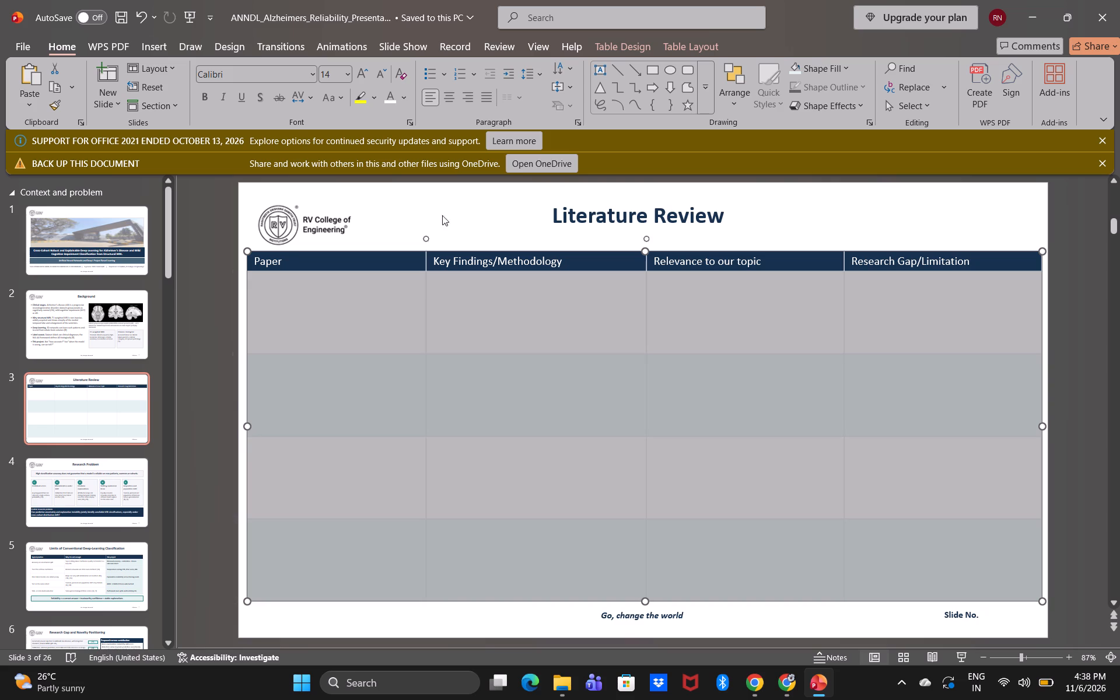
pyautogui.click(384, 80)
pyautogui.click(297, 267)
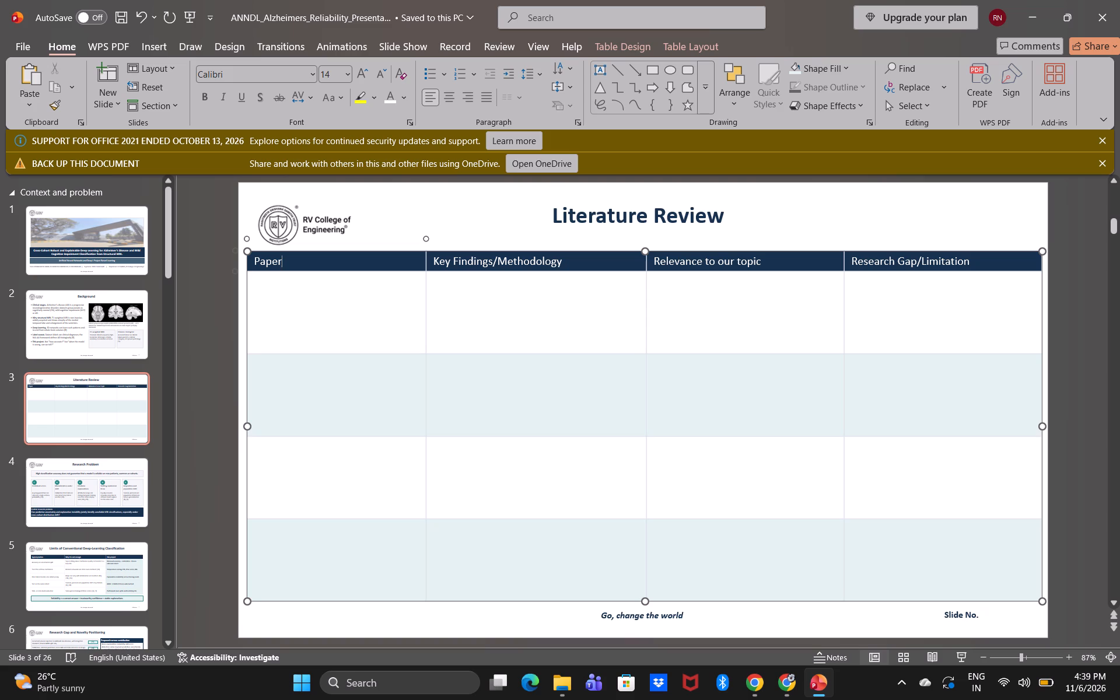
pyautogui.click(188, 374)
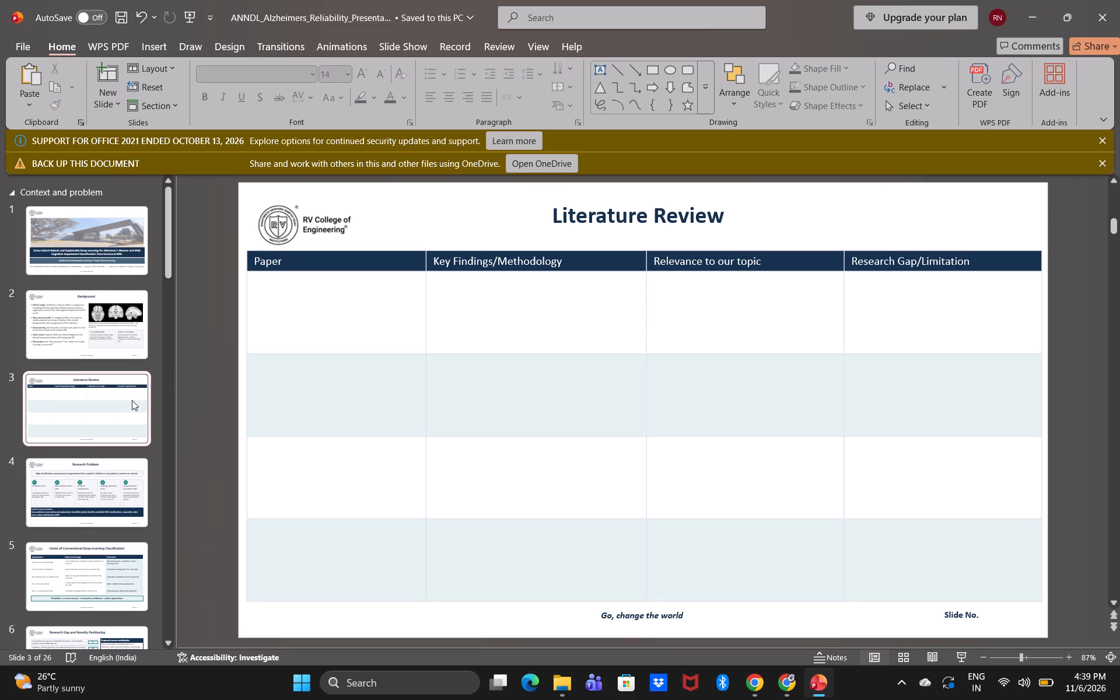
# Duplicate the finished Literature Review slide directly after itself.
pyautogui.click(132, 400)
pyautogui.rightClick(132, 400)
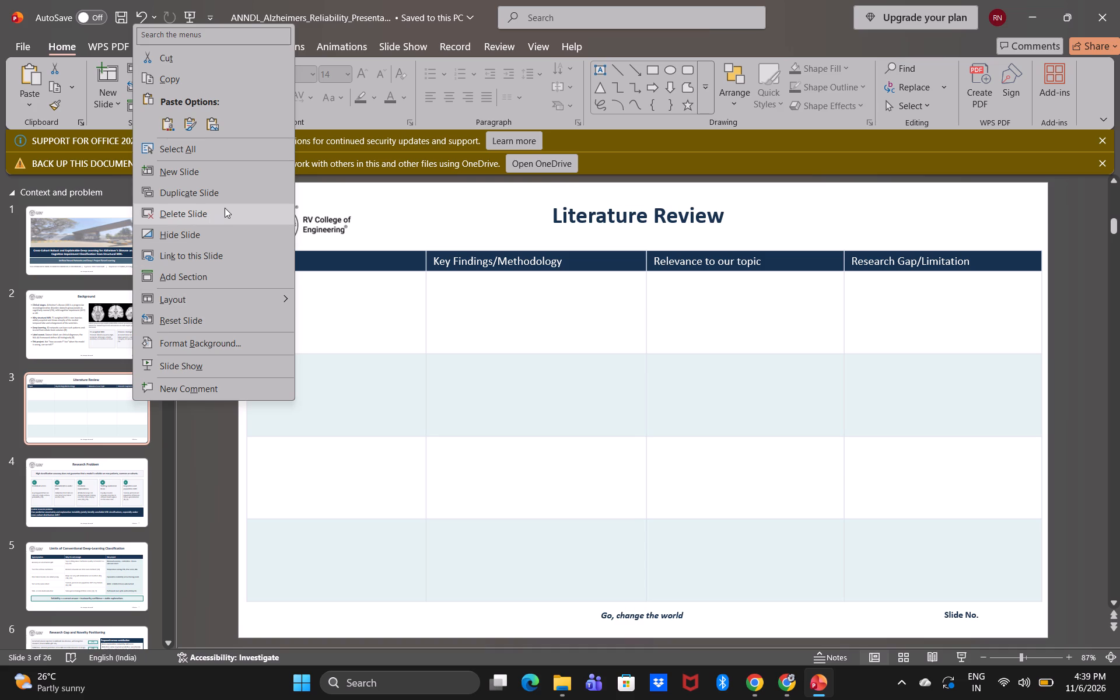
pyautogui.click(233, 195)
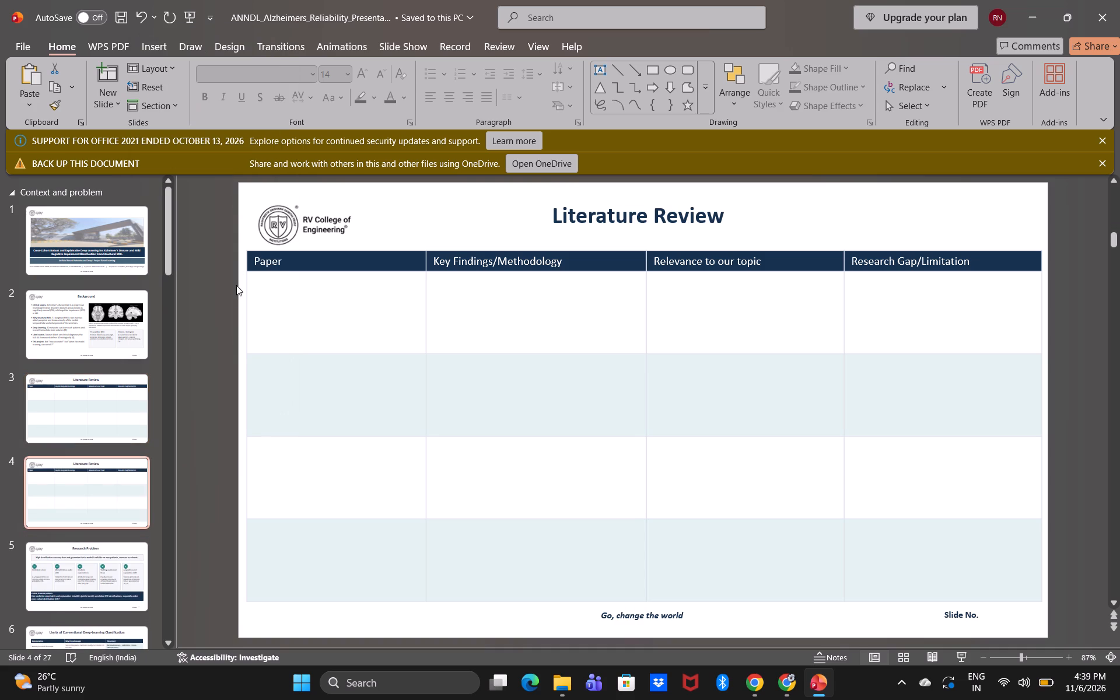
pyautogui.click(219, 350)
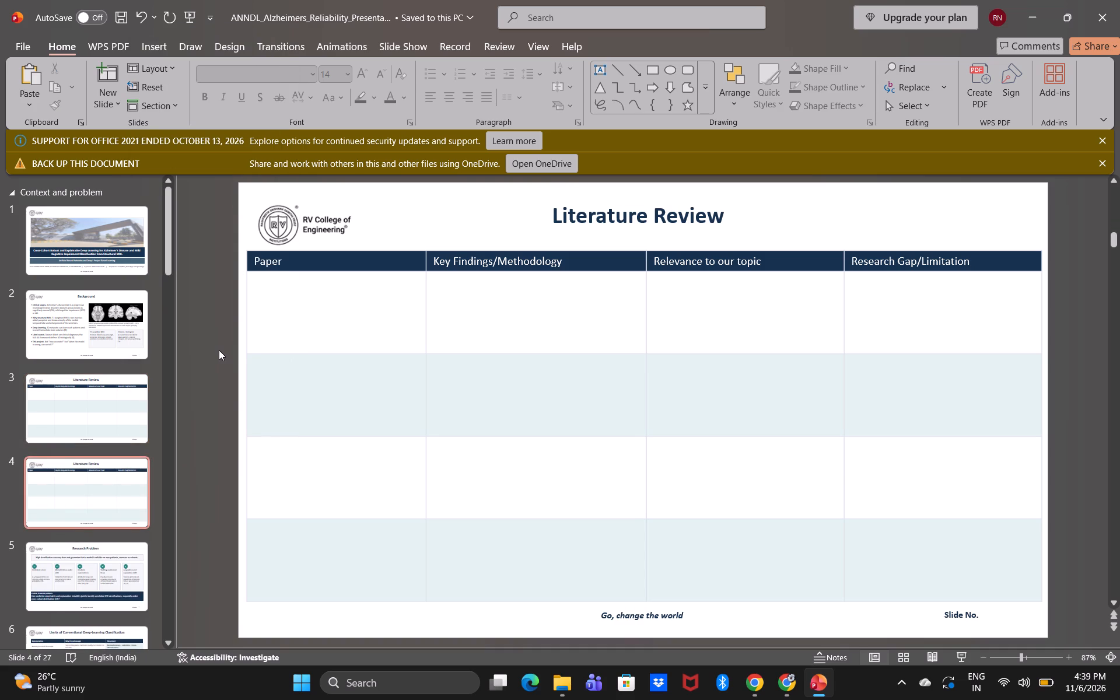
pyautogui.click(229, 435)
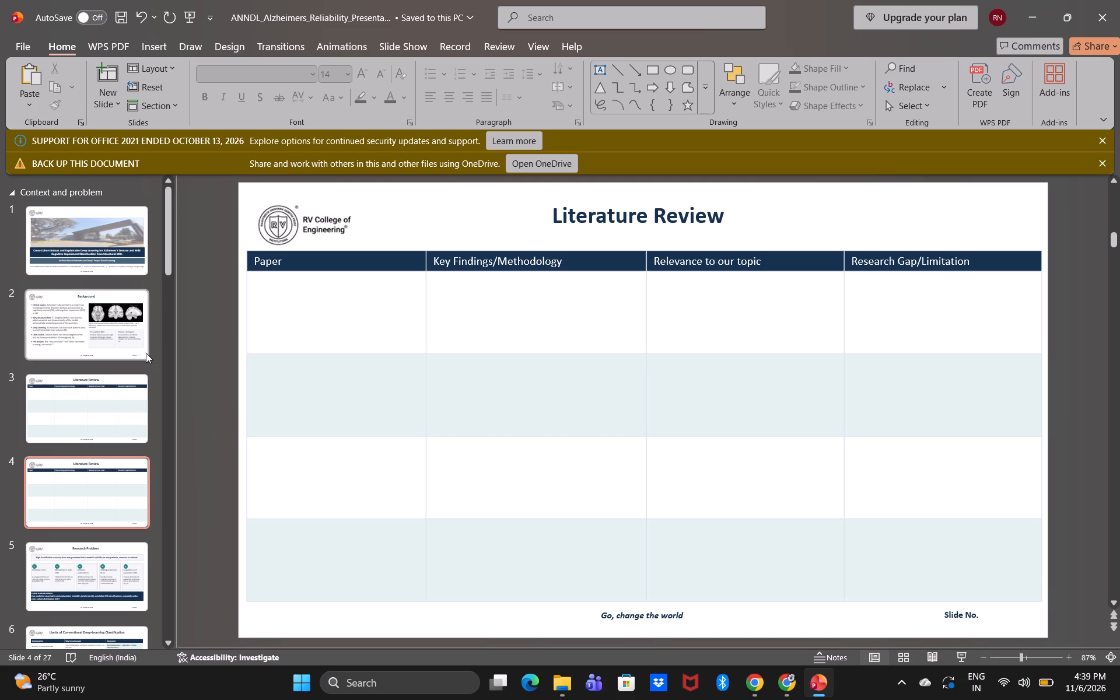
# Review the opening slides in order, from the title slide through Research Gap and Novelty Positioning.
pyautogui.click(125, 257)
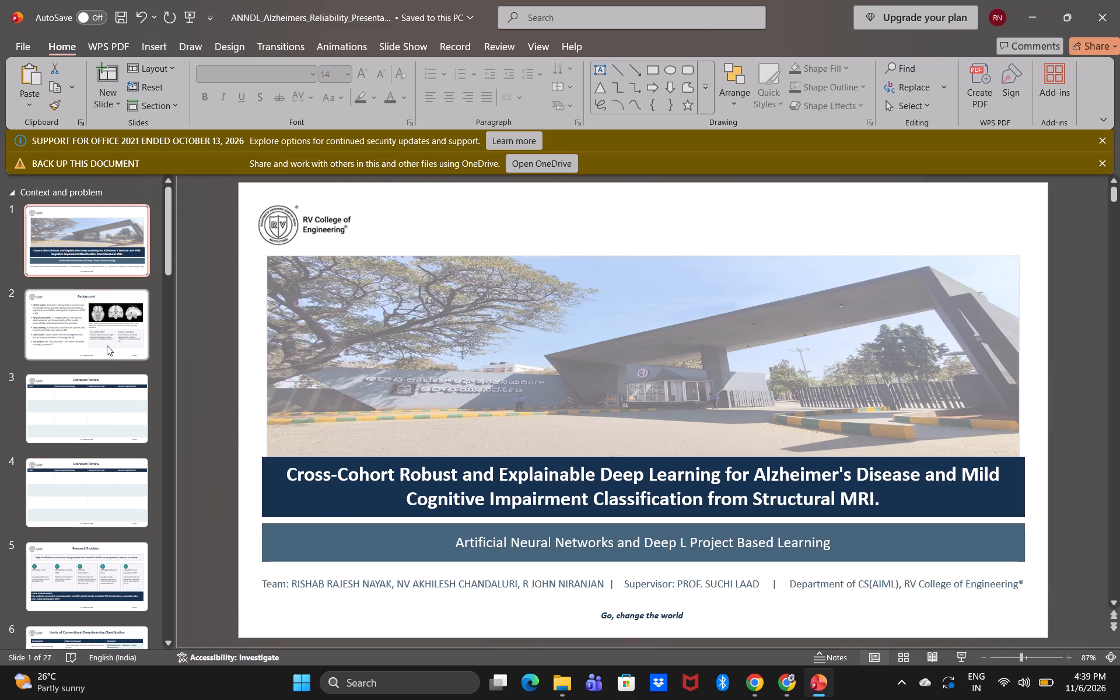
pyautogui.click(107, 345)
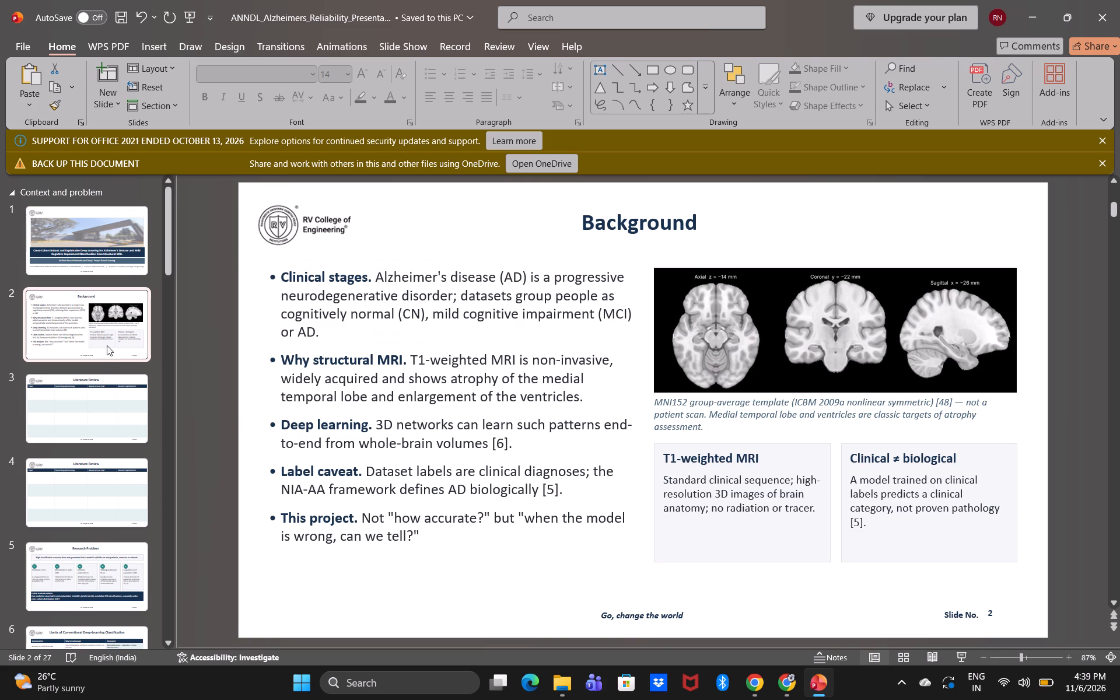
pyautogui.click(104, 404)
pyautogui.click(113, 508)
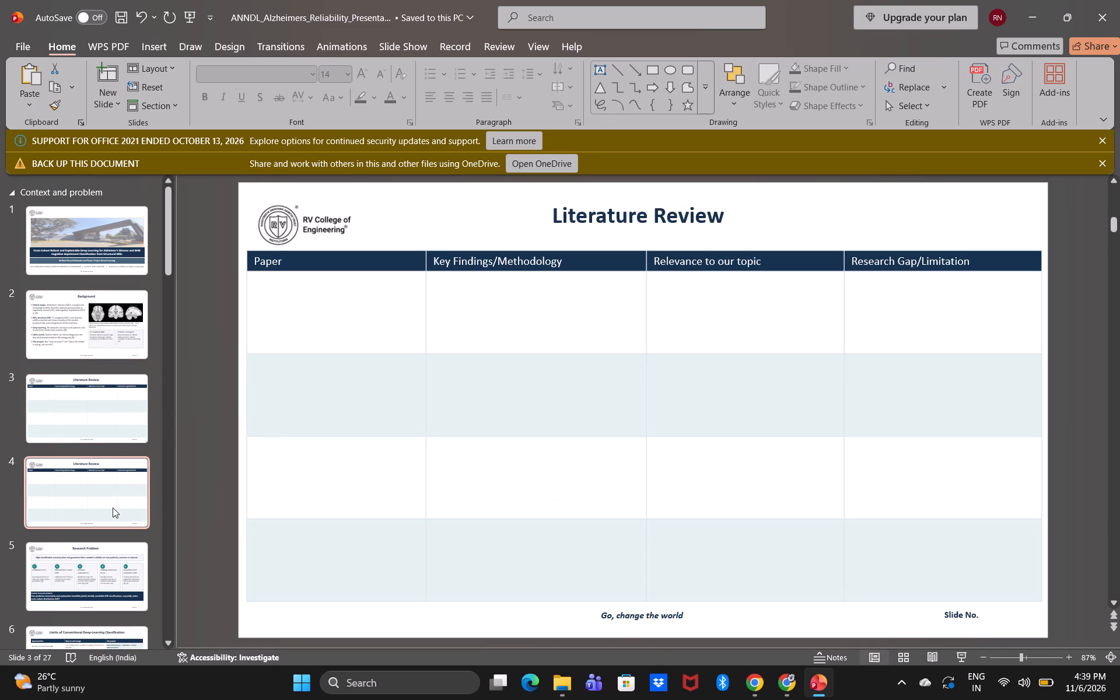
pyautogui.scroll(-1, 113, 508)
pyautogui.click(113, 508)
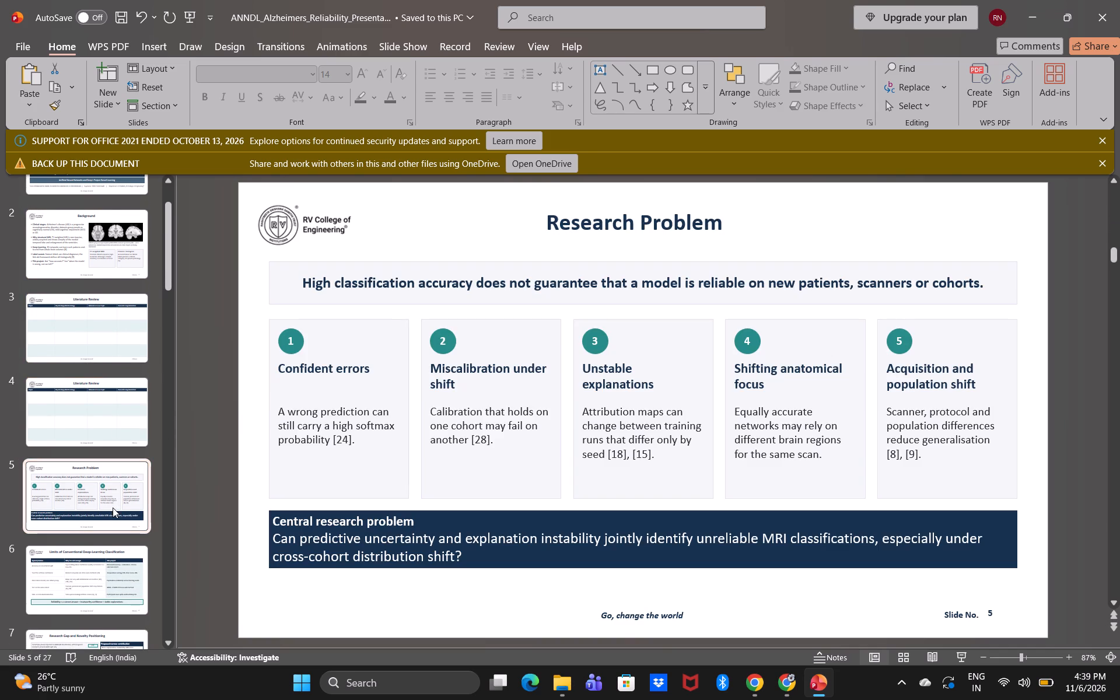
pyautogui.click(108, 564)
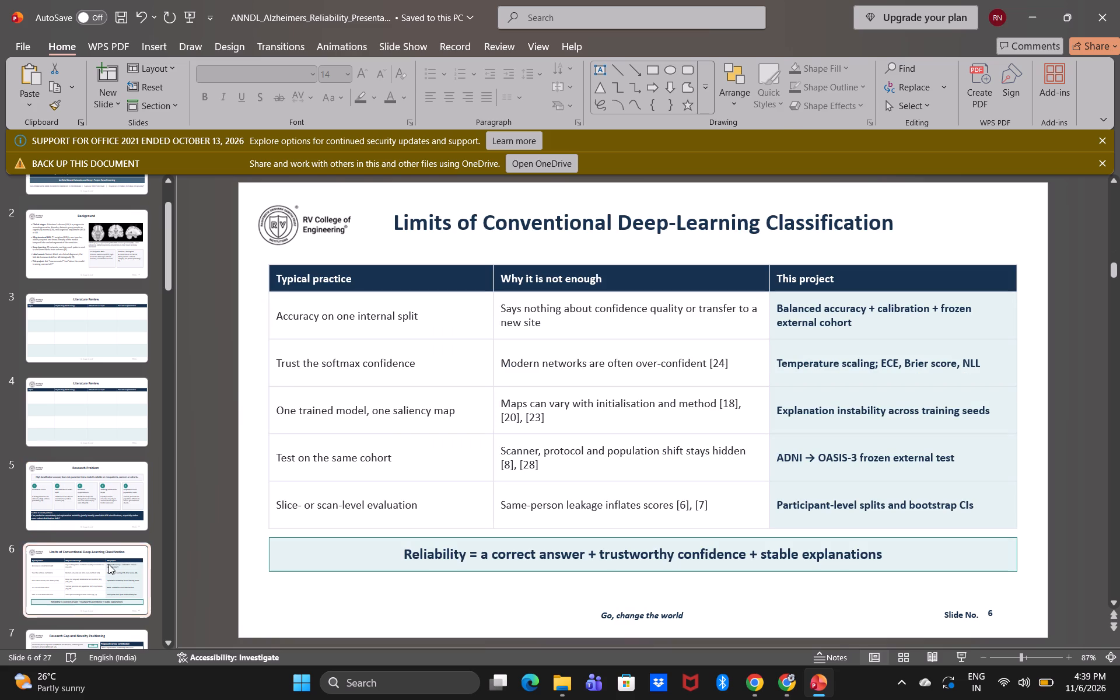
pyautogui.scroll(-1, 108, 564)
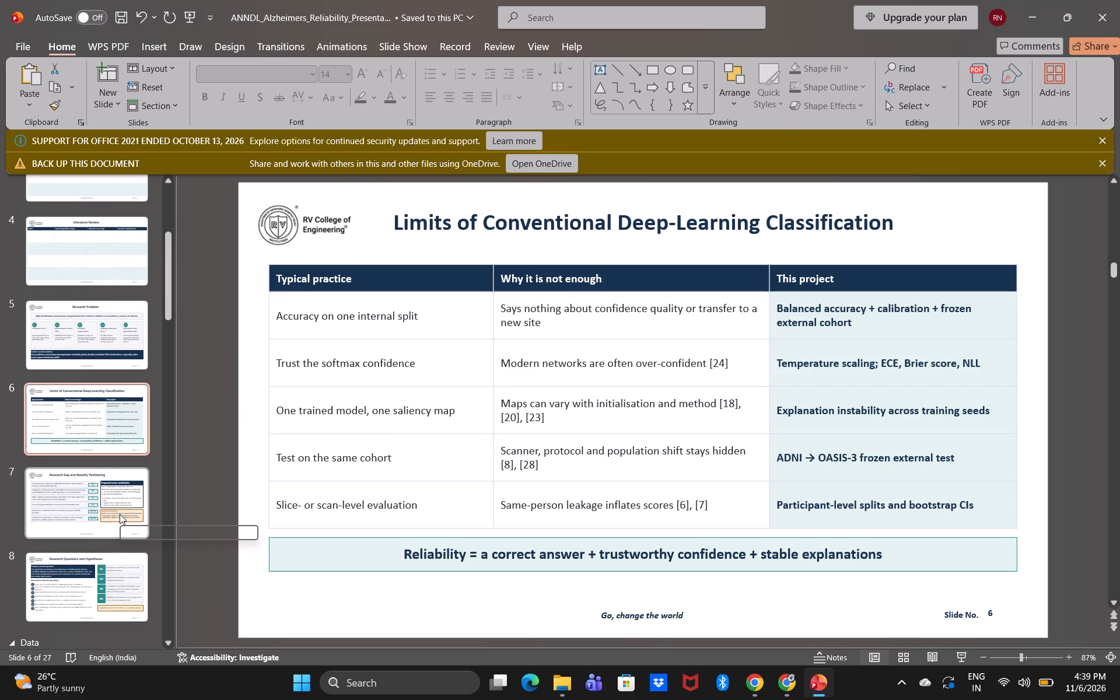
pyautogui.click(110, 481)
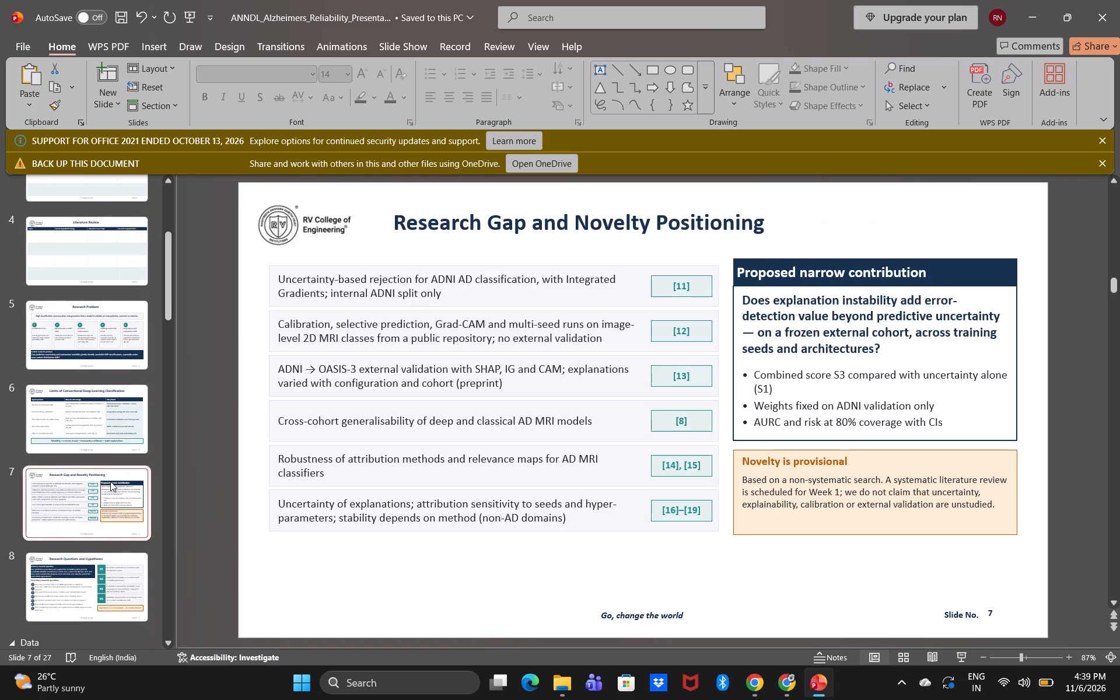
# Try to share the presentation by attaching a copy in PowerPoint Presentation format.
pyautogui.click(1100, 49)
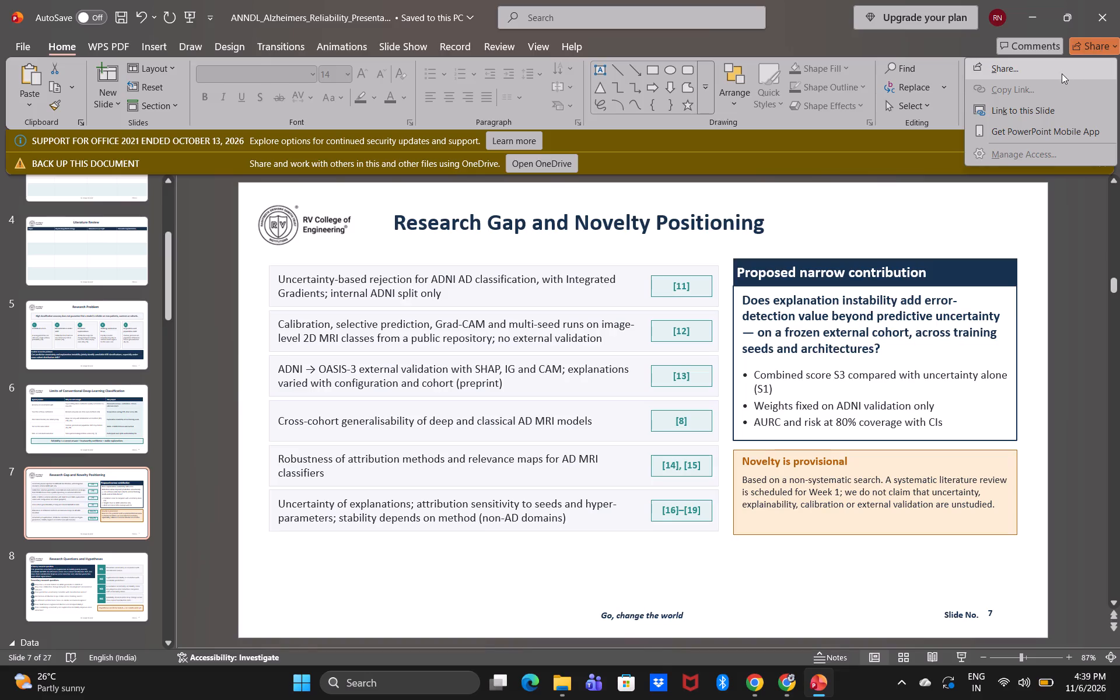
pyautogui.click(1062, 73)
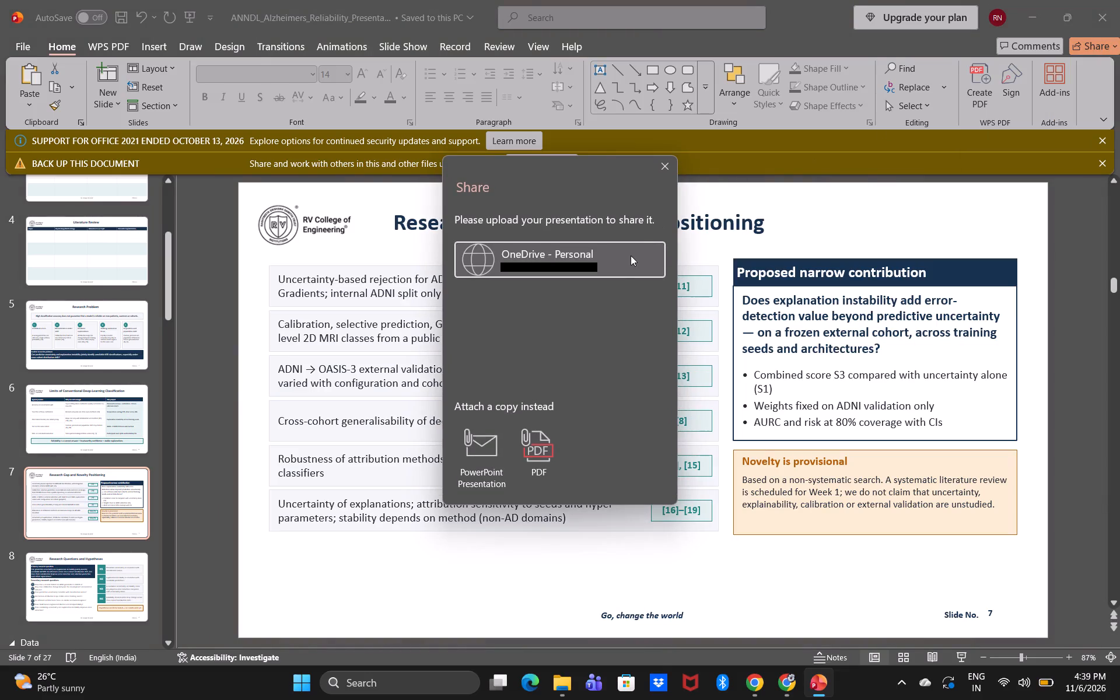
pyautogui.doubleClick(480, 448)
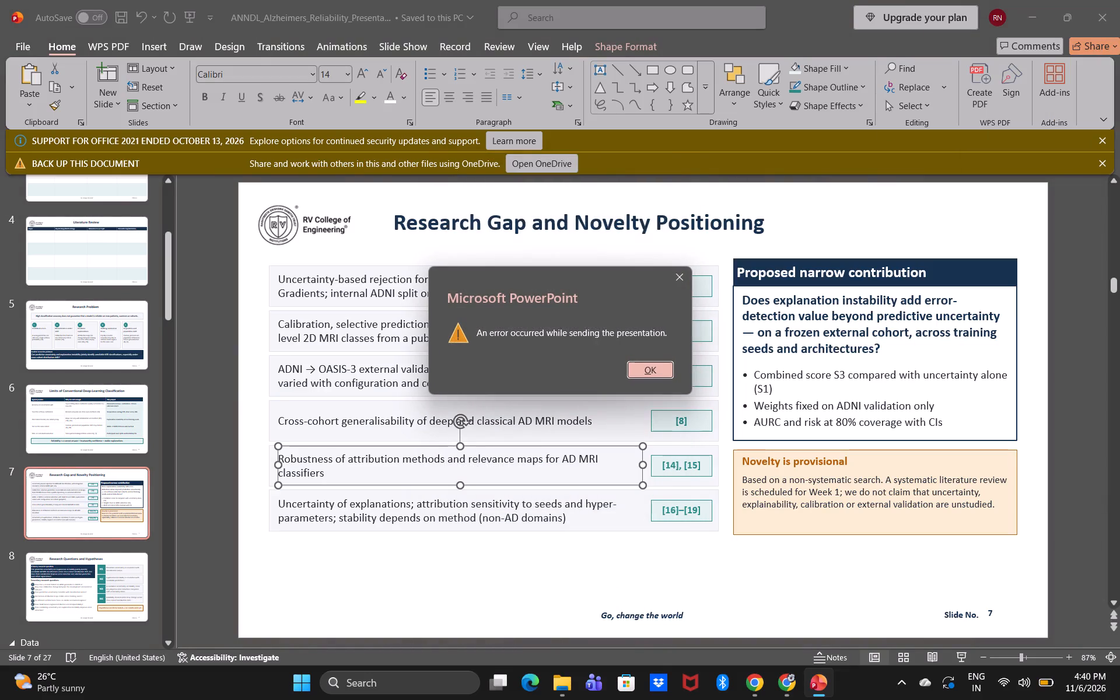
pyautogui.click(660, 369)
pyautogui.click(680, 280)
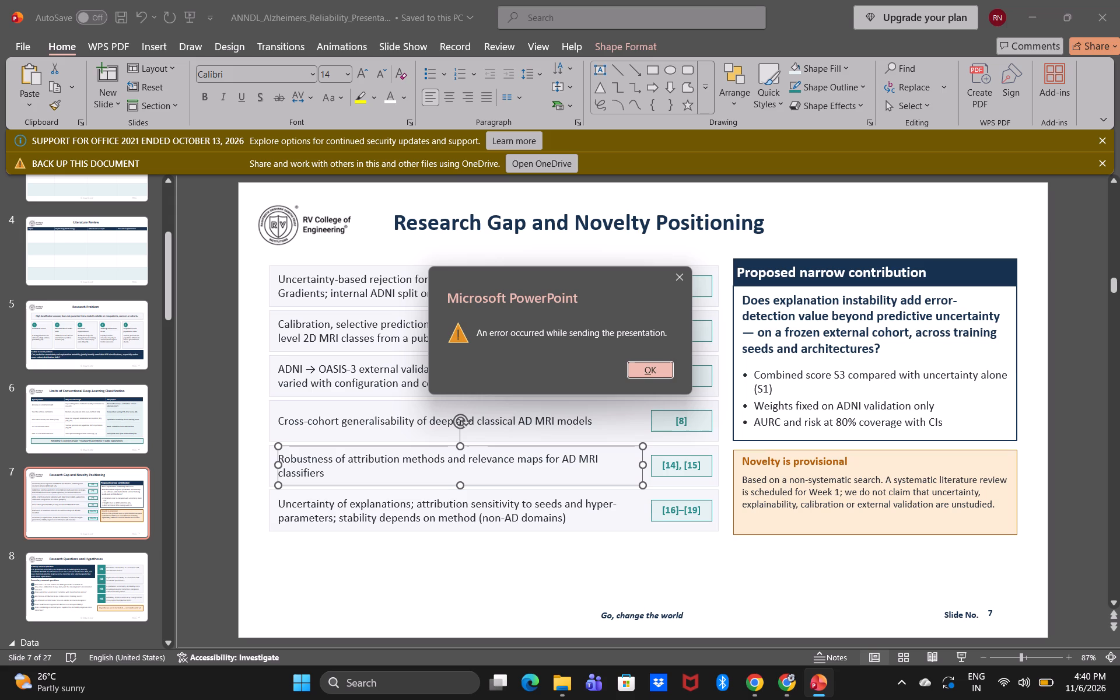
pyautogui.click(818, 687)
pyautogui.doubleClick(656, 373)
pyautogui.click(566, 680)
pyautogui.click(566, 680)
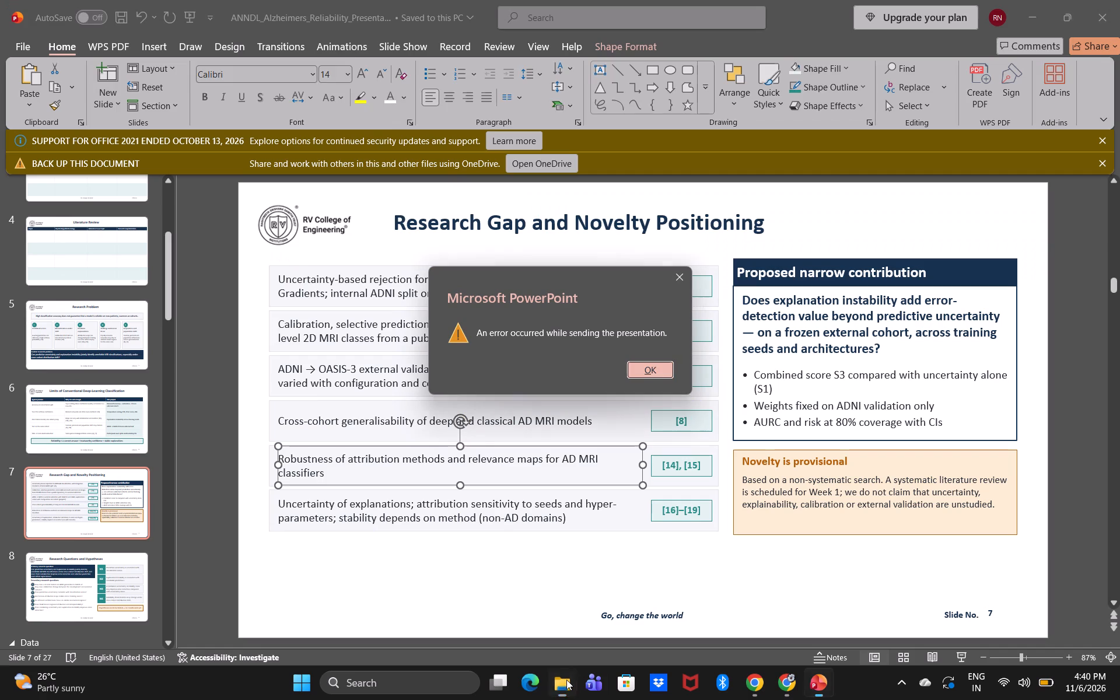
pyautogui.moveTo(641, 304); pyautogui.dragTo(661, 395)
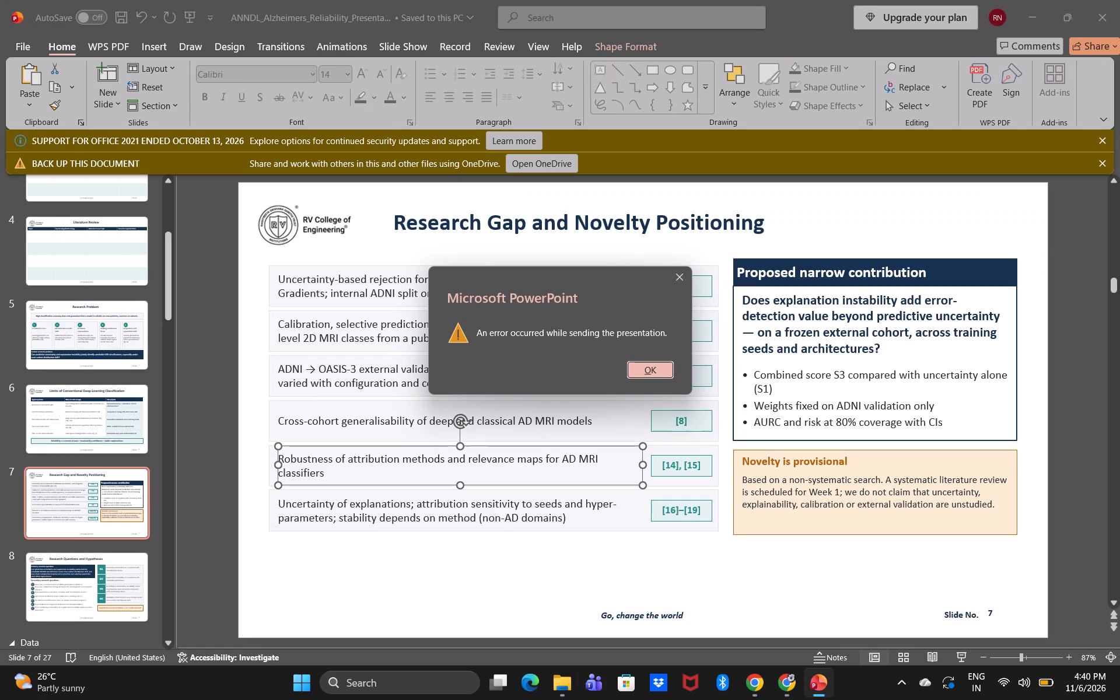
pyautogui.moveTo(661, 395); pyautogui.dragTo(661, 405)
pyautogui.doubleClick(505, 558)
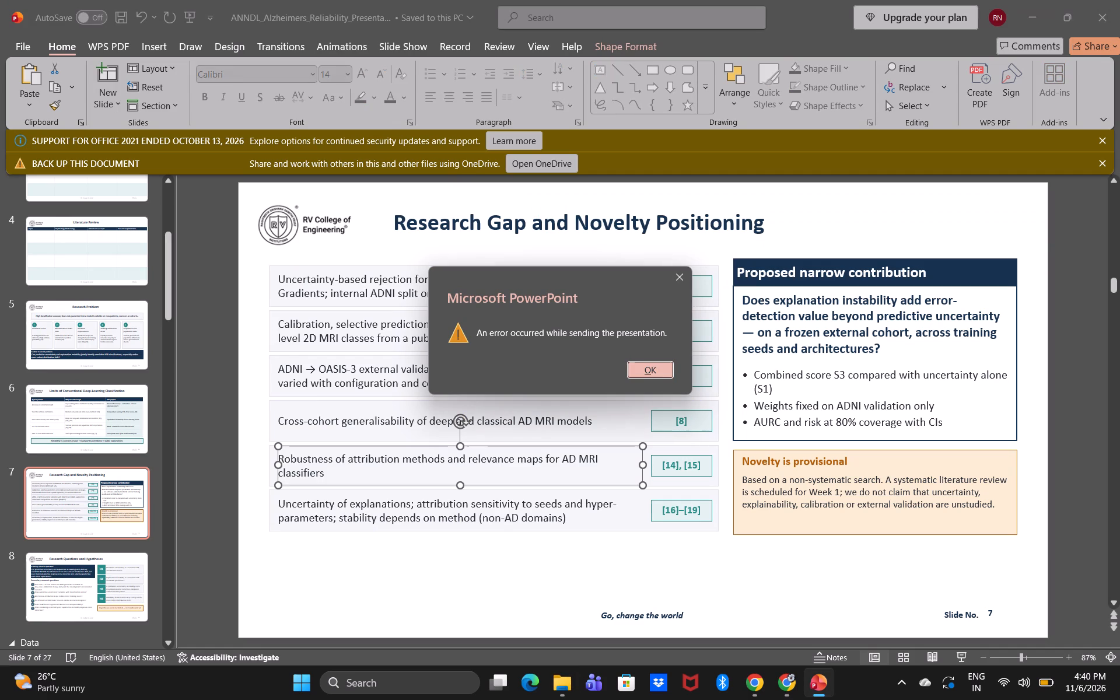
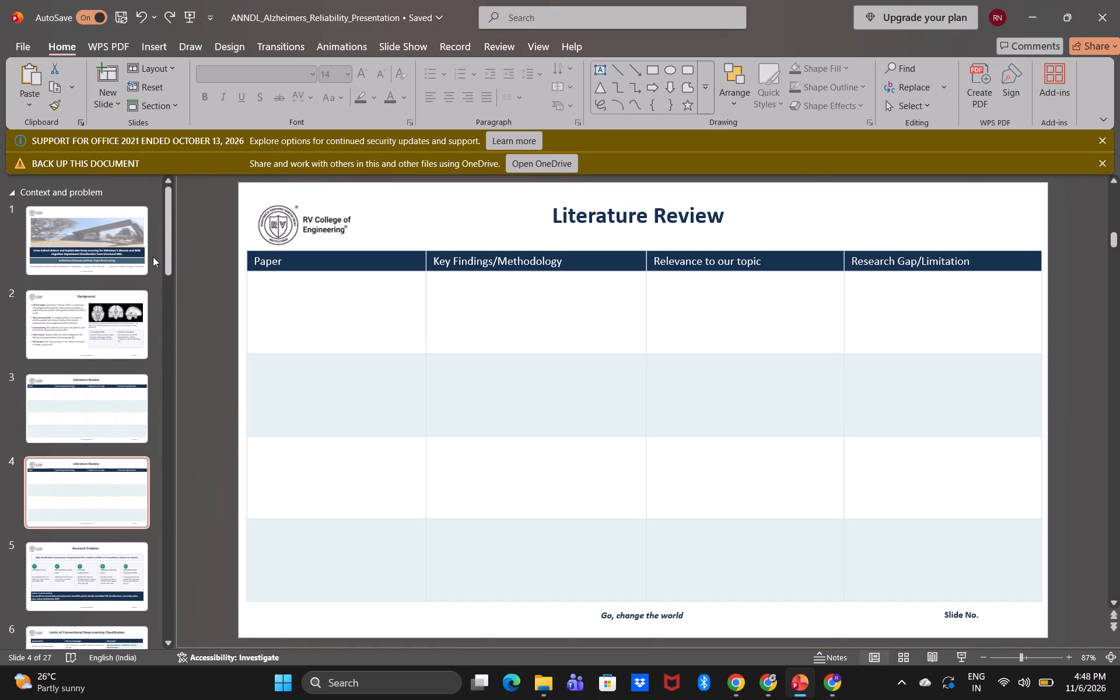
pyautogui.click(131, 231)
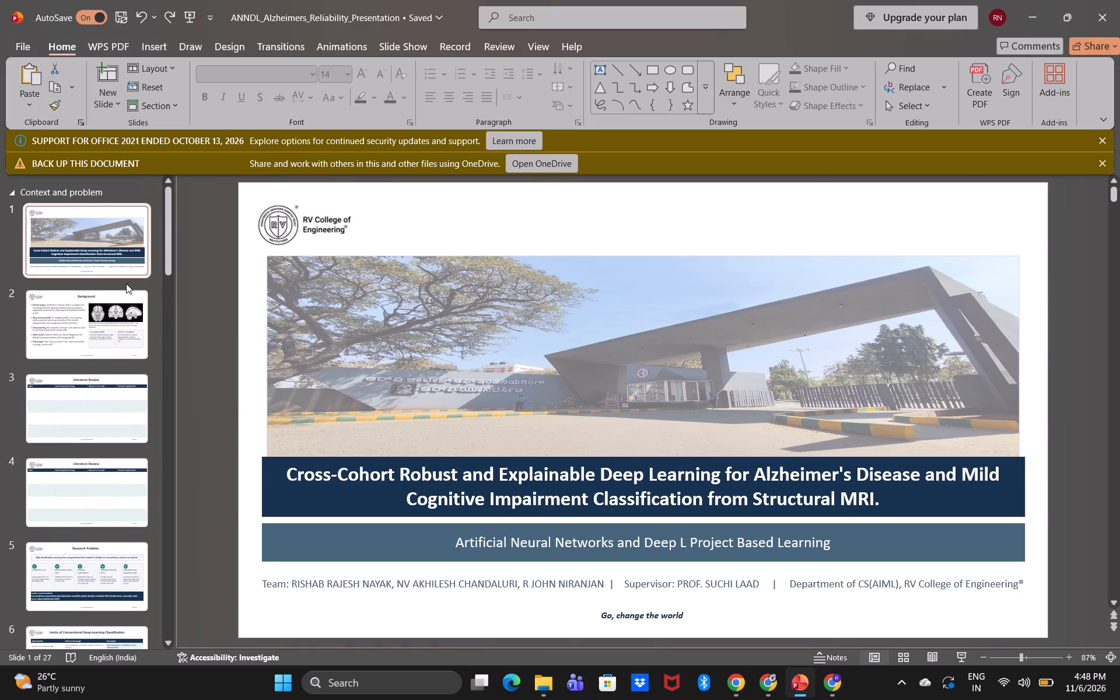
pyautogui.click(121, 354)
pyautogui.click(118, 402)
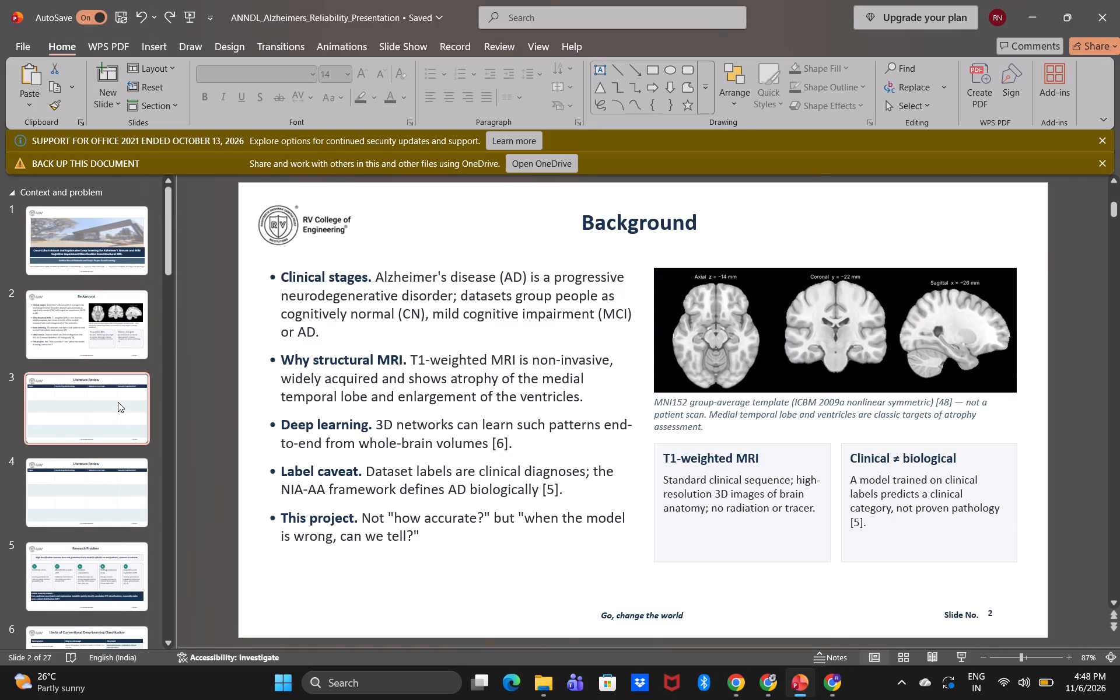
pyautogui.scroll(-1, 118, 402)
pyautogui.click(107, 476)
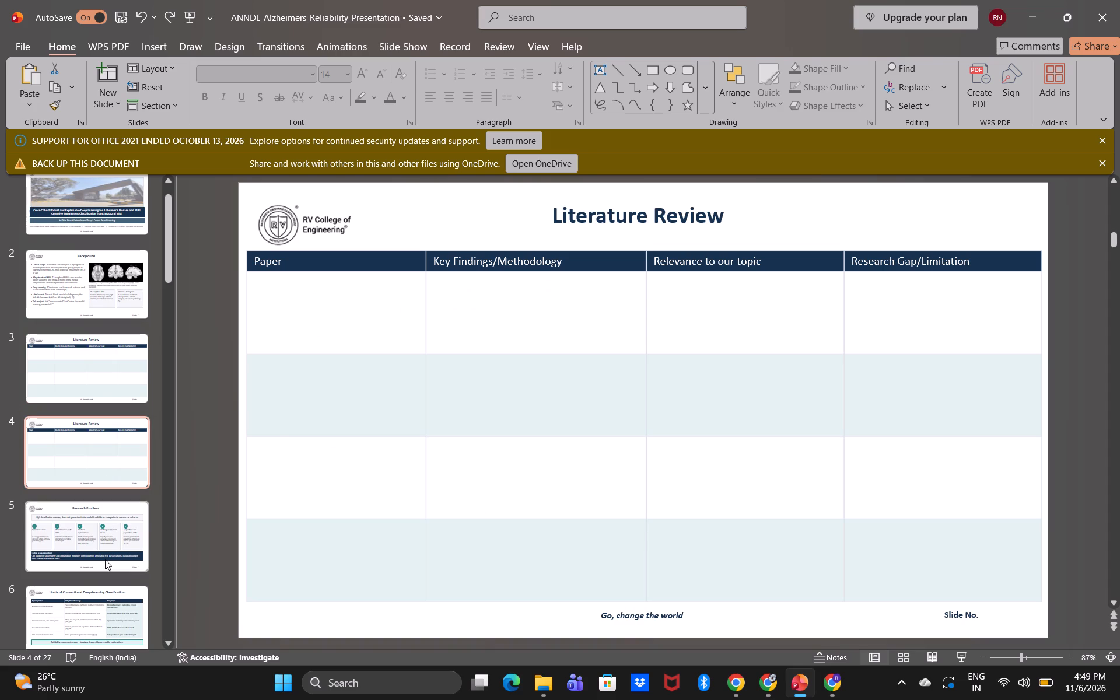
pyautogui.click(105, 559)
pyautogui.scroll(-1, 105, 559)
pyautogui.click(103, 573)
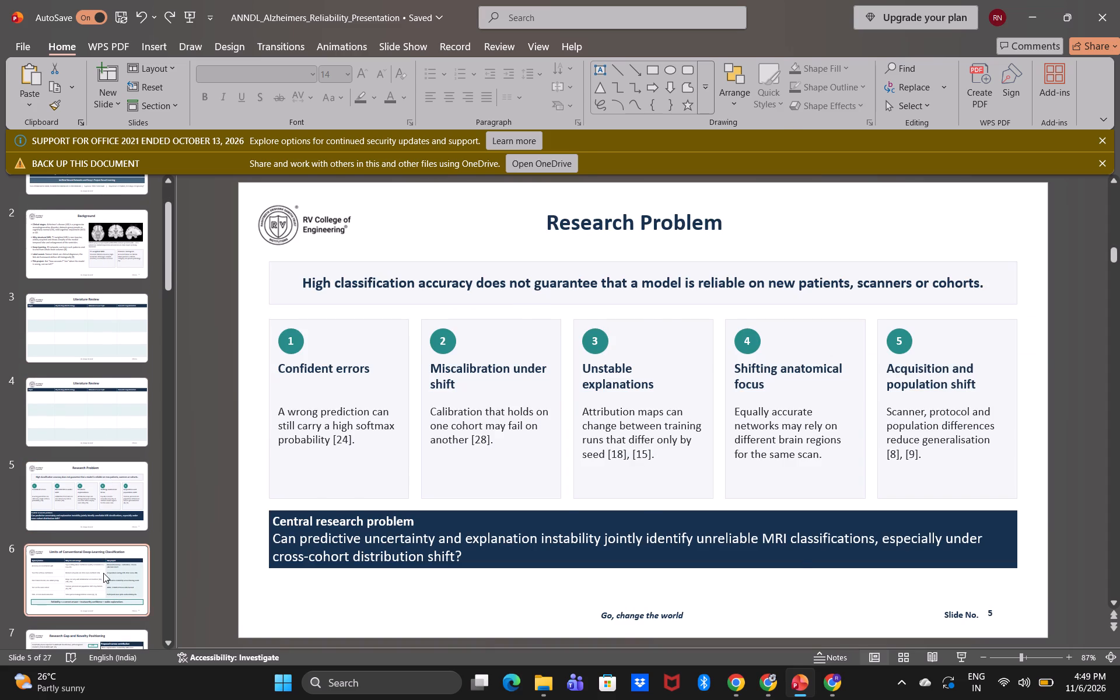
pyautogui.scroll(-1, 103, 573)
pyautogui.click(103, 573)
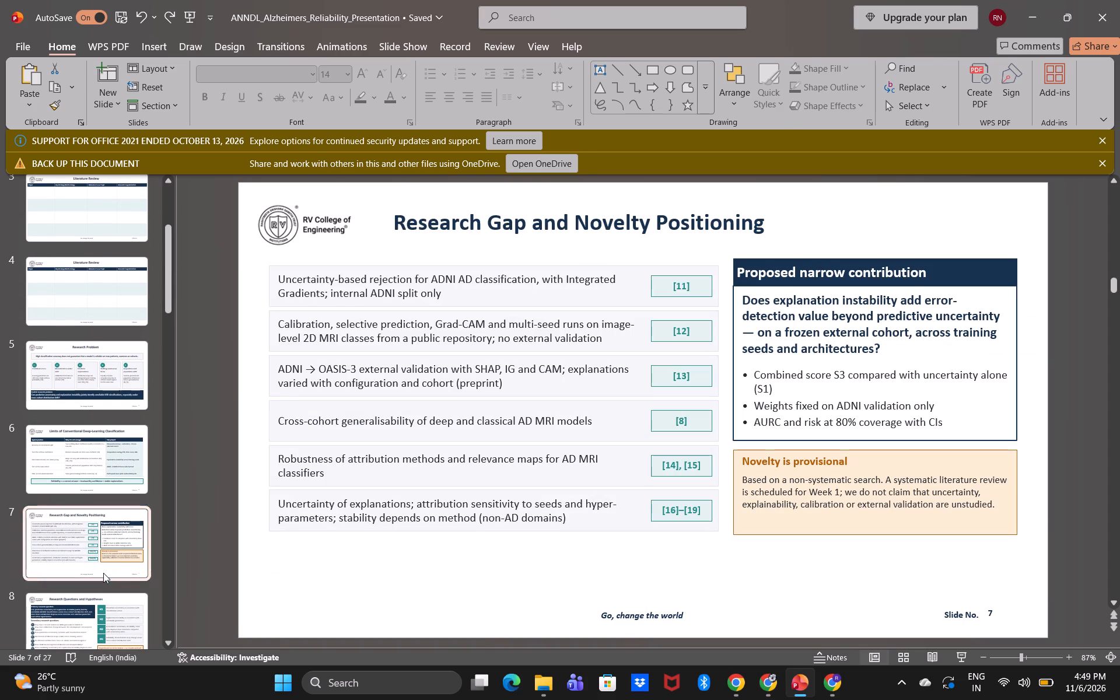
pyautogui.click(100, 602)
pyautogui.scroll(-1, 100, 602)
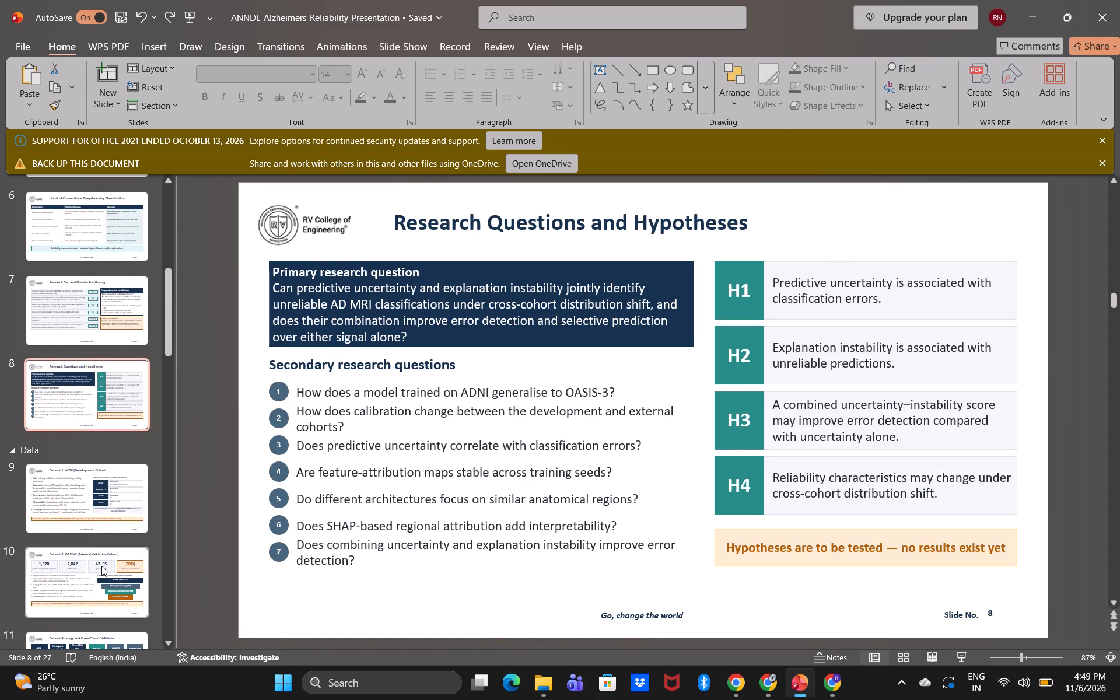
pyautogui.click(101, 566)
pyautogui.scroll(-1, 101, 566)
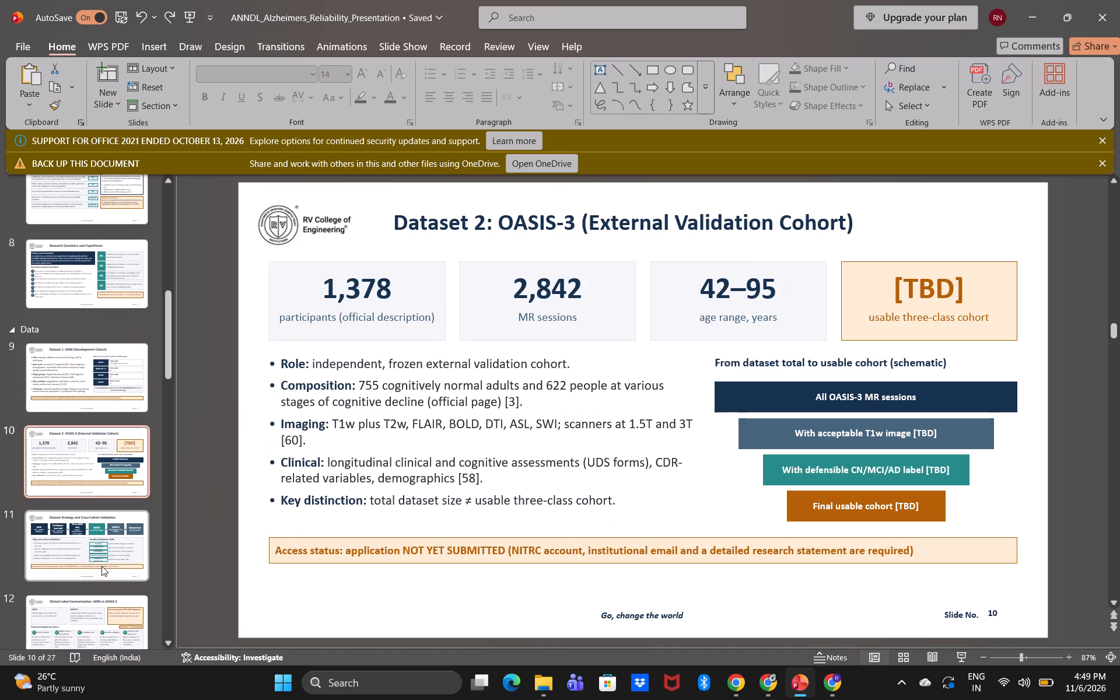
pyautogui.click(99, 549)
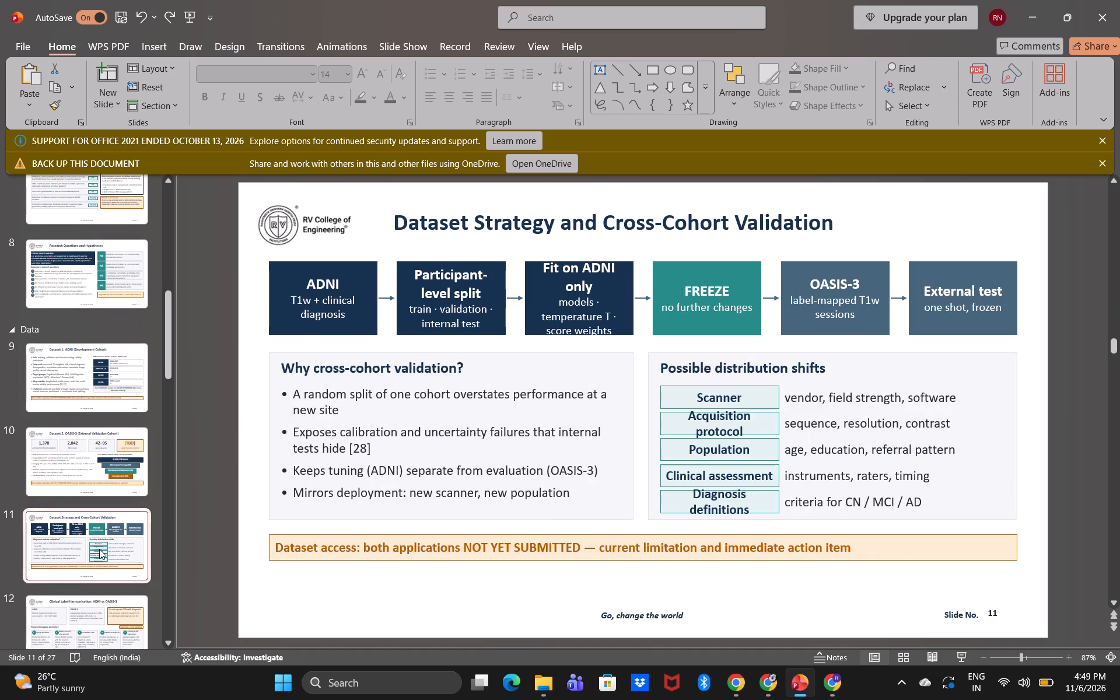
pyautogui.click(92, 603)
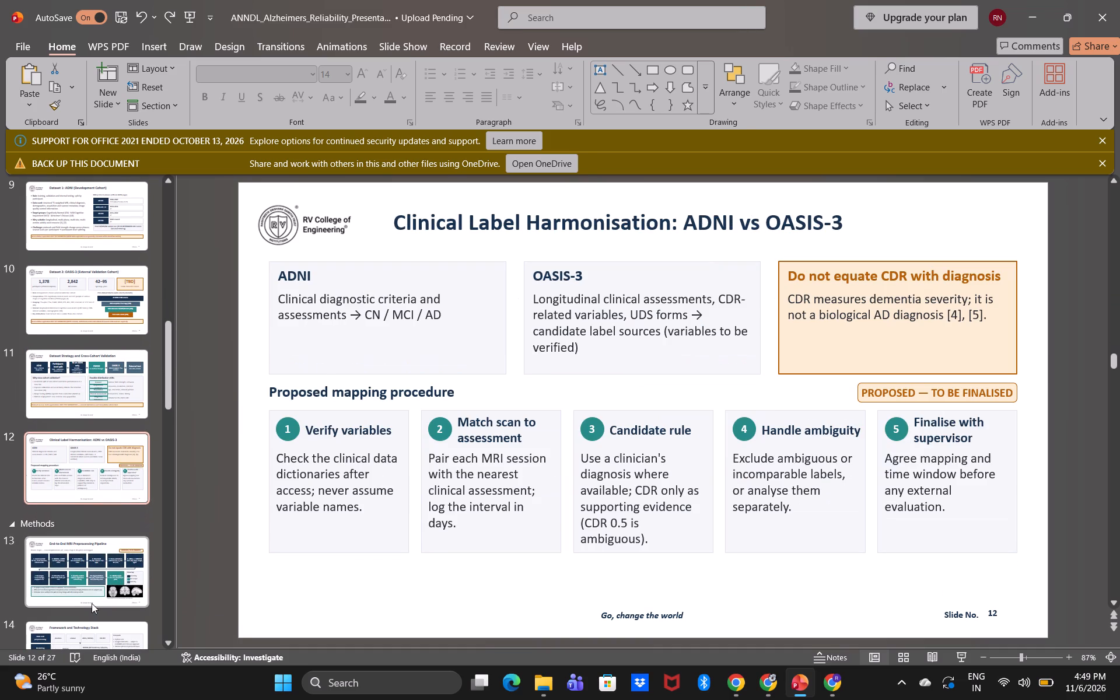
pyautogui.scroll(-1, 92, 603)
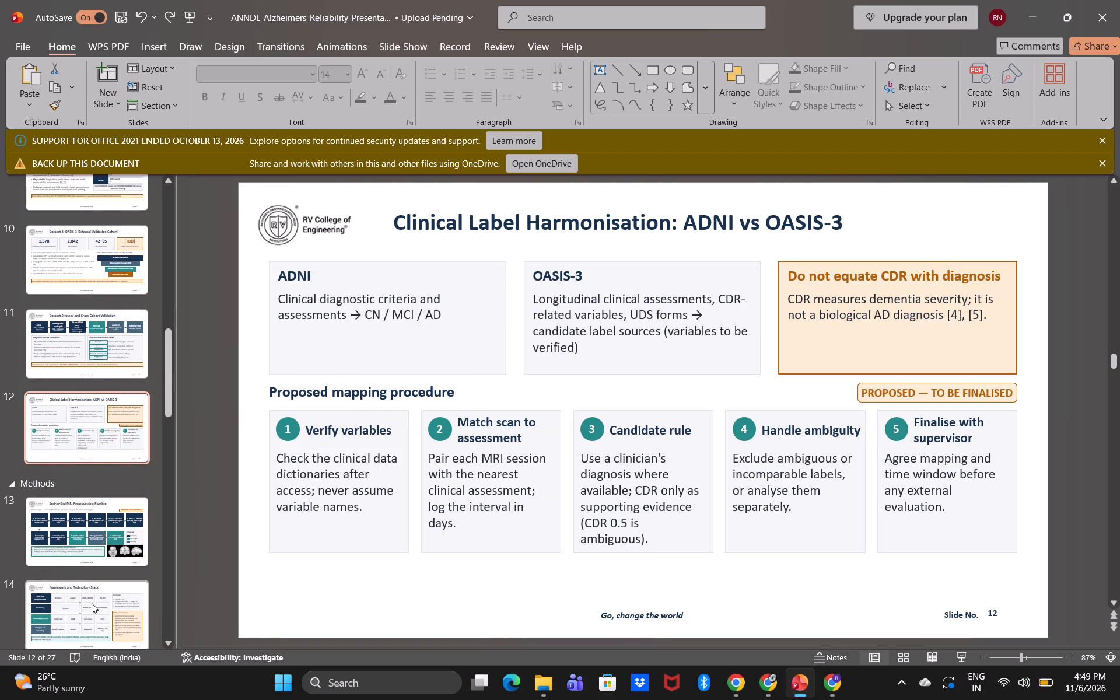
# Delete the "PROPOSED / TO BE VALIDATED" tag, including its box, from slide 13, End-to-End MRI Preprocessing Pipeline.
pyautogui.click(95, 512)
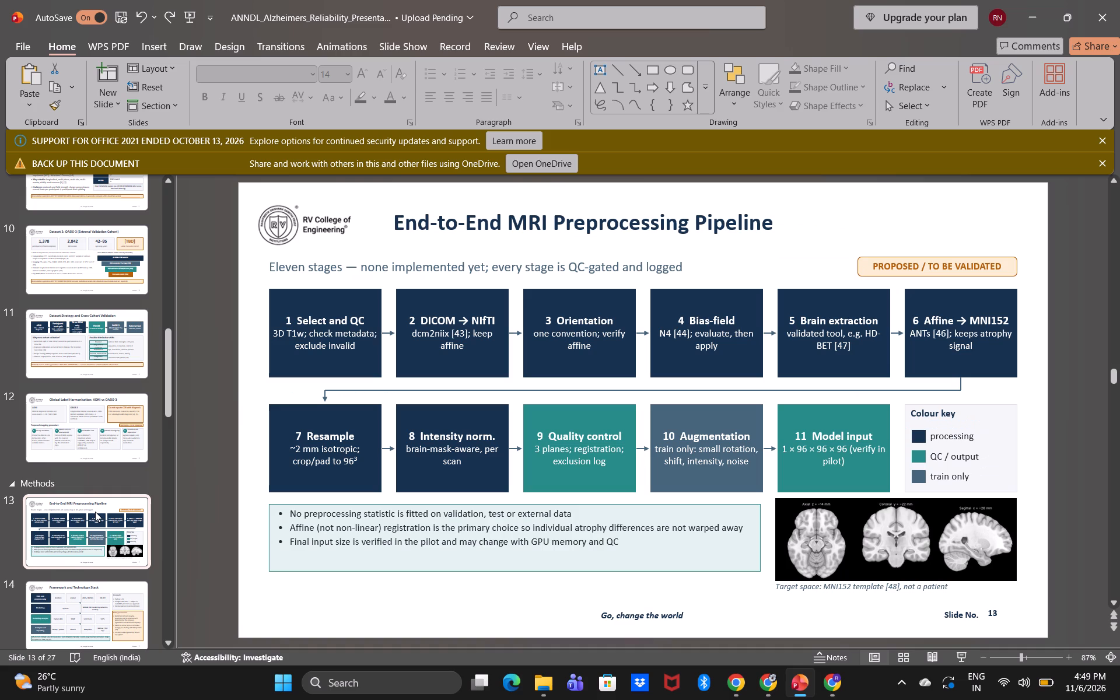
pyautogui.click(863, 261)
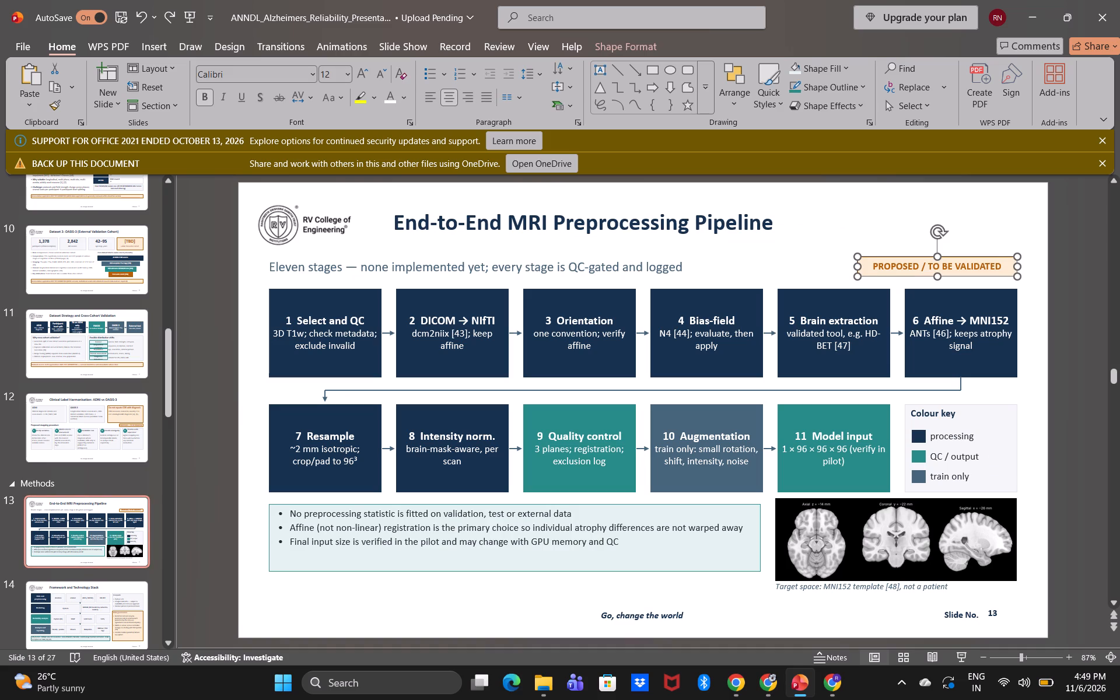
pyautogui.press('Delete')
pyautogui.click(874, 262)
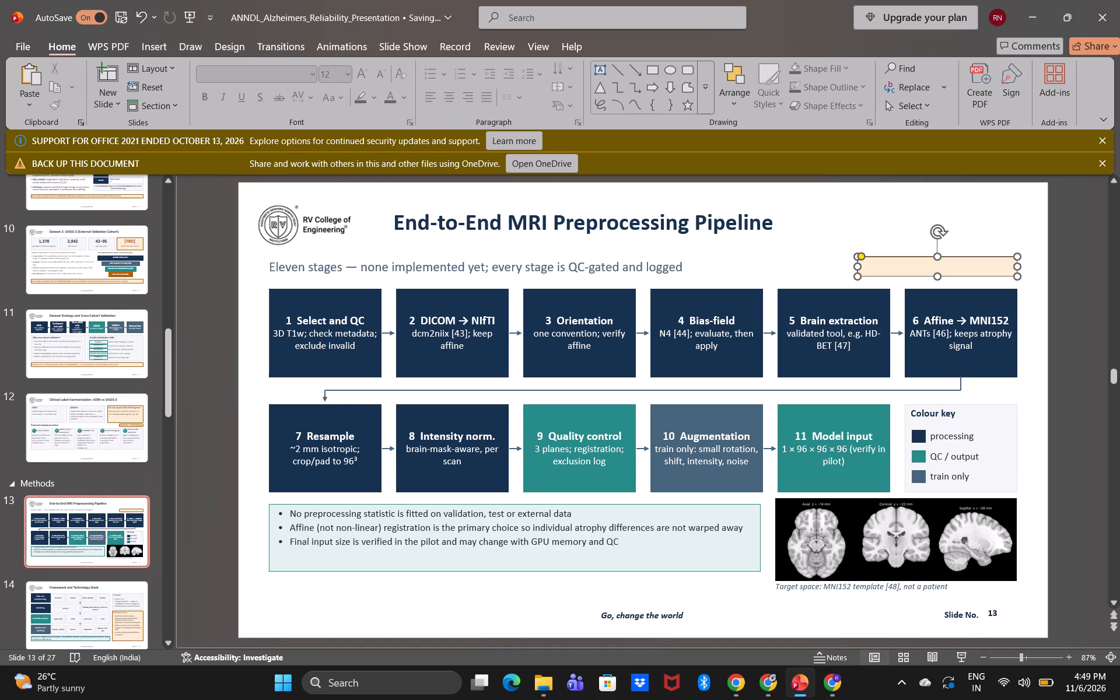
pyautogui.press('Delete')
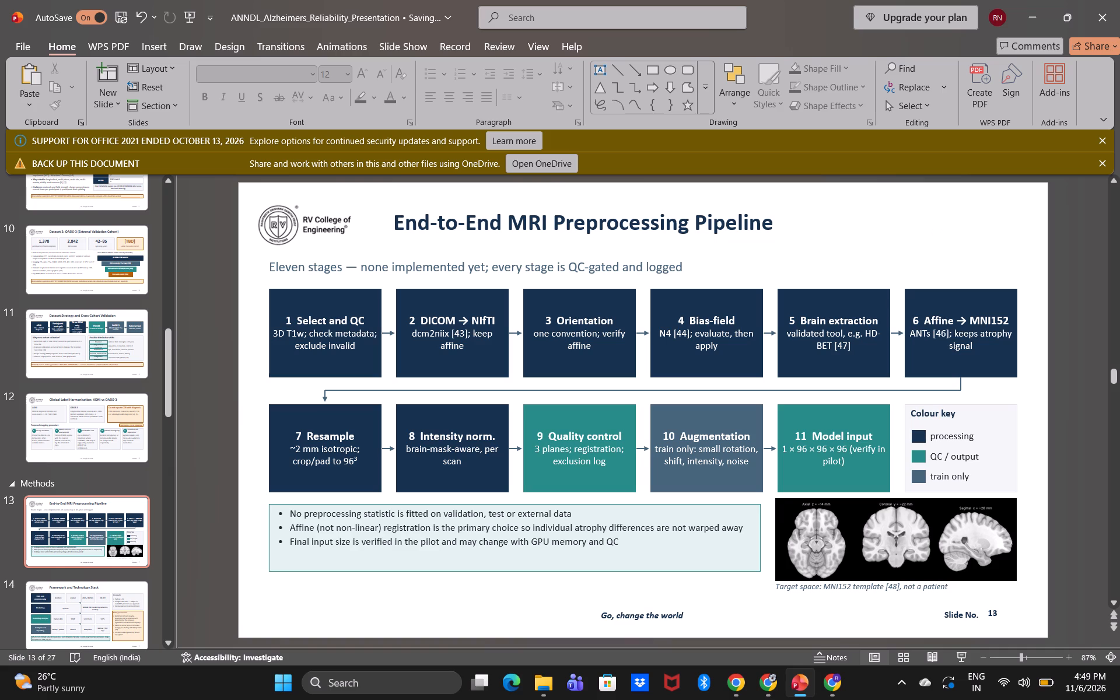
# Delete the "Eleven stages — none implemented yet; every stage is QC-gated and logged" subtitle from slide 13.
pyautogui.click(412, 265)
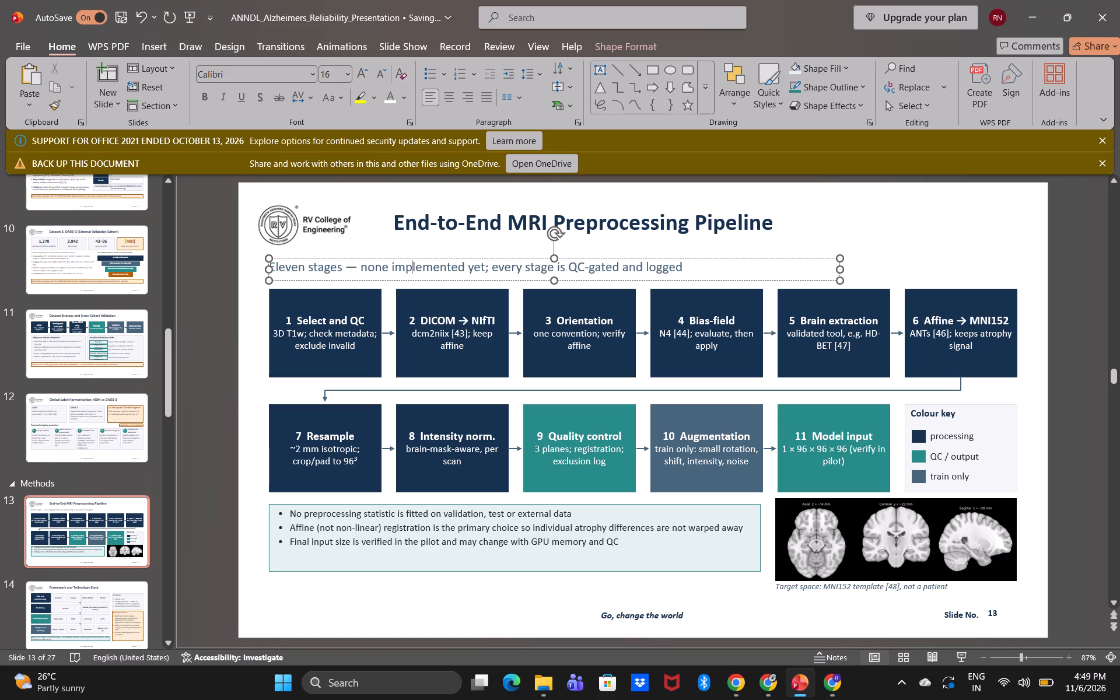
pyautogui.click(415, 256)
pyautogui.press('Delete')
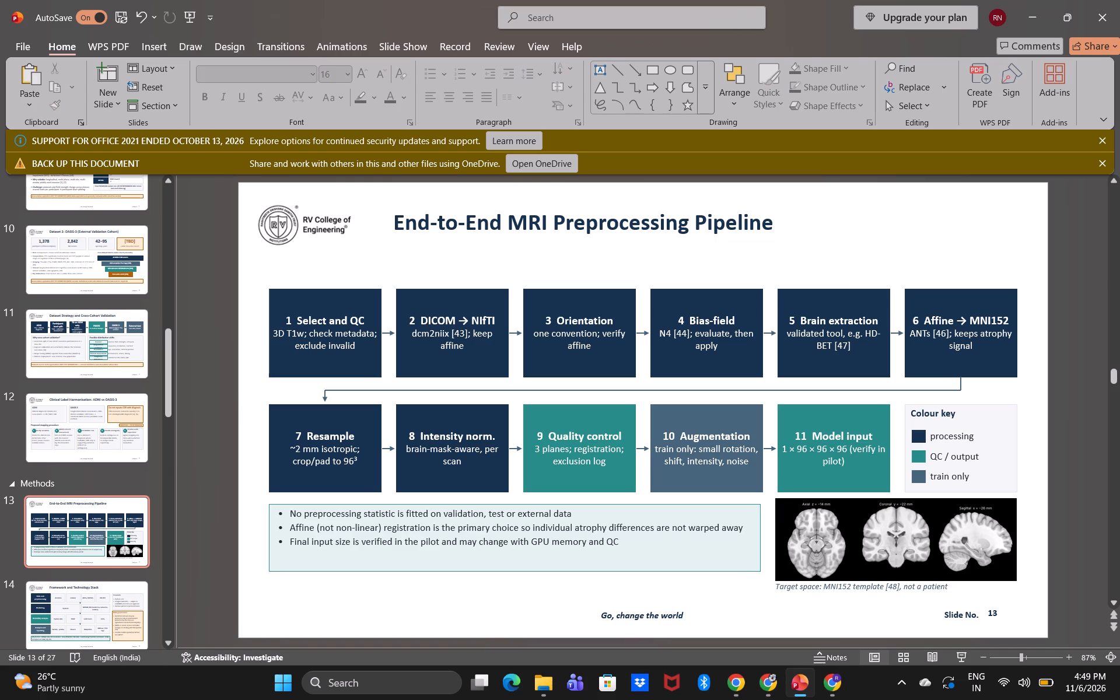
# Move all of slide 13's pipeline boxes, connectors, colour key, notes and brain image with caption up slightly together, closer to the title.
pyautogui.moveTo(251, 274); pyautogui.dragTo(928, 664)
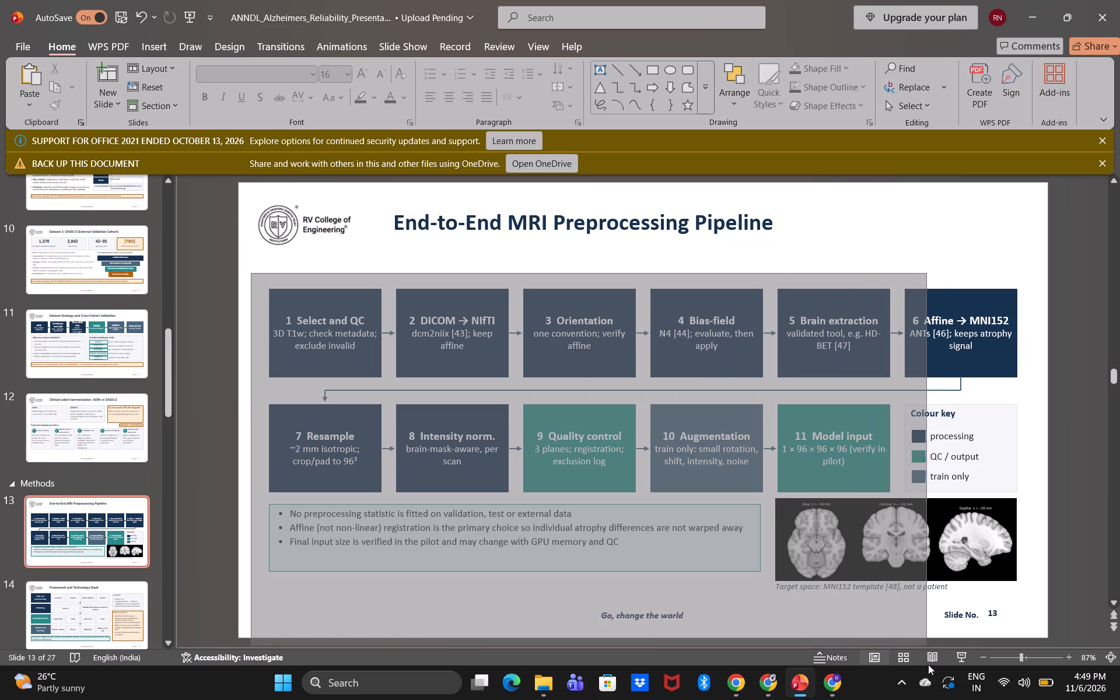
pyautogui.moveTo(928, 664); pyautogui.dragTo(1027, 598)
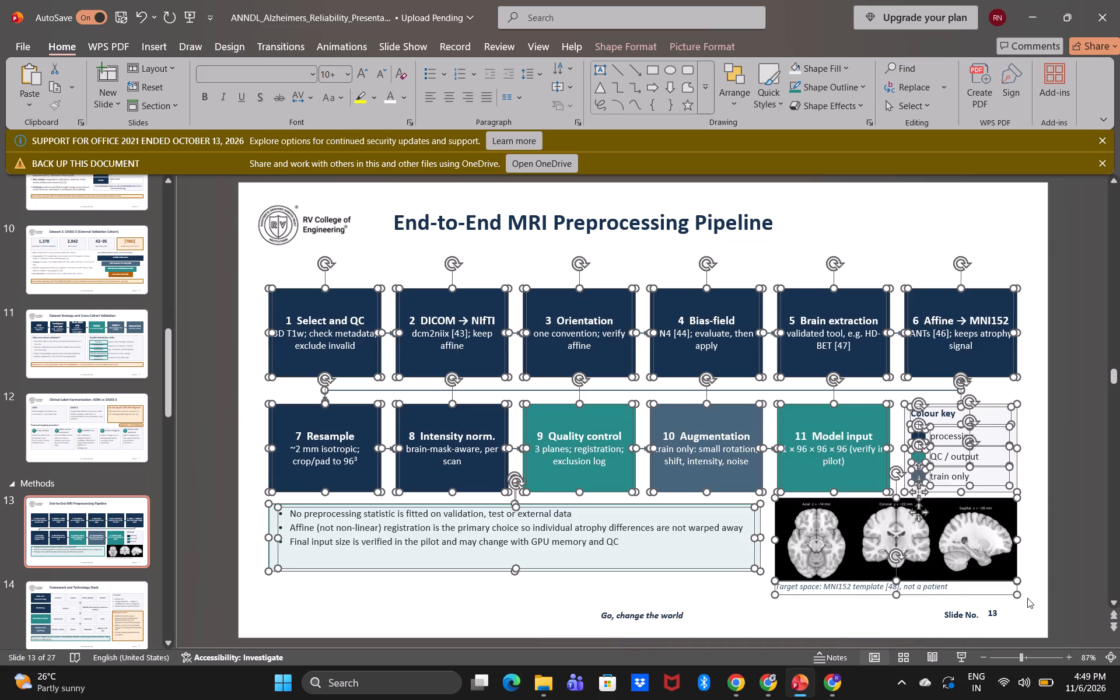
pyautogui.press('Up')
pyautogui.press('Up')
pyautogui.press('Up')
pyautogui.press('Up')
pyautogui.press('Up')
pyautogui.press('Up')
pyautogui.press('Up')
pyautogui.press('Up')
pyautogui.press('Up')
pyautogui.press('Up')
pyautogui.press('Up')
pyautogui.press('Up')
pyautogui.press('Up')
pyautogui.press('Up')
pyautogui.press('Up')
pyautogui.press('Up')
pyautogui.press('Up')
pyautogui.press('Up')
pyautogui.press('Up')
pyautogui.press('Up')
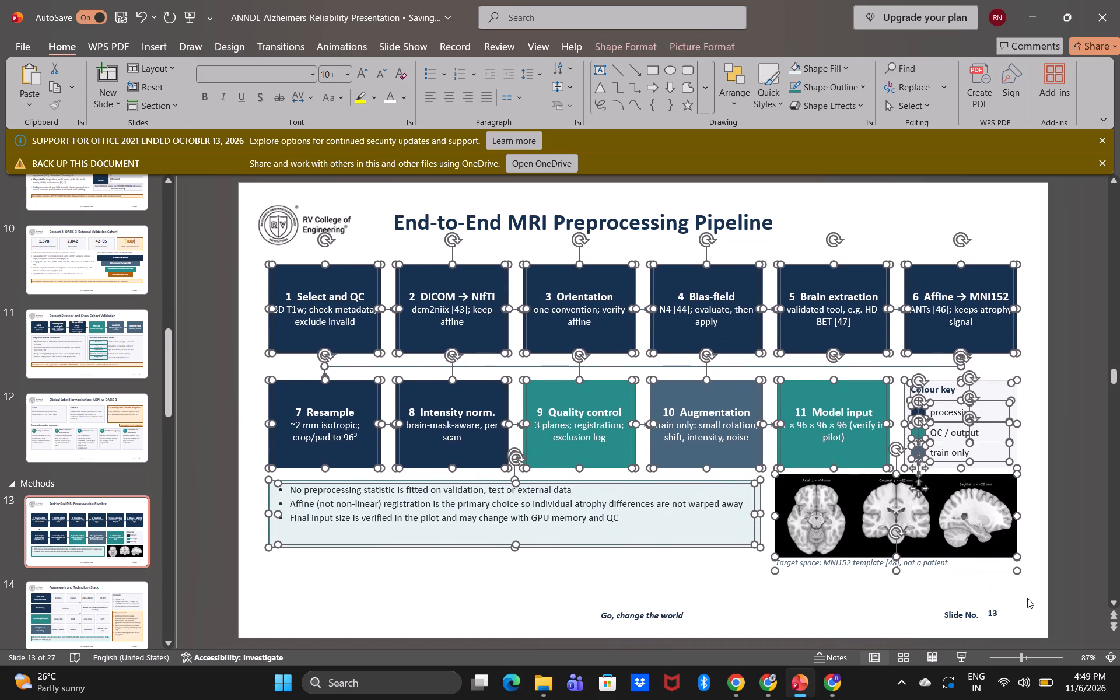
pyautogui.press('Down')
pyautogui.press('Down')
pyautogui.press('Down')
pyautogui.press('Down')
pyautogui.press('Down')
pyautogui.press('Down')
pyautogui.press('Down')
pyautogui.press('Down')
pyautogui.press('Down')
pyautogui.press('Down')
pyautogui.press('Down')
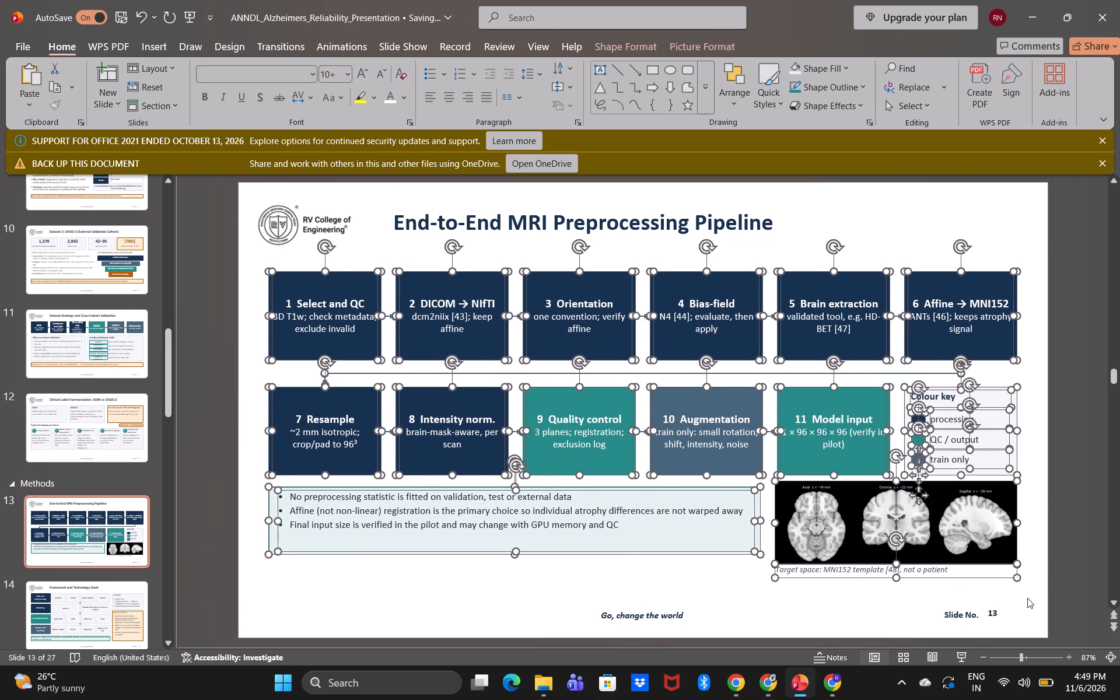
pyautogui.press('Down')
pyautogui.click(1086, 500)
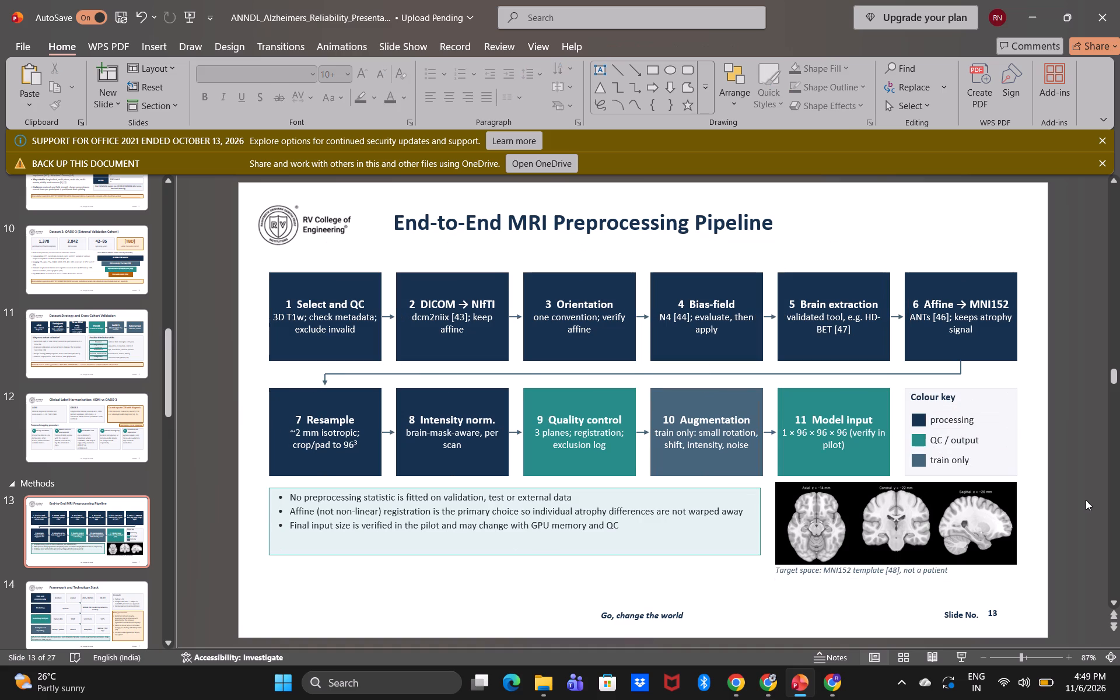
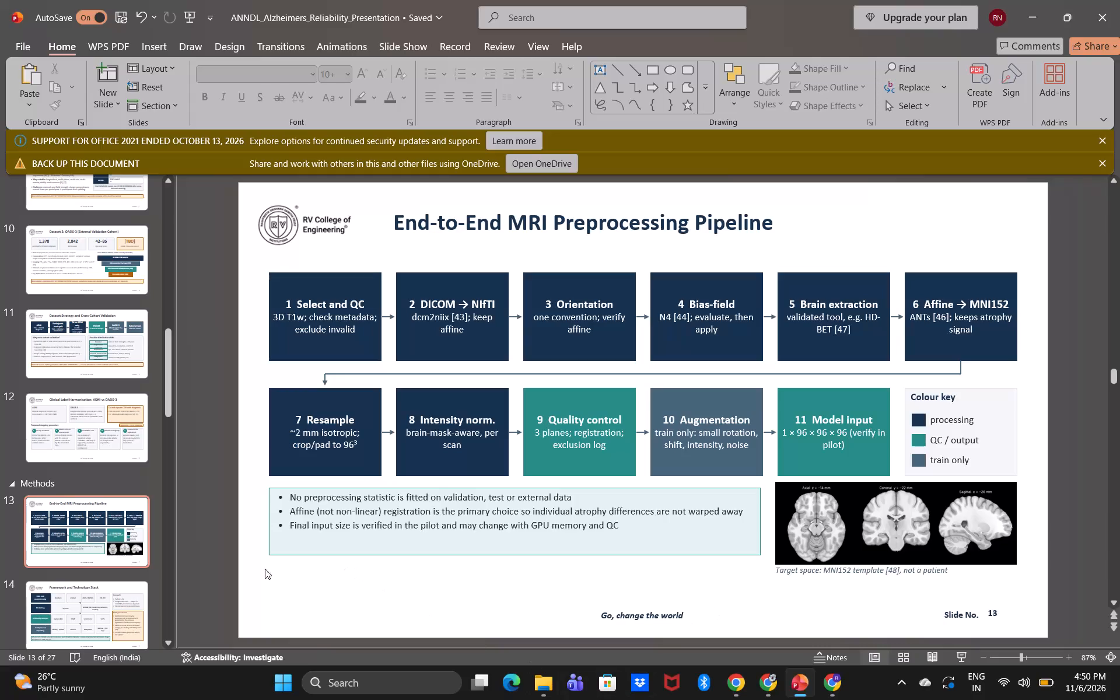
# Review the slides between Research Questions and Hypotheses (slide 8) and Calibration and Predictive Uncertainty (slide 16), checking their layout and titles.
pyautogui.click(80, 609)
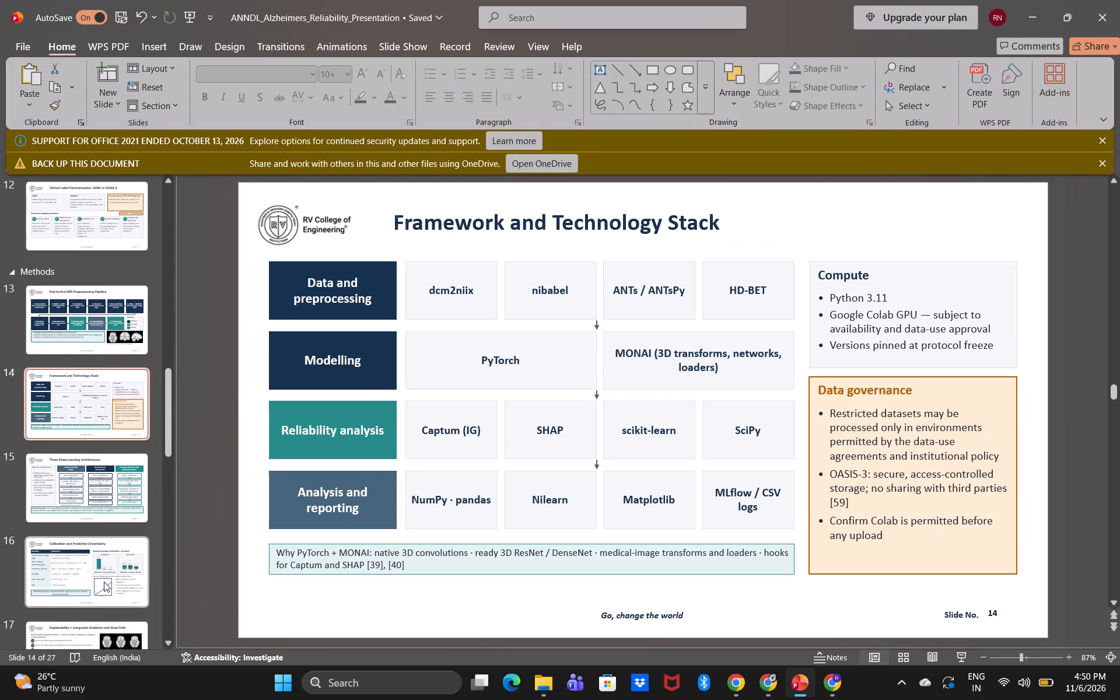
pyautogui.click(104, 582)
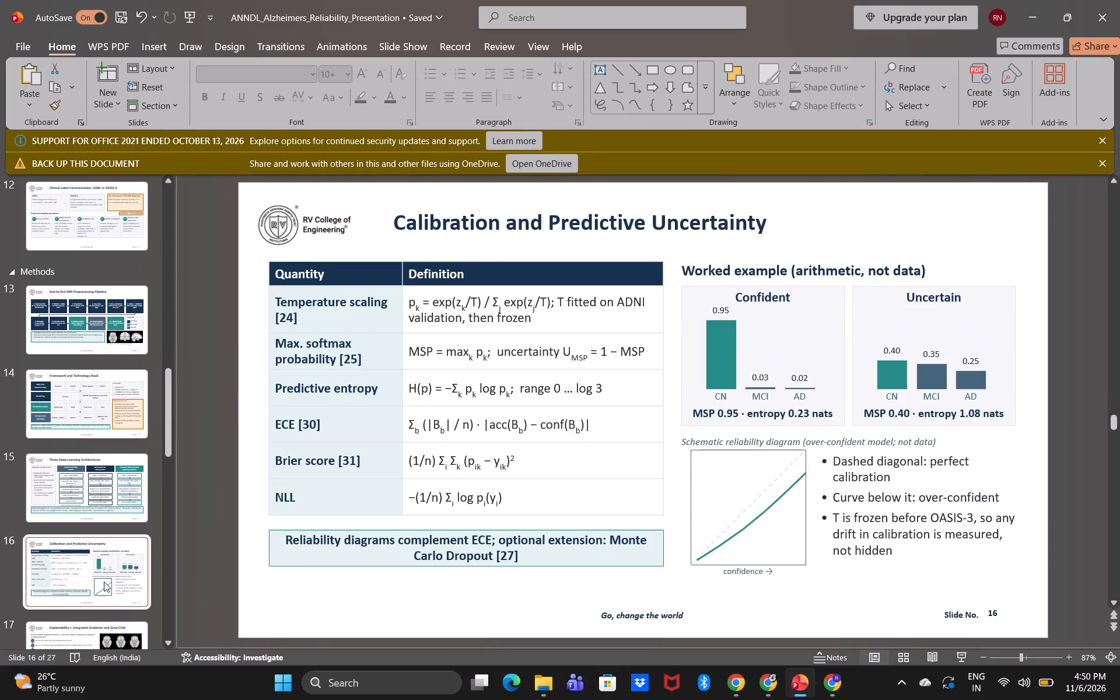
pyautogui.scroll(3, 97, 420)
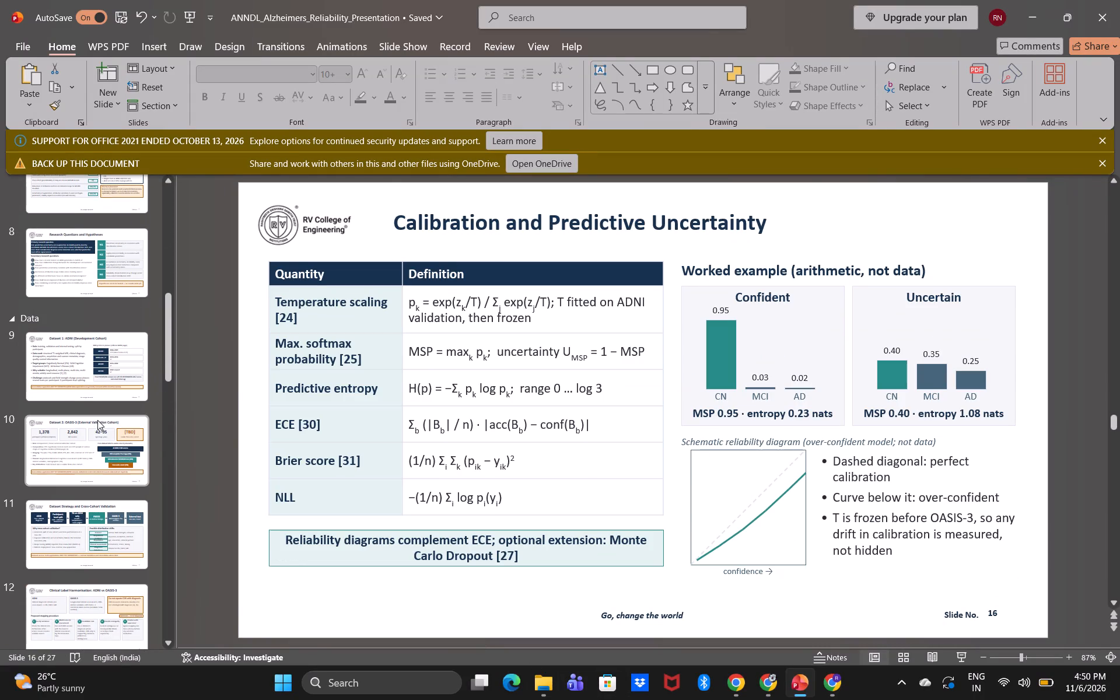
pyautogui.scroll(1, 94, 421)
pyautogui.click(91, 418)
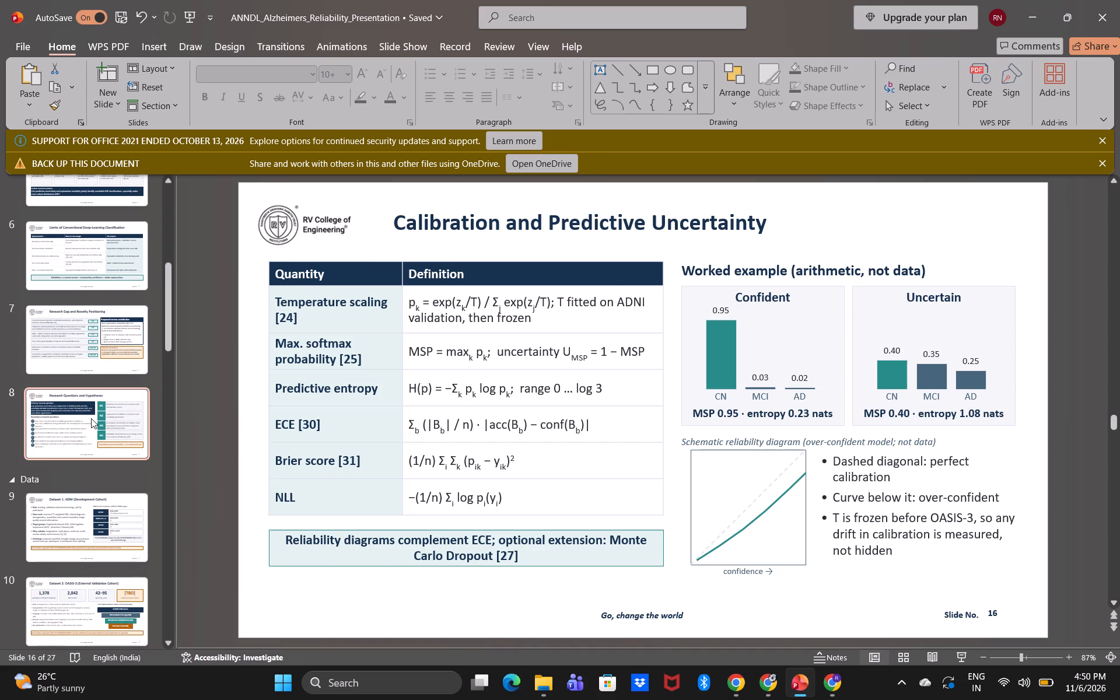
pyautogui.click(104, 510)
pyautogui.scroll(-1, 104, 510)
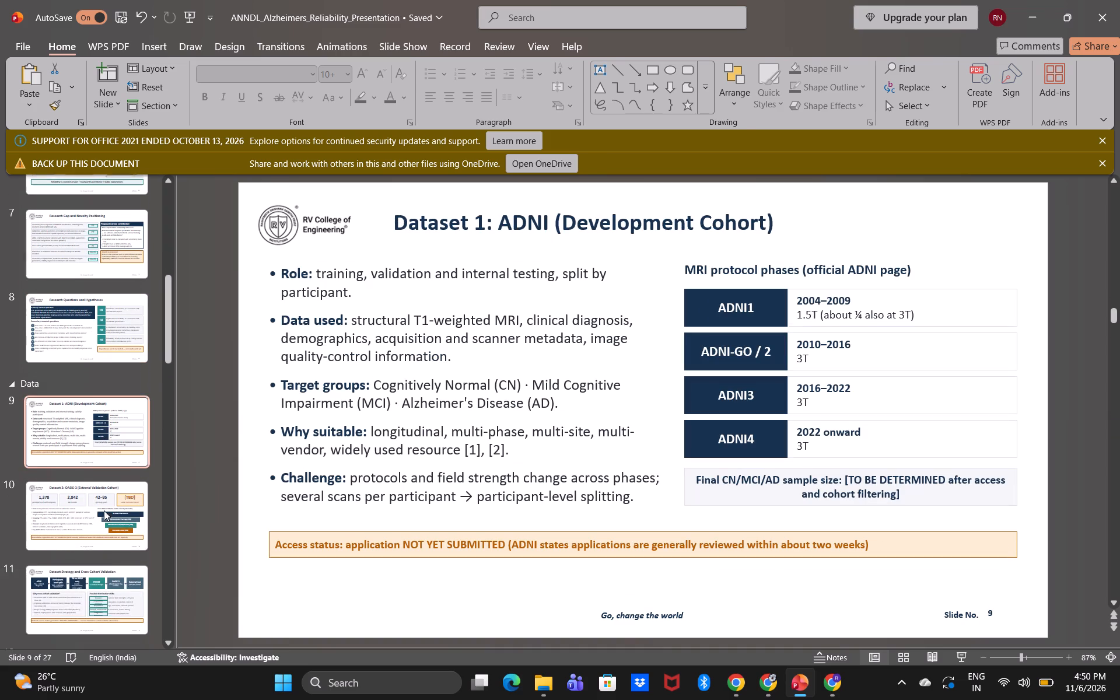
pyautogui.scroll(-1, 104, 510)
pyautogui.click(94, 504)
pyautogui.click(96, 558)
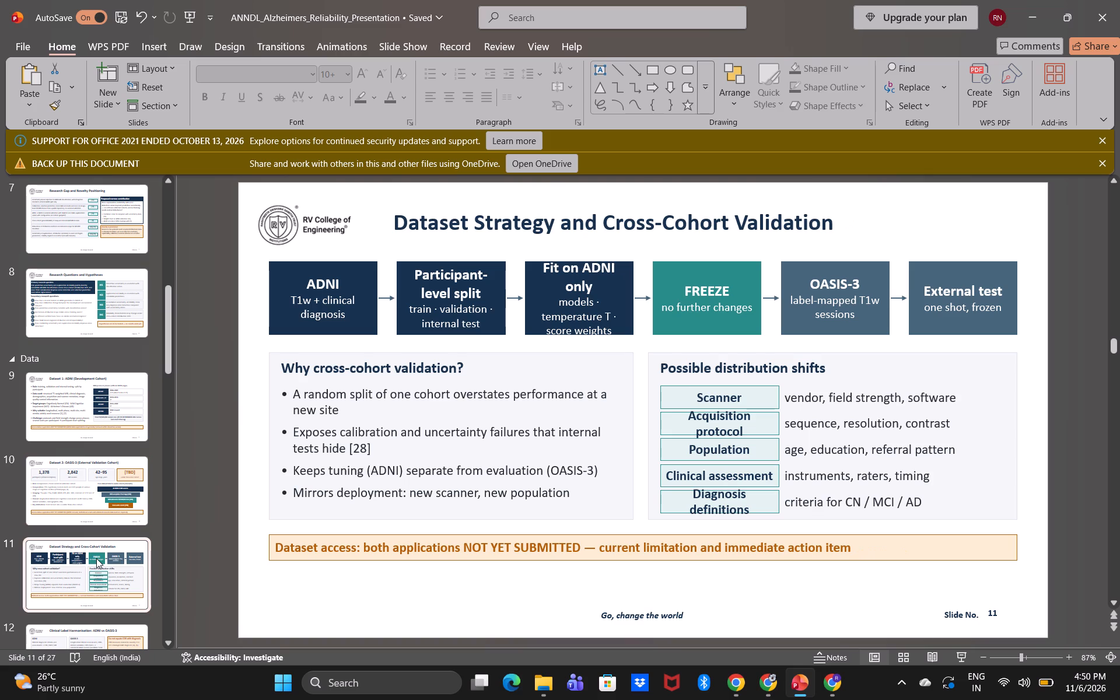
pyautogui.scroll(-1, 96, 558)
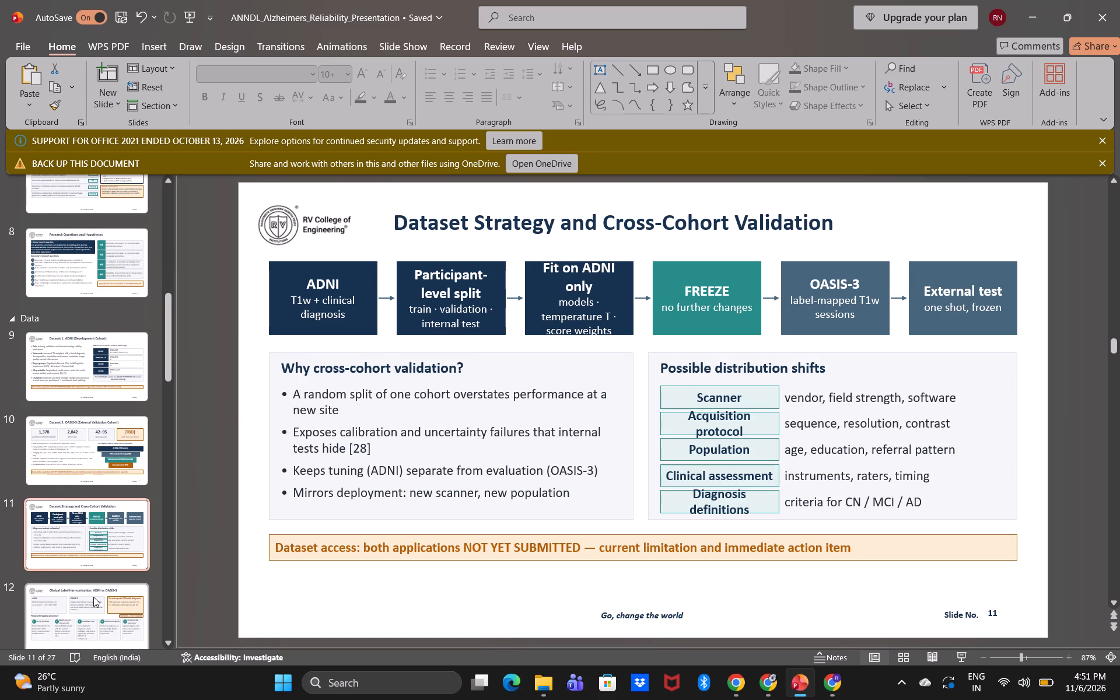
pyautogui.click(93, 597)
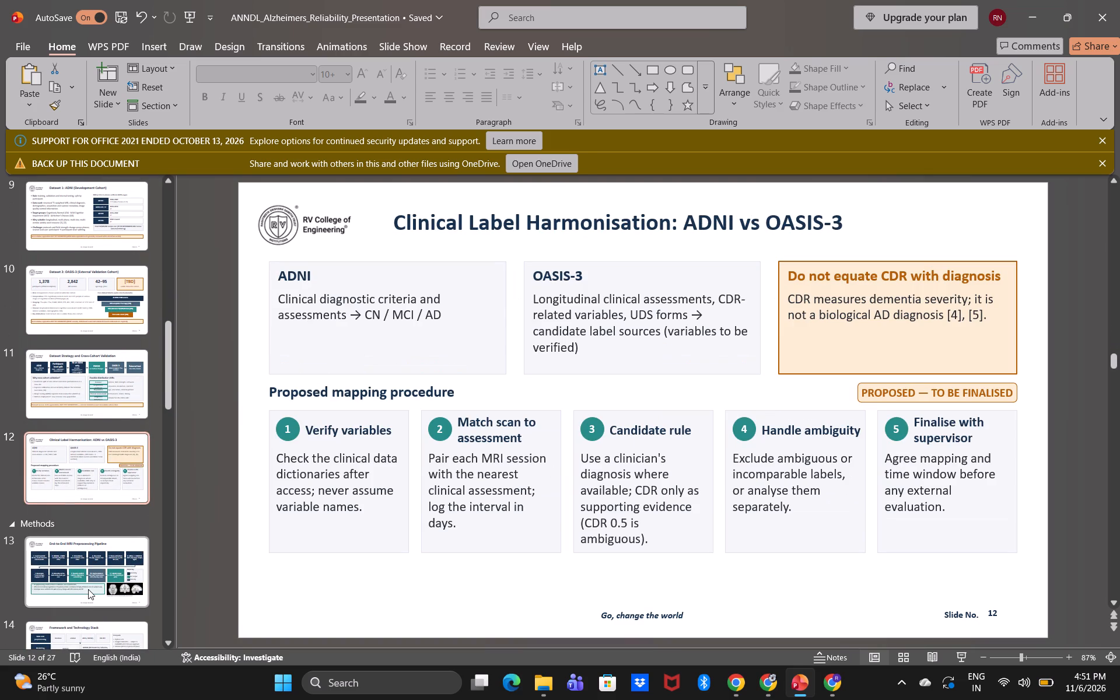
pyautogui.click(88, 589)
pyautogui.click(90, 632)
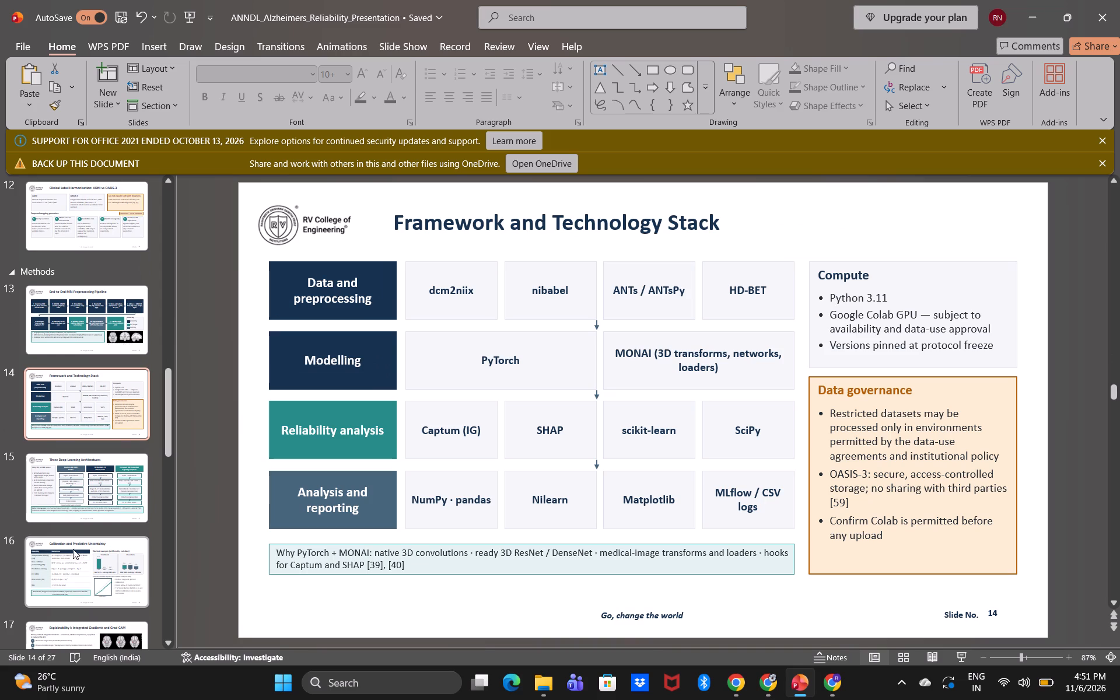
# On slide 15, extend the "Three Deep-Learning Architectures" title box leftward to the logo's outer edge and centre the title text.
pyautogui.click(60, 469)
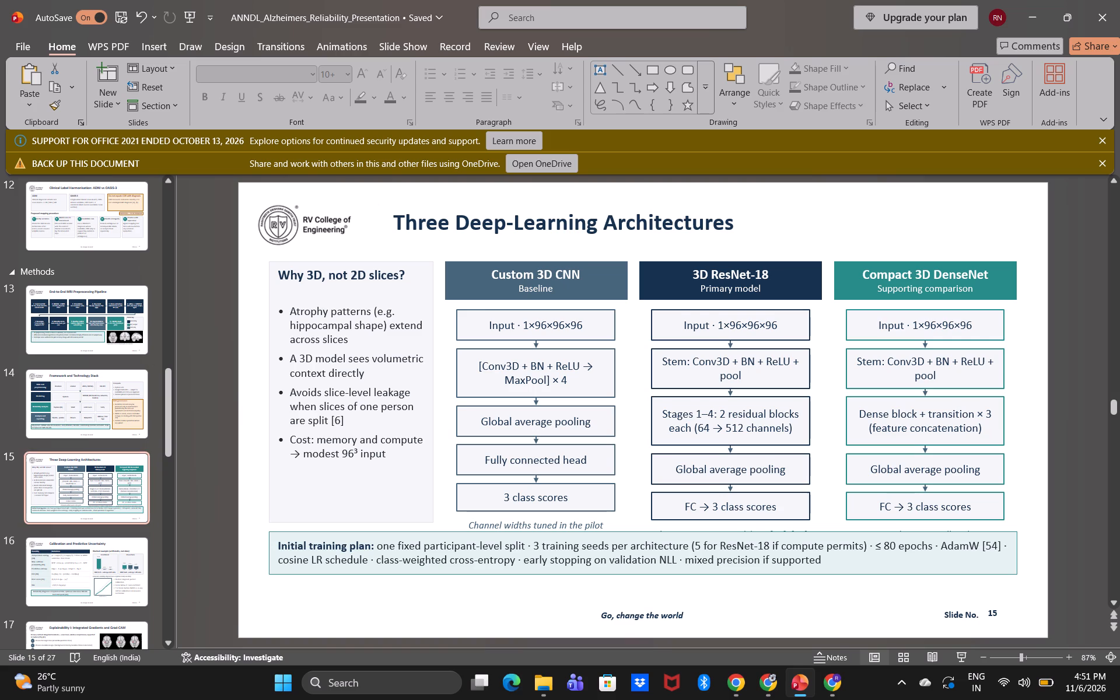
pyautogui.click(419, 222)
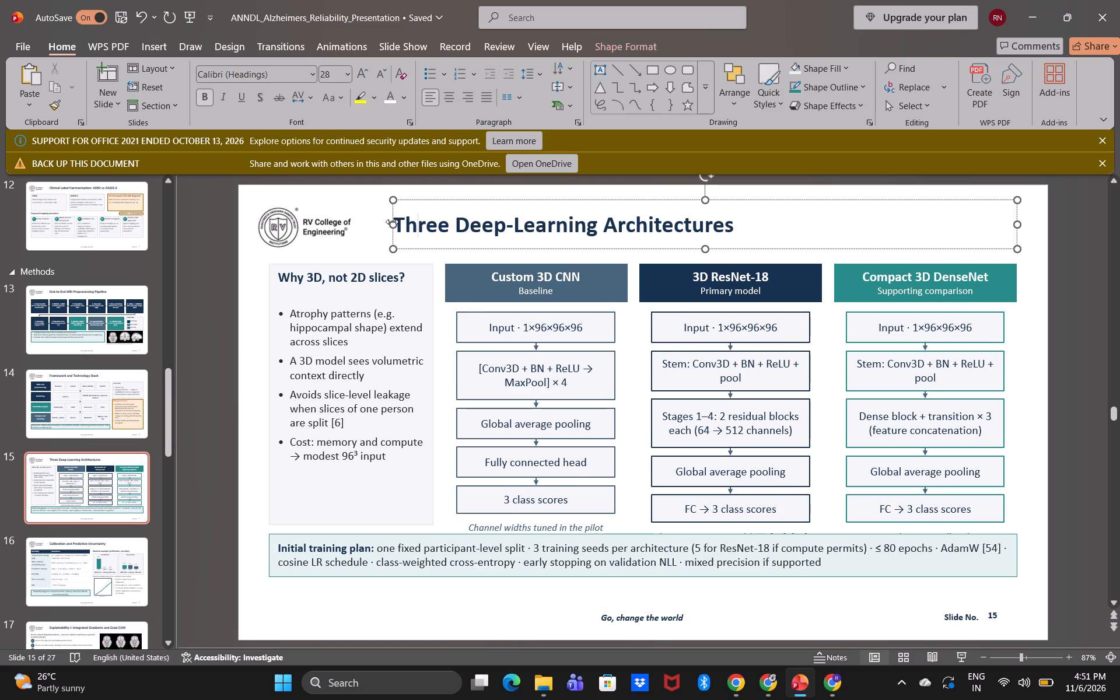
pyautogui.moveTo(392, 222); pyautogui.dragTo(258, 226)
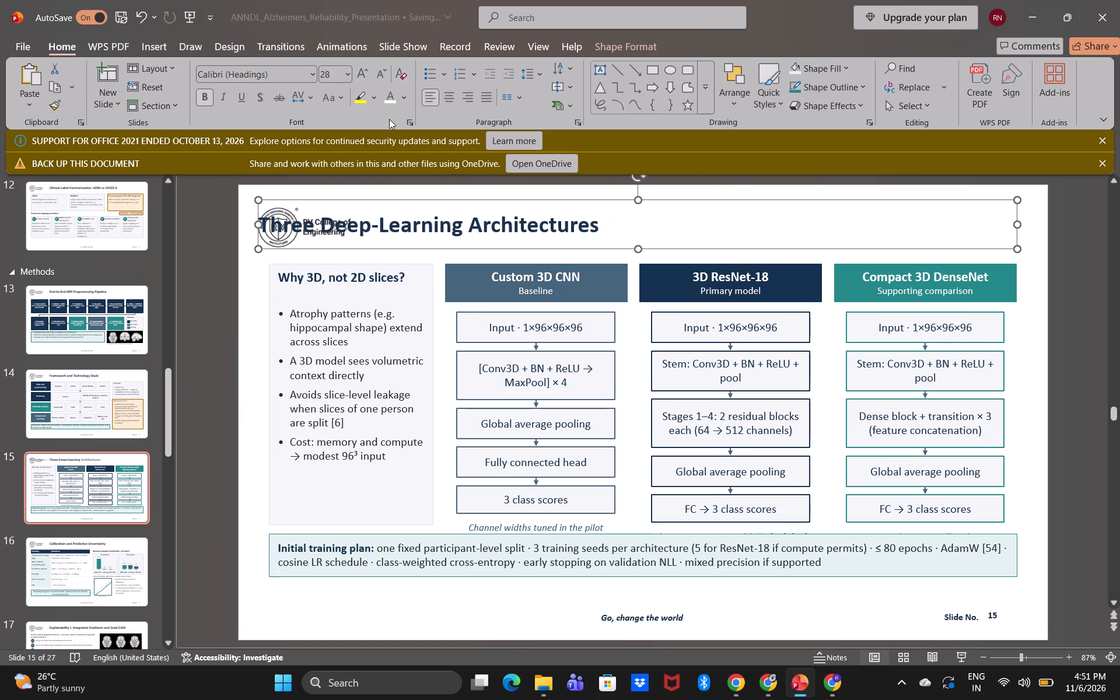
pyautogui.click(447, 98)
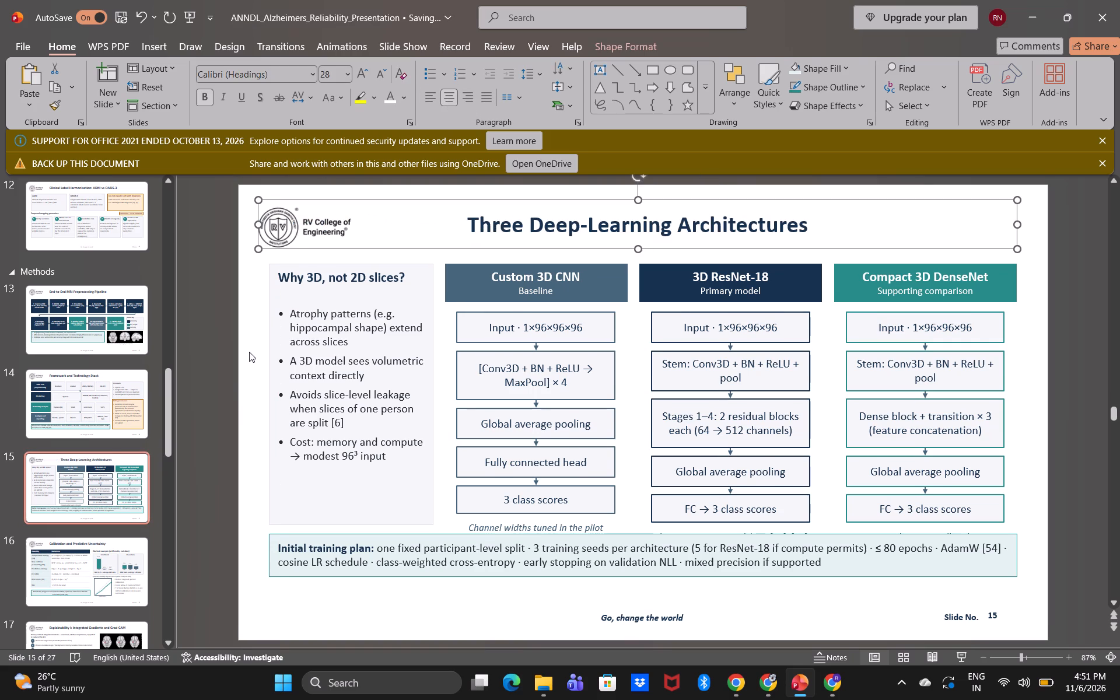
pyautogui.click(226, 402)
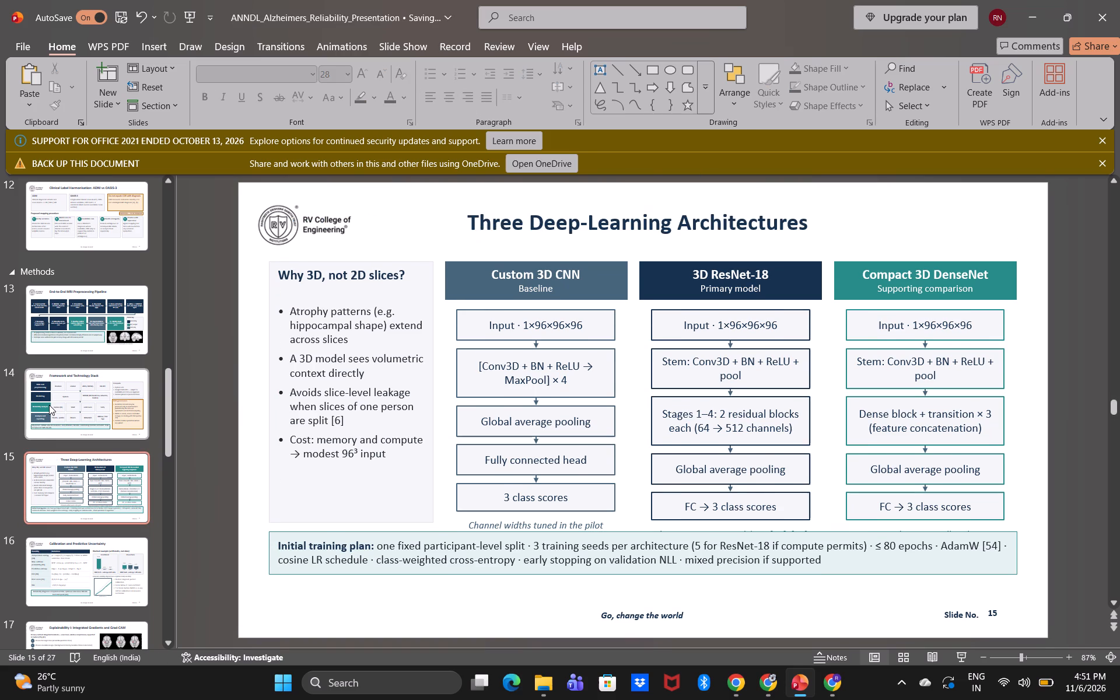
# On slide 14, extend the "Framework and Technology Stack" title box leftward to the logo's outer edge and centre the title text.
pyautogui.click(49, 405)
pyautogui.click(418, 236)
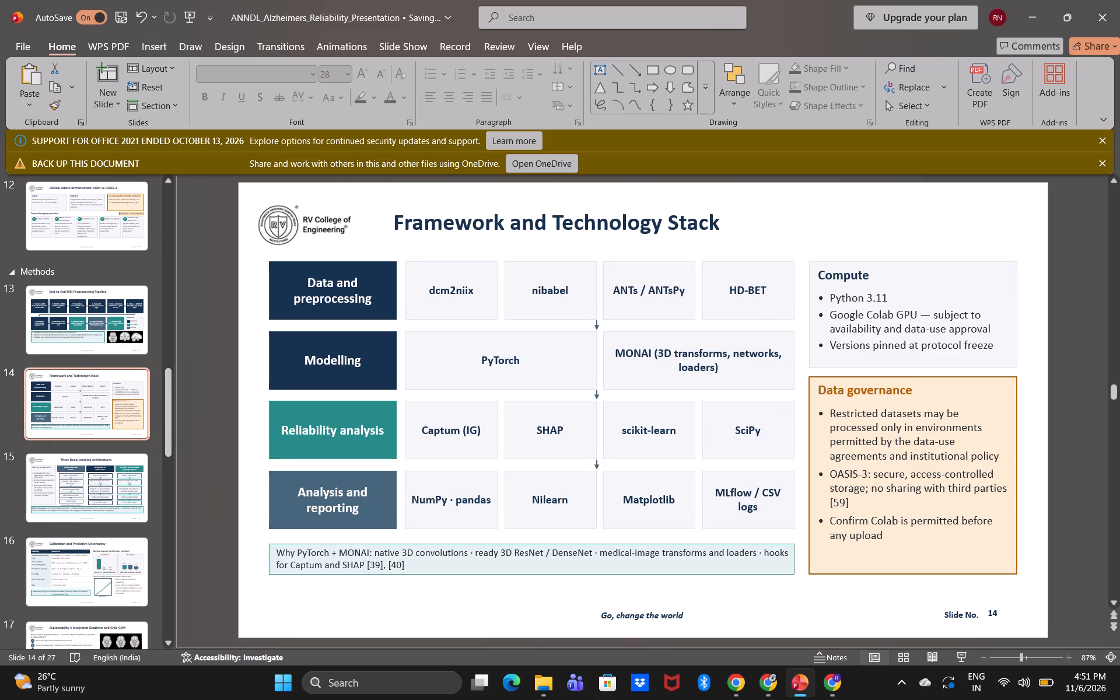
pyautogui.moveTo(394, 225); pyautogui.dragTo(309, 223)
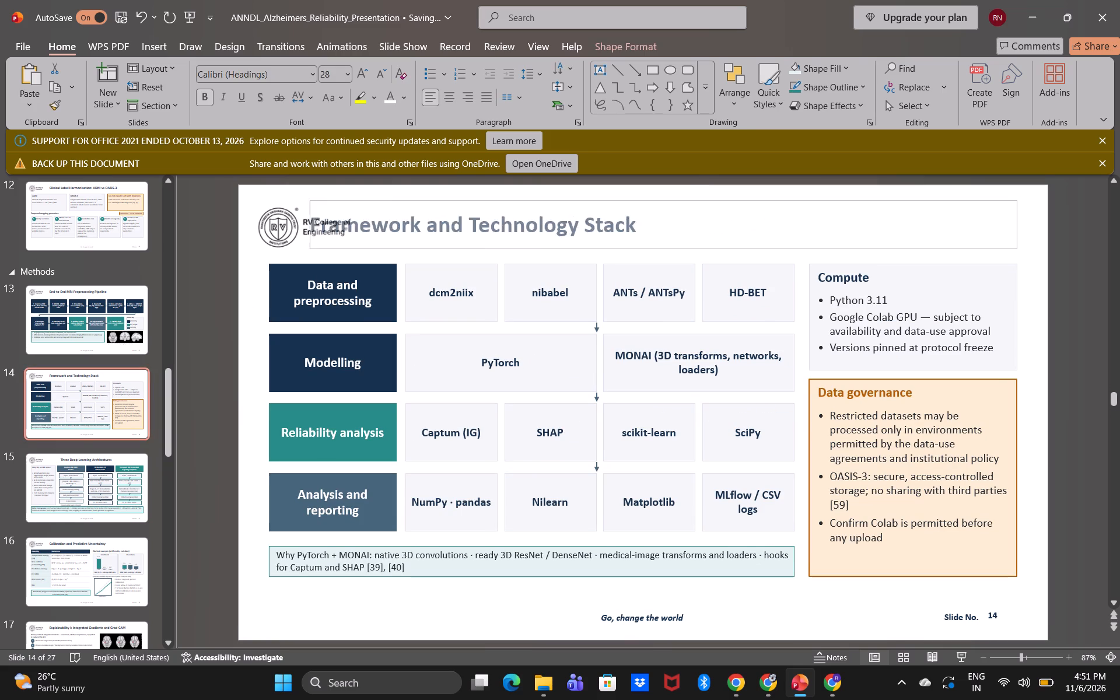
pyautogui.moveTo(309, 223); pyautogui.dragTo(256, 225)
pyautogui.click(450, 92)
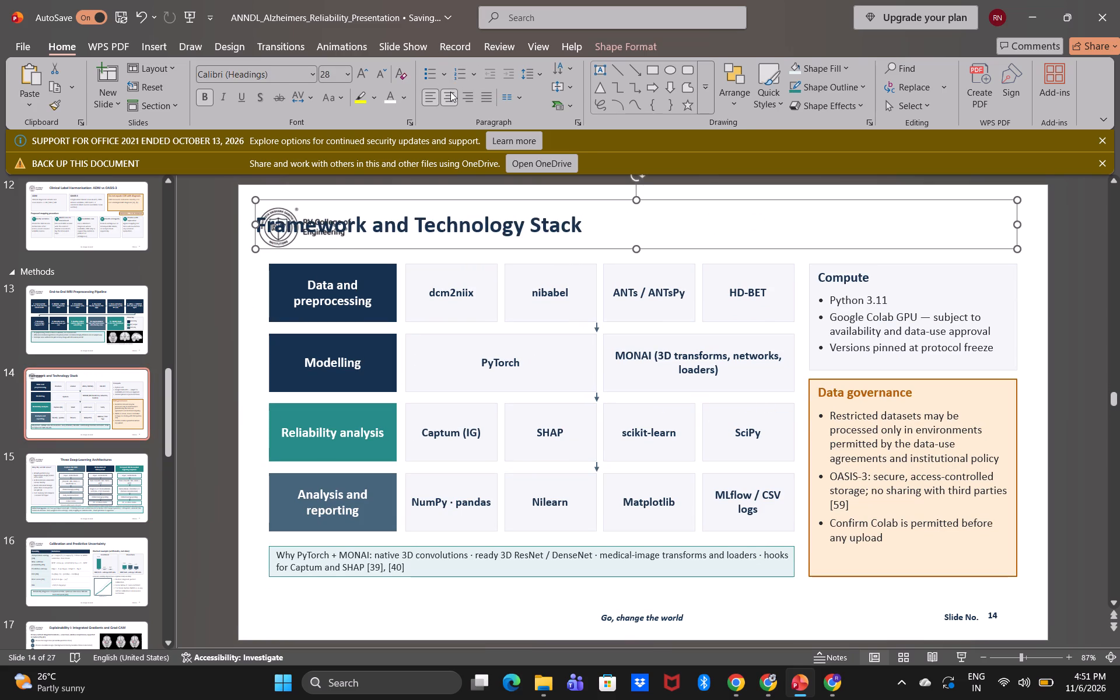
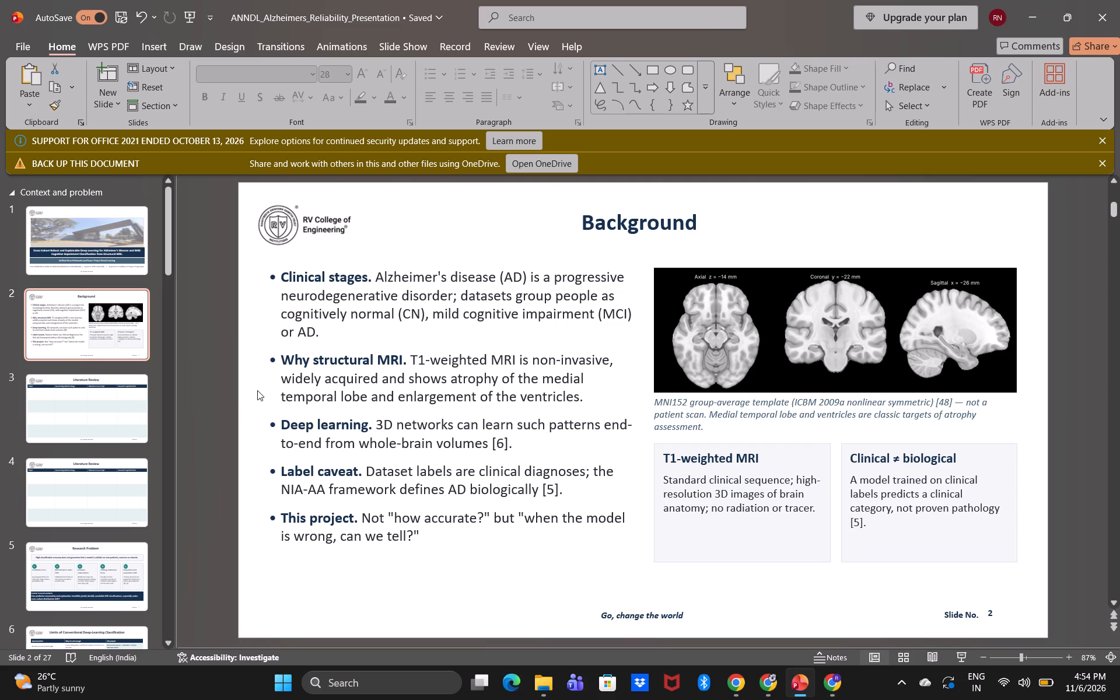
# On the Background slide, delete the period after the bold "Clinical stages" lead-in.
pyautogui.click(371, 279)
pyautogui.press('BackSpace')
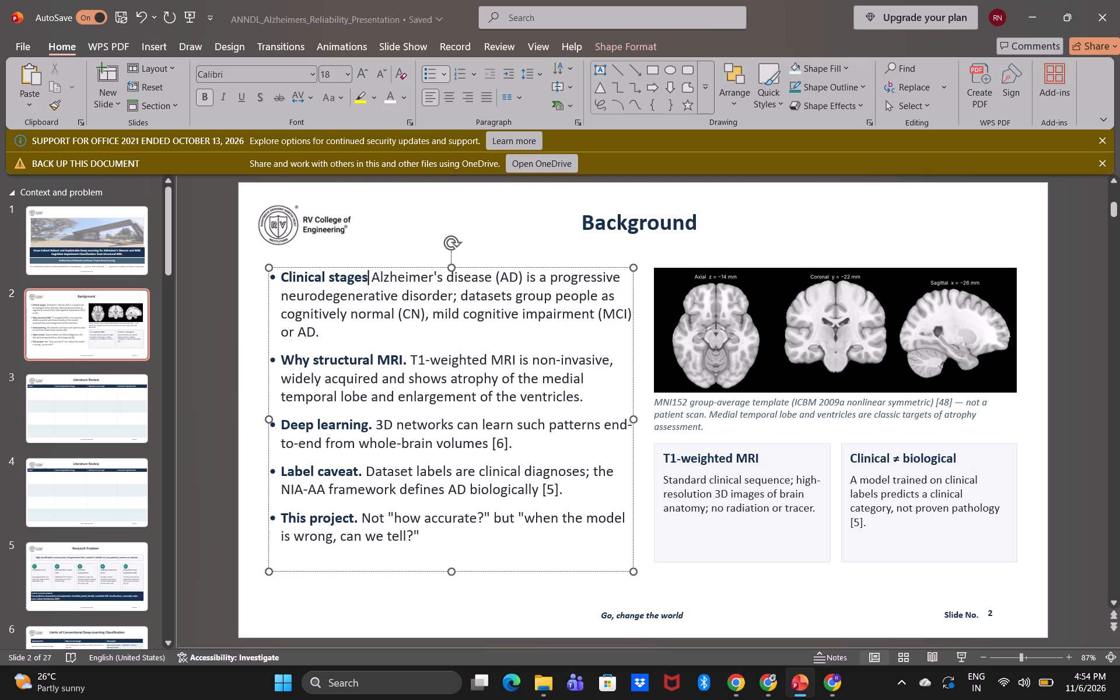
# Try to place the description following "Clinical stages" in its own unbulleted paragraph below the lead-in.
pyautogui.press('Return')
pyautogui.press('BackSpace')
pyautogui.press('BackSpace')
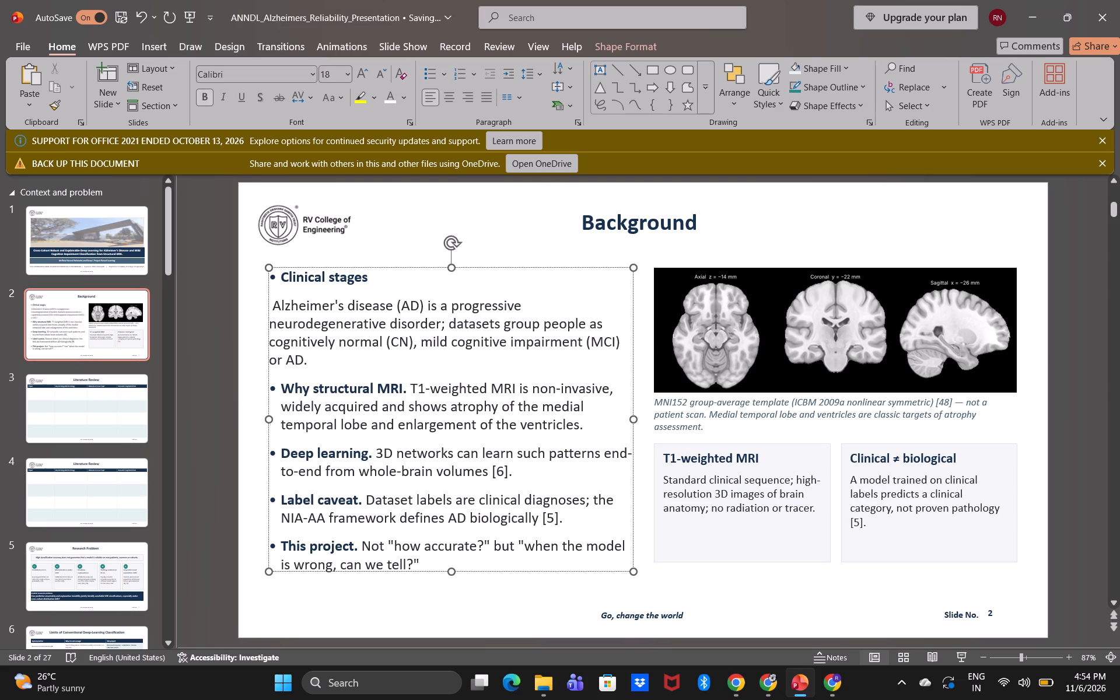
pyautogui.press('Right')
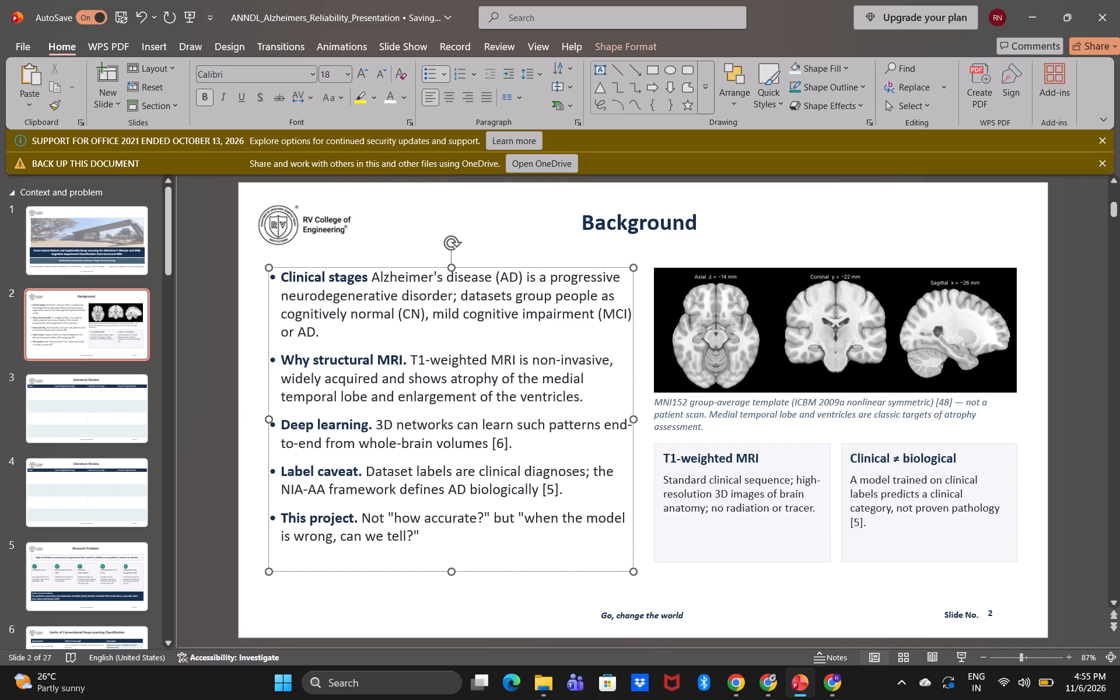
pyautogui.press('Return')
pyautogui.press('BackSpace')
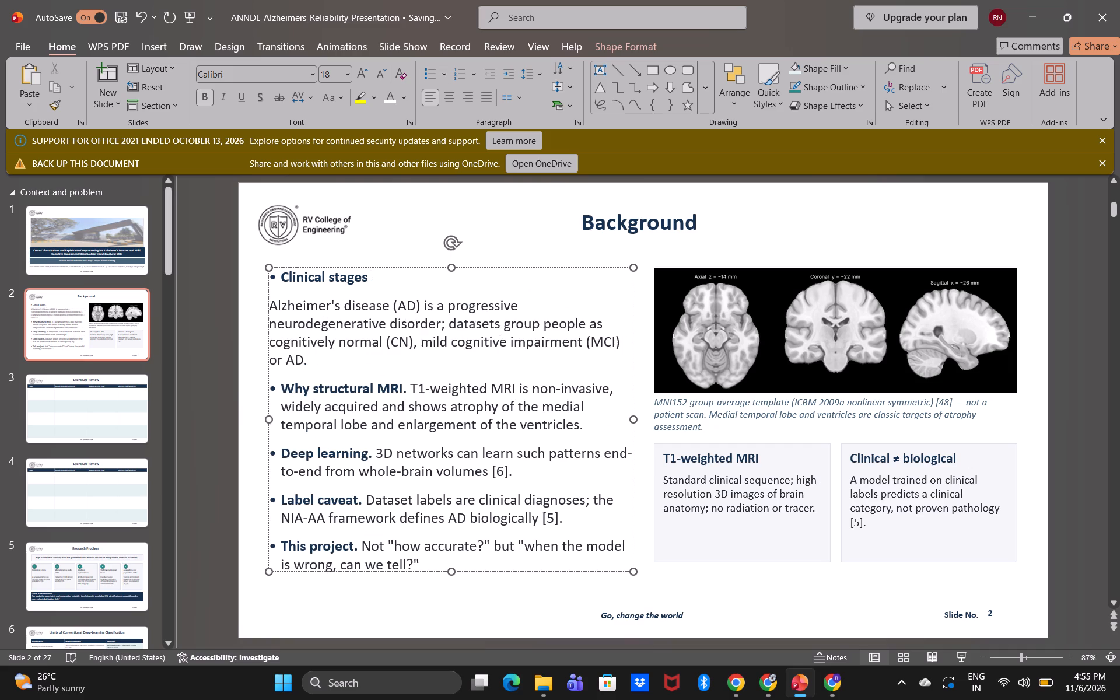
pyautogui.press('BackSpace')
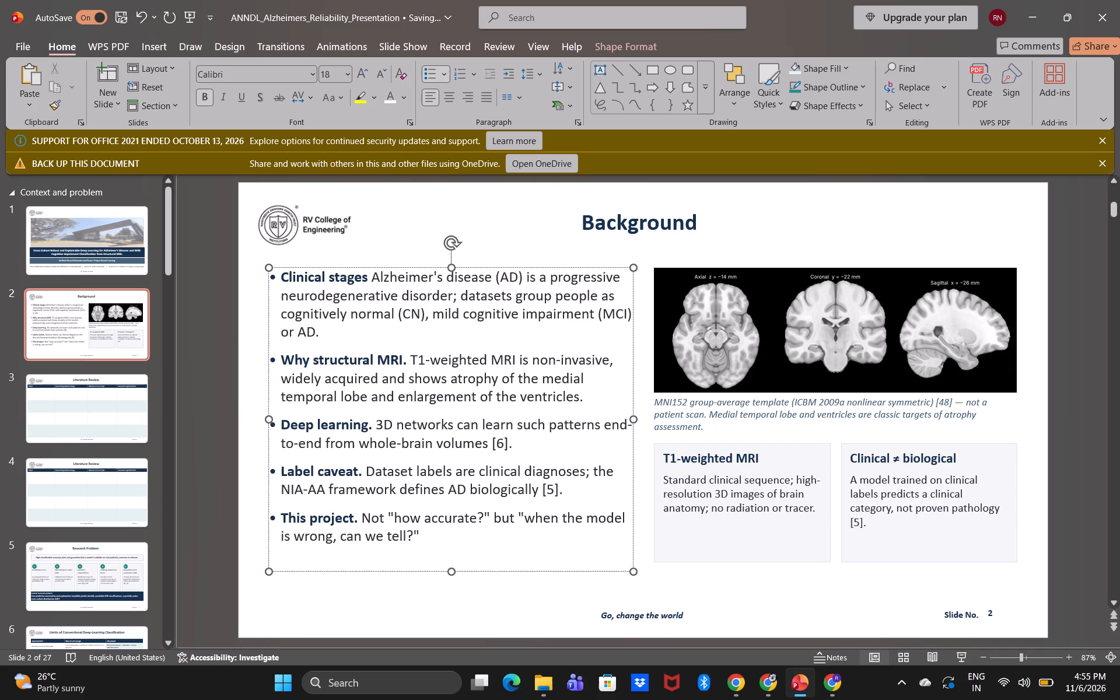
# Delete the periods after the bold lead-ins "Why structural MRI" and "Deep learning".
pyautogui.click(406, 366)
pyautogui.press('BackSpace')
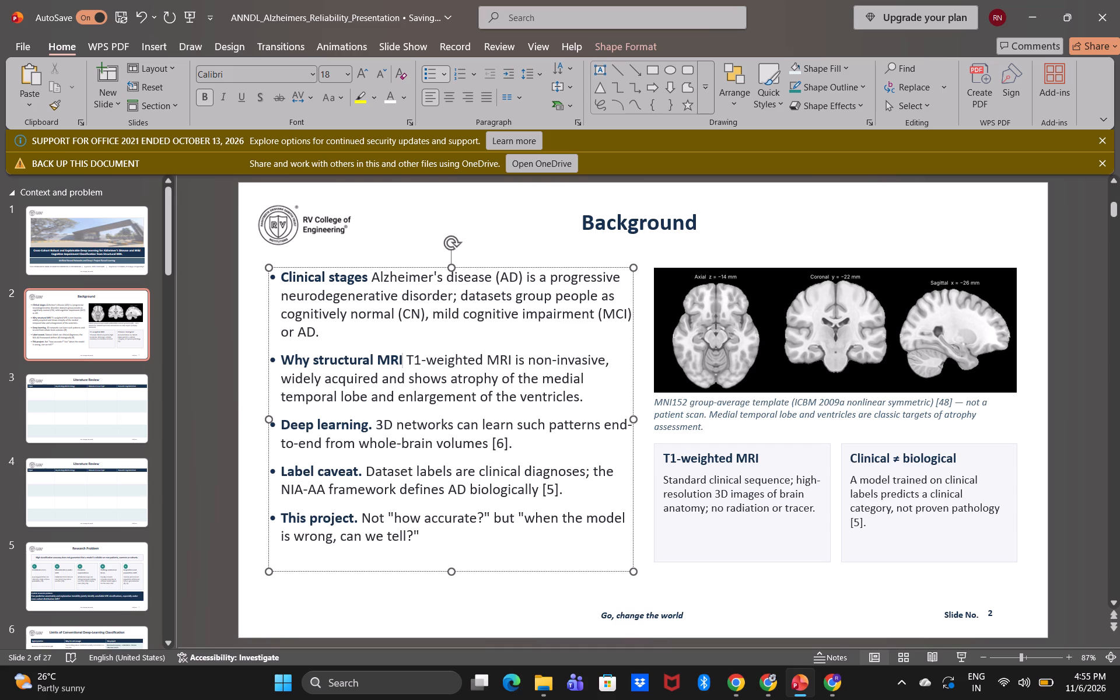
pyautogui.click(372, 427)
pyautogui.press('BackSpace')
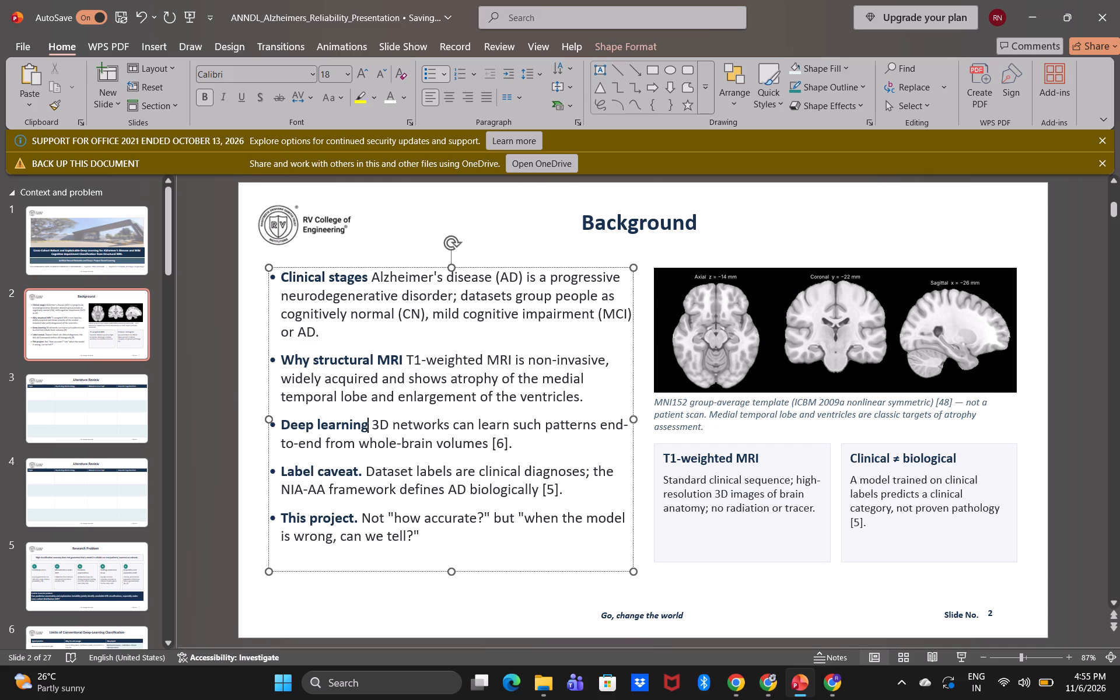
# Remove citation [6] from the Deep learning bullet and [5] from the Label caveat bullet, plus the period after "Label caveat".
pyautogui.click(506, 448)
pyautogui.press('BackSpace')
pyautogui.press('BackSpace')
pyautogui.press('BackSpace')
pyautogui.press('BackSpace')
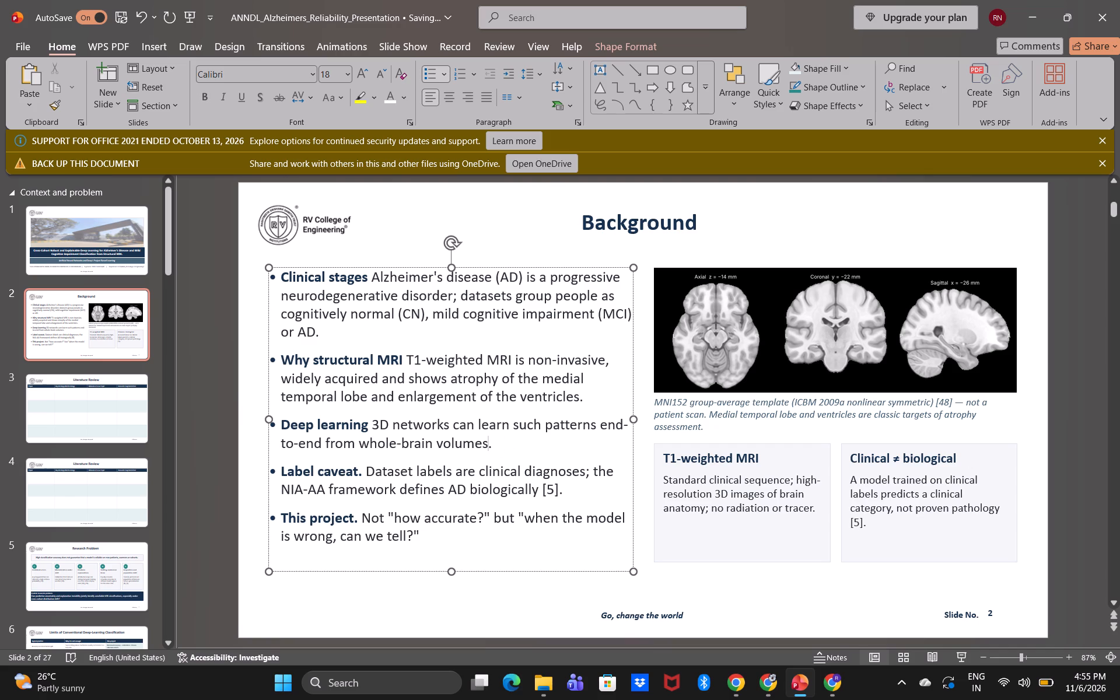
pyautogui.click(559, 488)
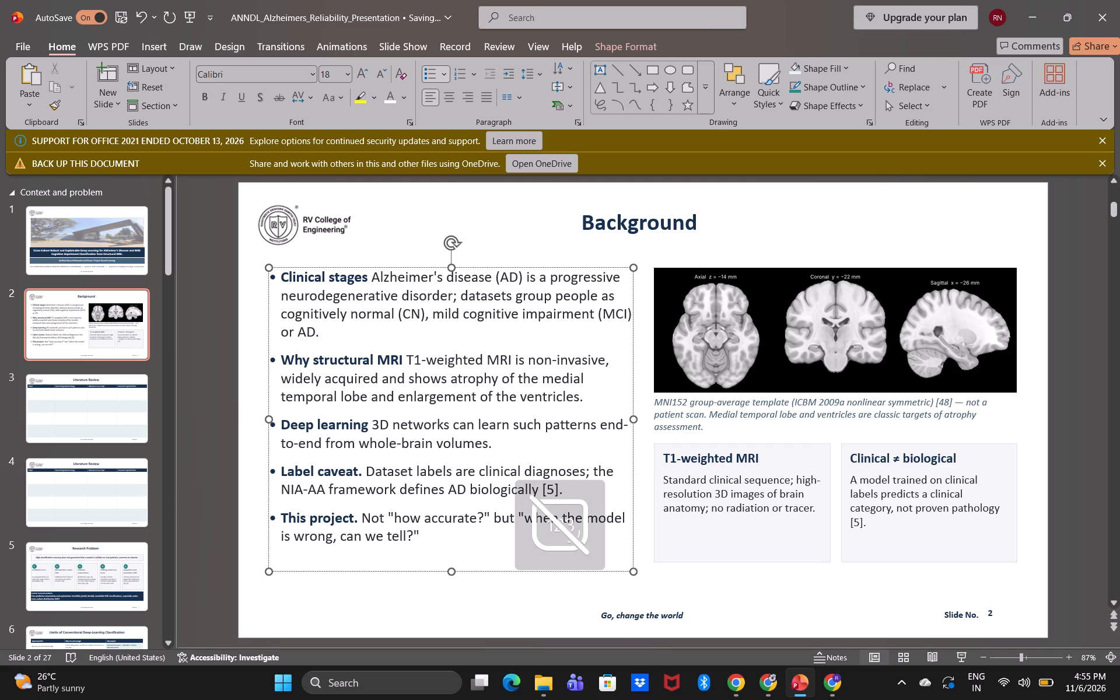
pyautogui.press('BackSpace')
pyautogui.press('BackSpace')
pyautogui.press('BackSpace')
pyautogui.click(362, 473)
pyautogui.press('BackSpace')
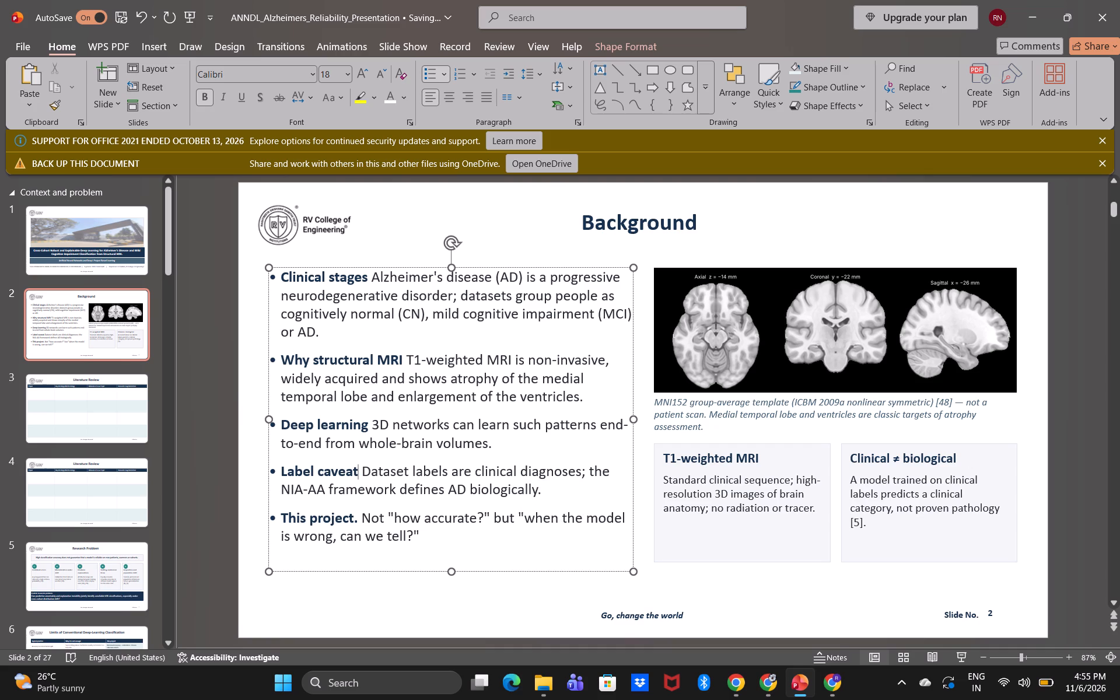
# Enlarge all text in the "T1-weighted MRI" and "Clinical ≠ biological" cards by one font-size step, to 16+.
pyautogui.click(718, 468)
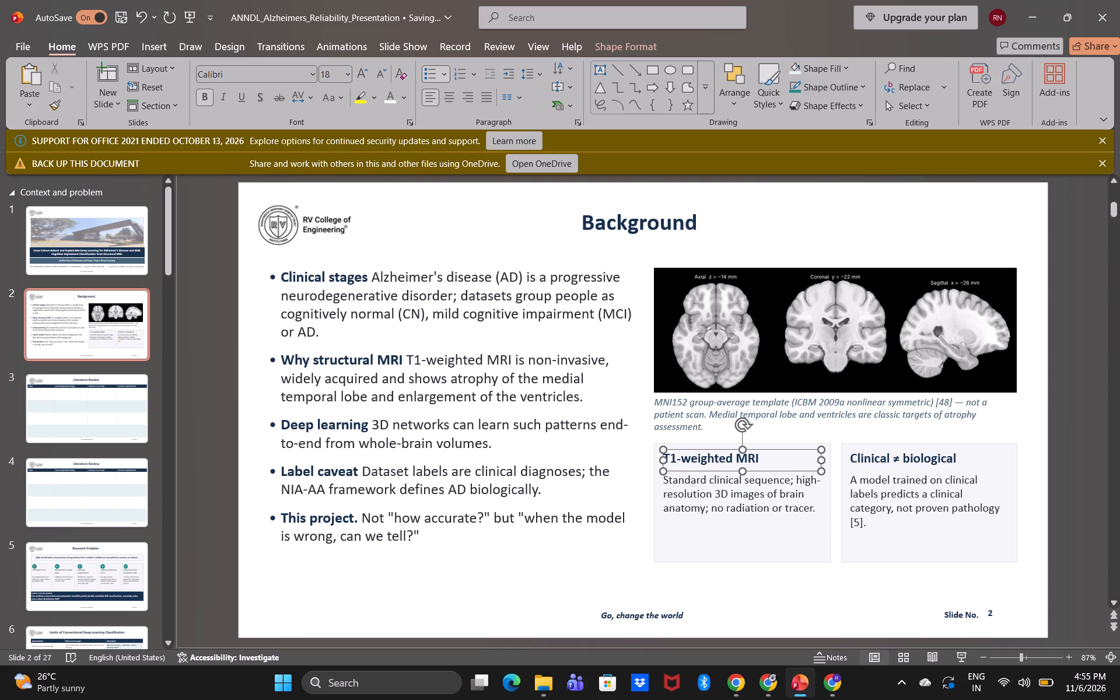
pyautogui.click(682, 492)
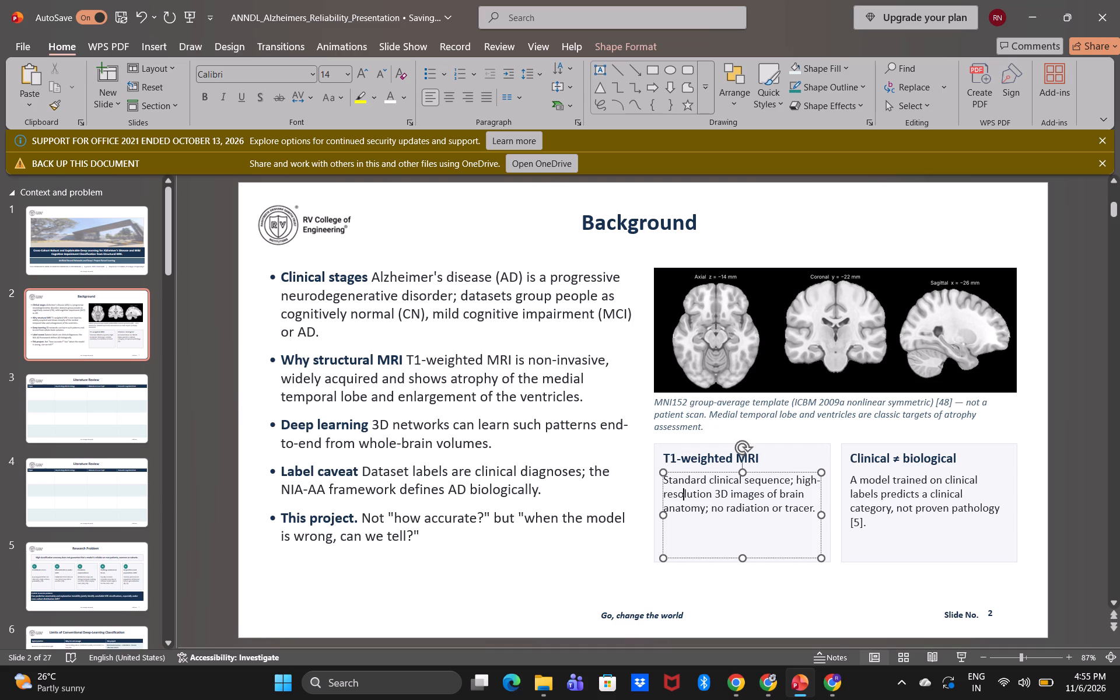
pyautogui.click(645, 439)
pyautogui.moveTo(645, 439); pyautogui.dragTo(897, 558)
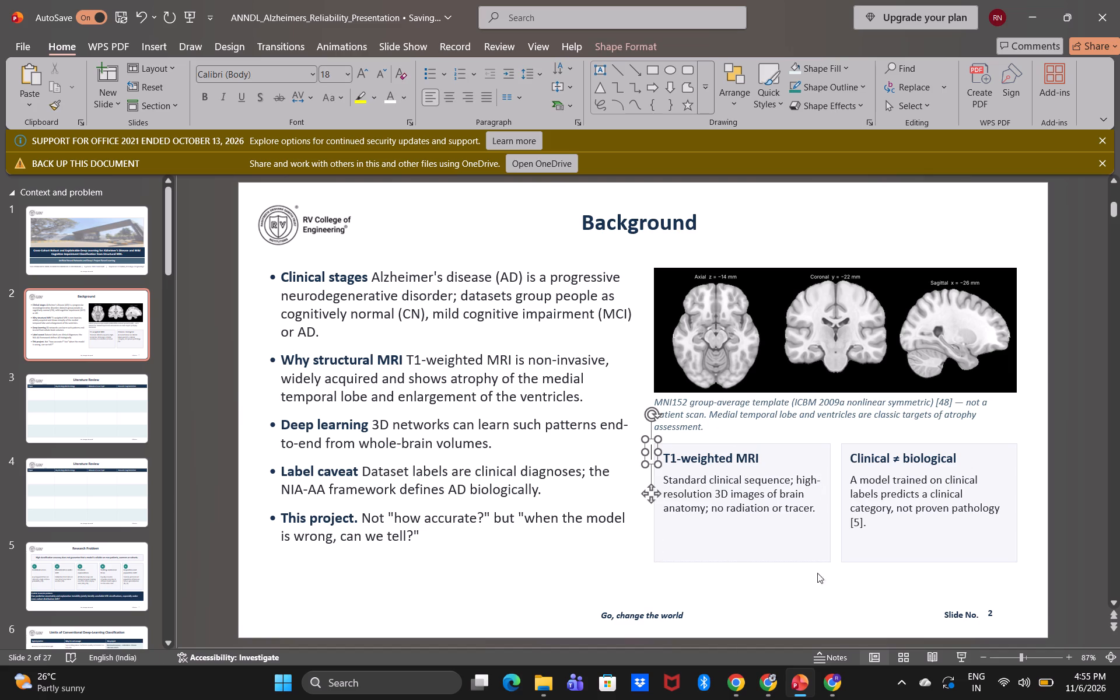
pyautogui.moveTo(636, 583); pyautogui.dragTo(1040, 427)
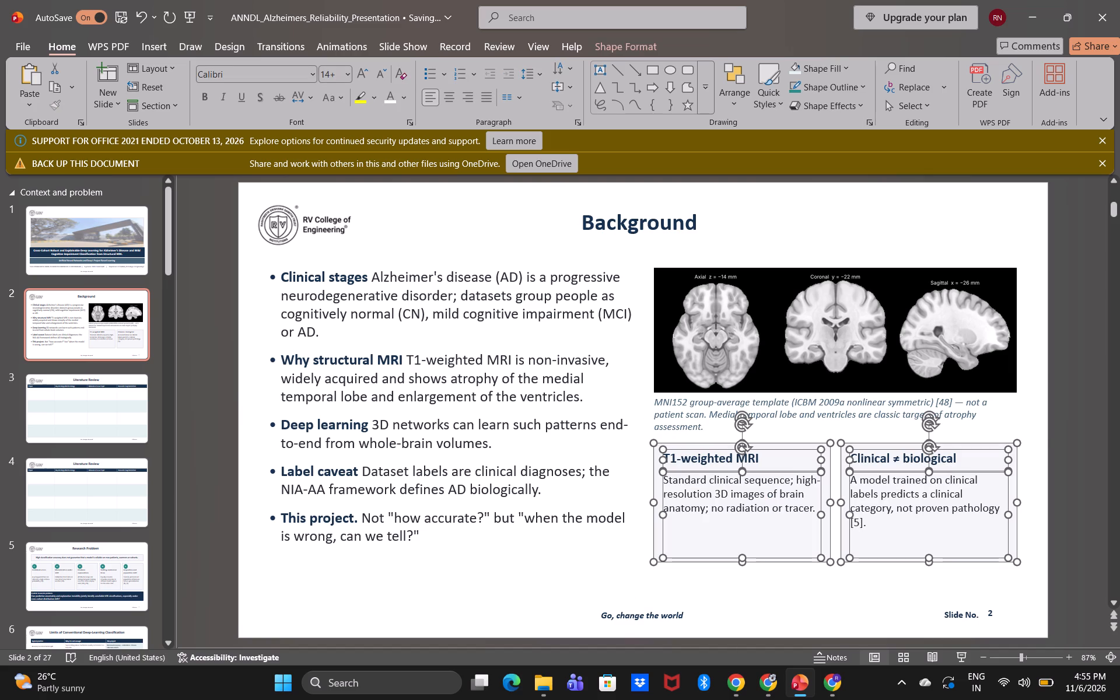
pyautogui.click(359, 75)
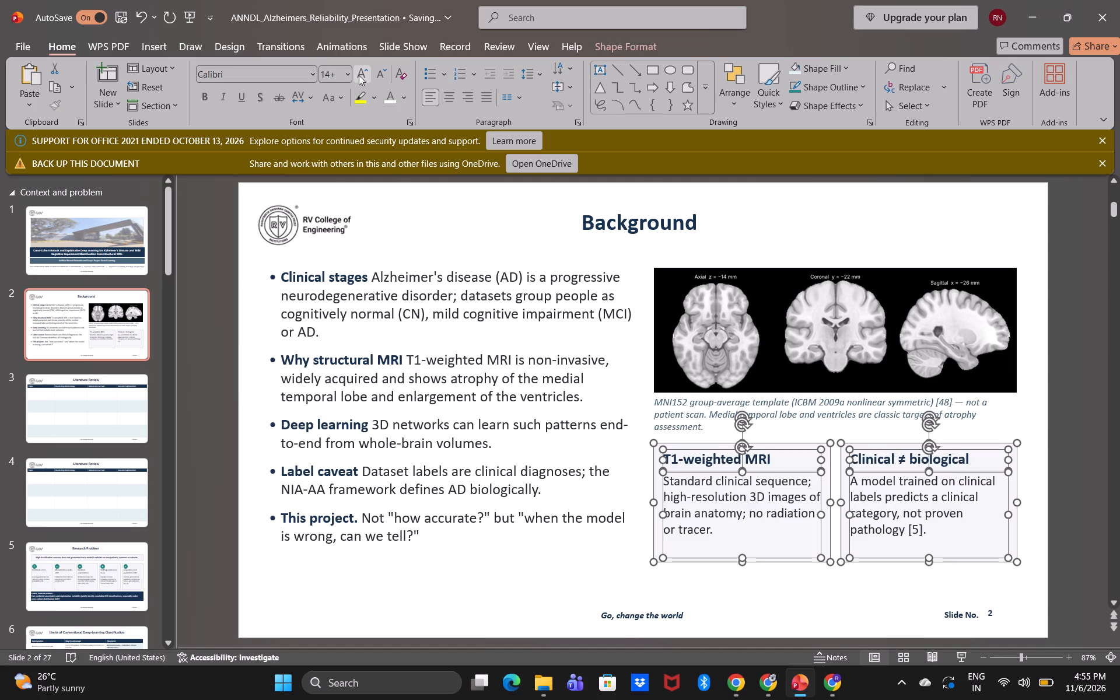
pyautogui.click(477, 577)
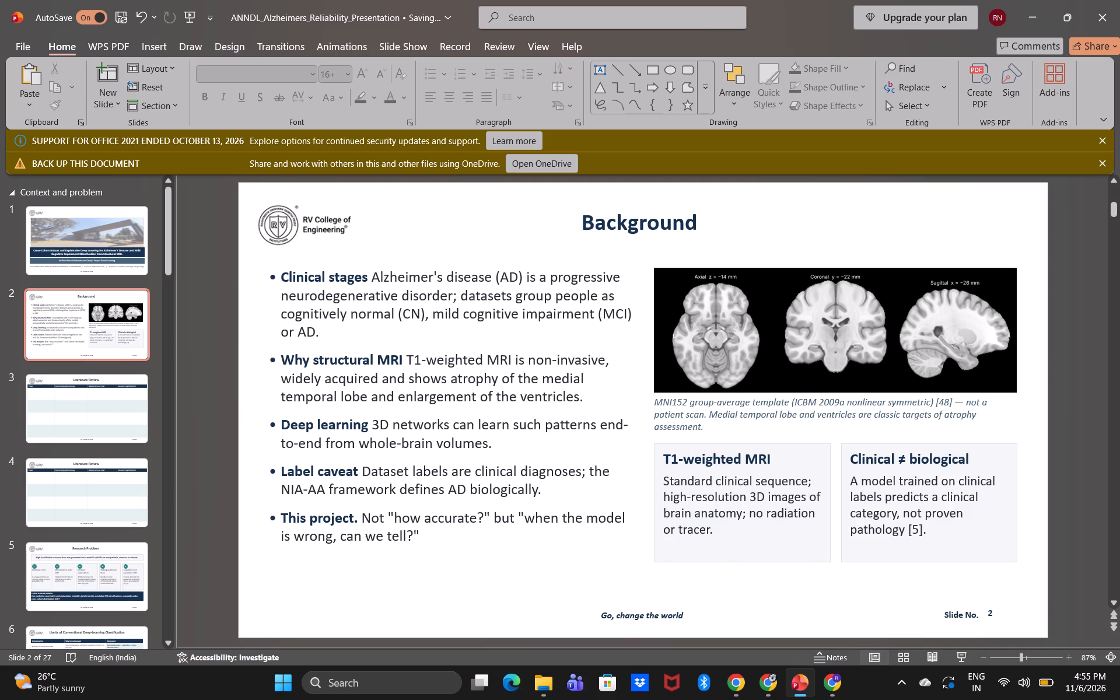
# Remove citation [48] and the dash after it from the brain image caption, so "not a patient scan" follows the parenthesis.
pyautogui.click(951, 407)
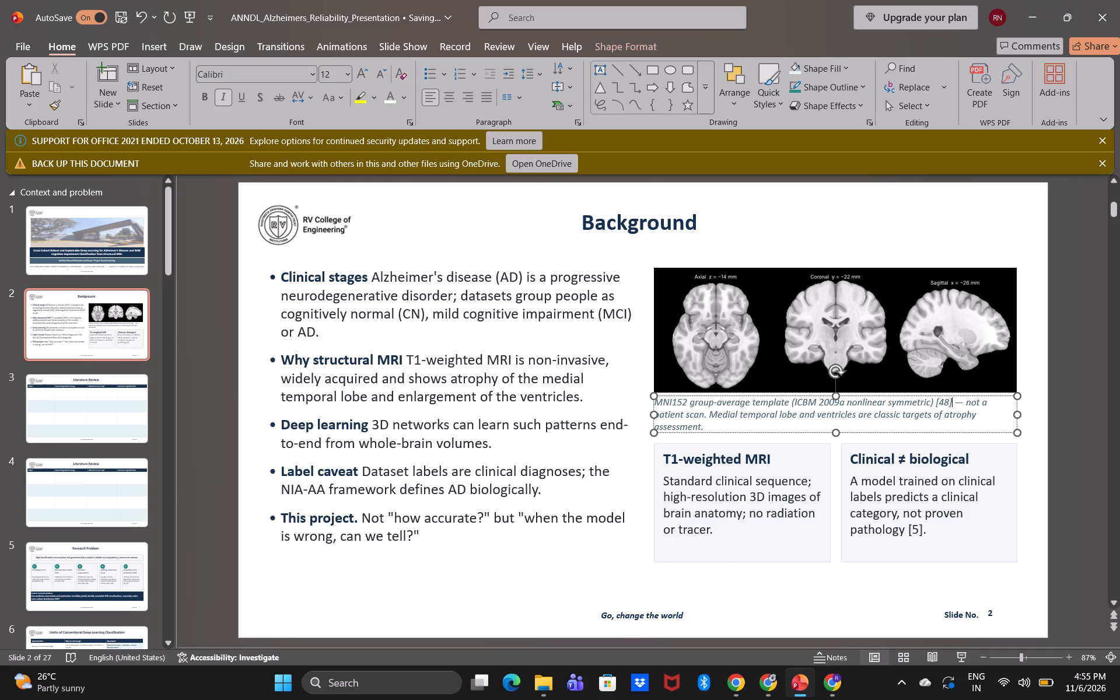
pyautogui.press('BackSpace')
pyautogui.press('BackSpace')
pyautogui.press('BackSpace')
pyautogui.press('BackSpace')
pyautogui.press('Delete')
pyautogui.press('Delete')
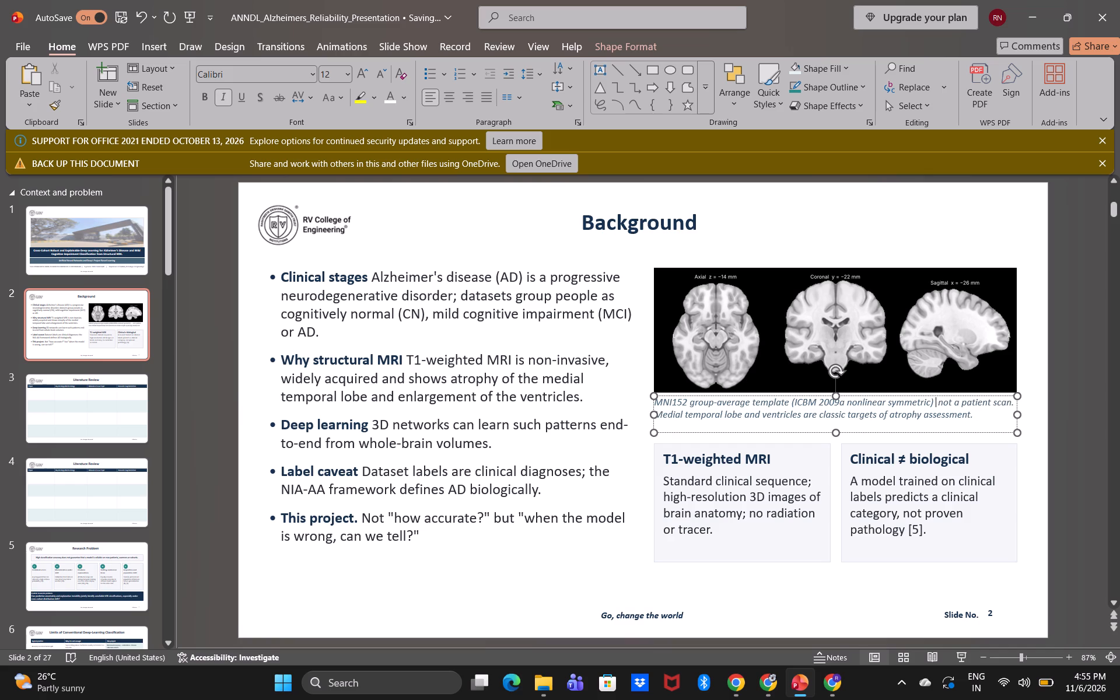
pyautogui.press('BackSpace')
pyautogui.click(1090, 405)
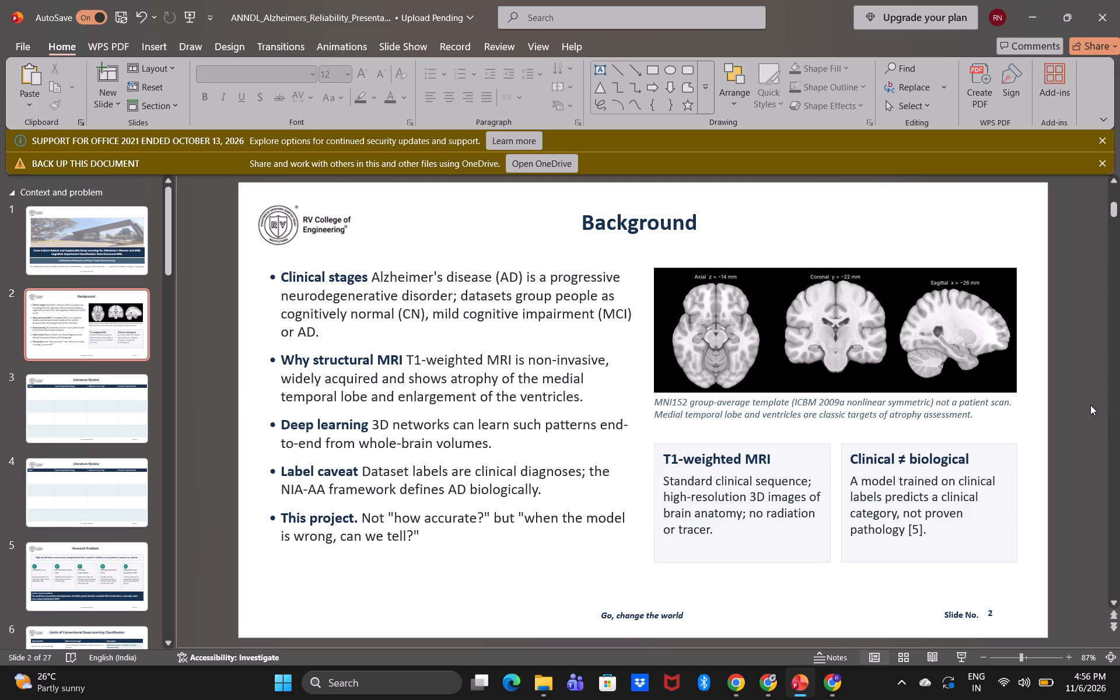
# Delete the period after the bold "This project" lead-in in the last bullet.
pyautogui.click(357, 521)
pyautogui.press('BackSpace')
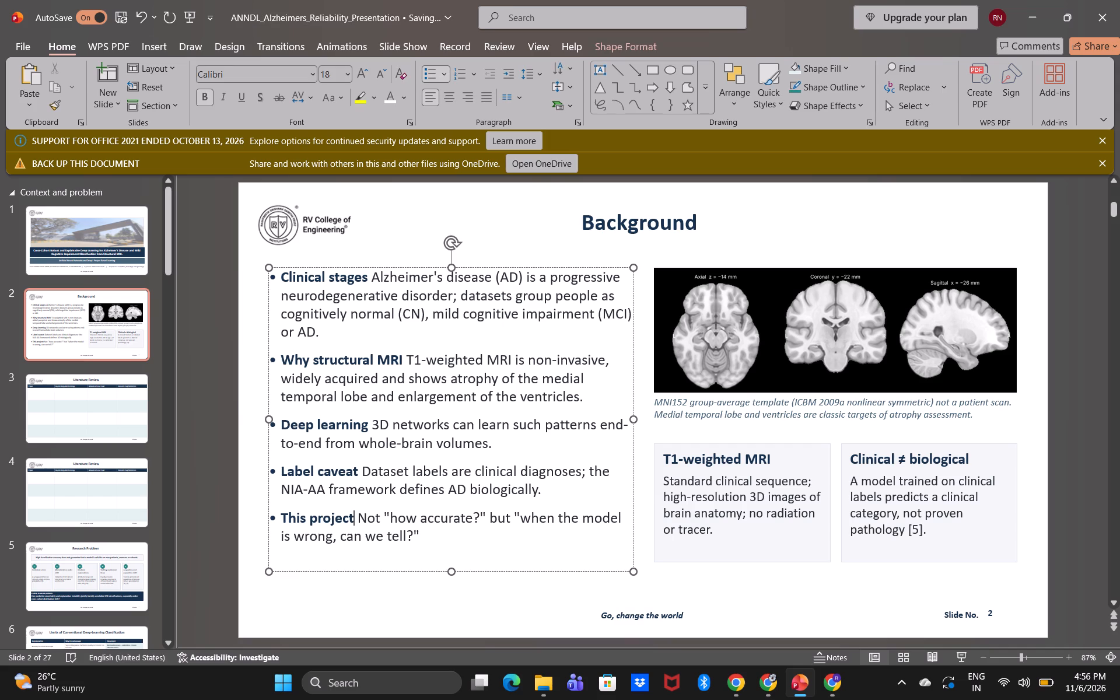
# Justify the text of all five bullets on the Background slide.
pyautogui.click(485, 104)
pyautogui.moveTo(437, 283); pyautogui.dragTo(474, 523)
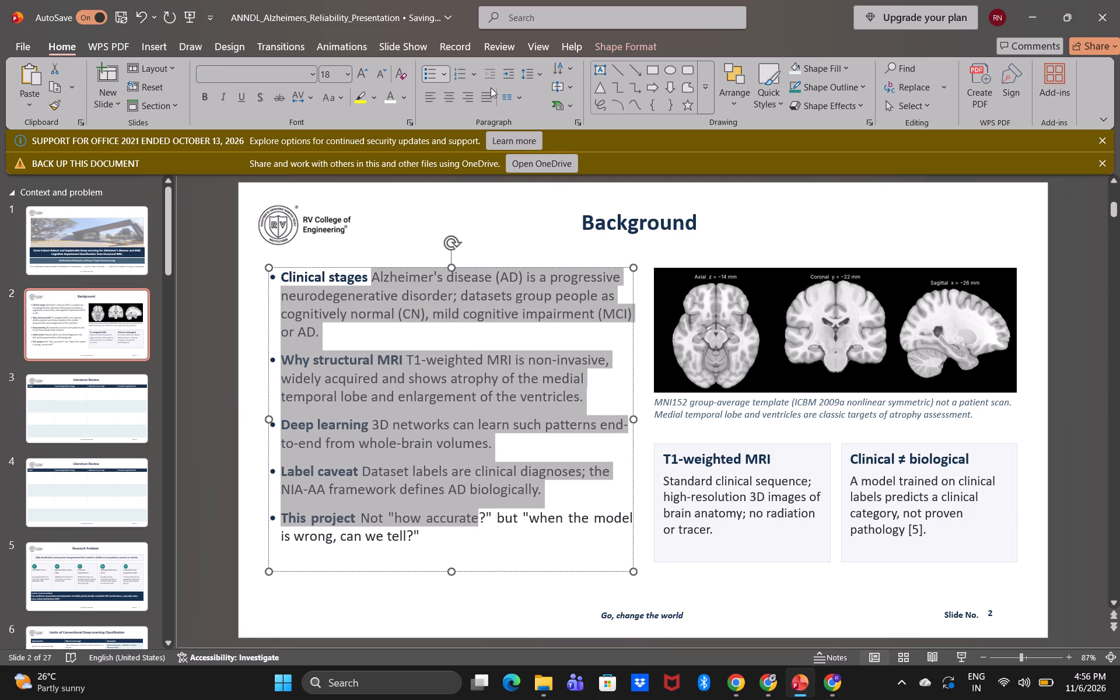
pyautogui.click(482, 97)
pyautogui.click(505, 361)
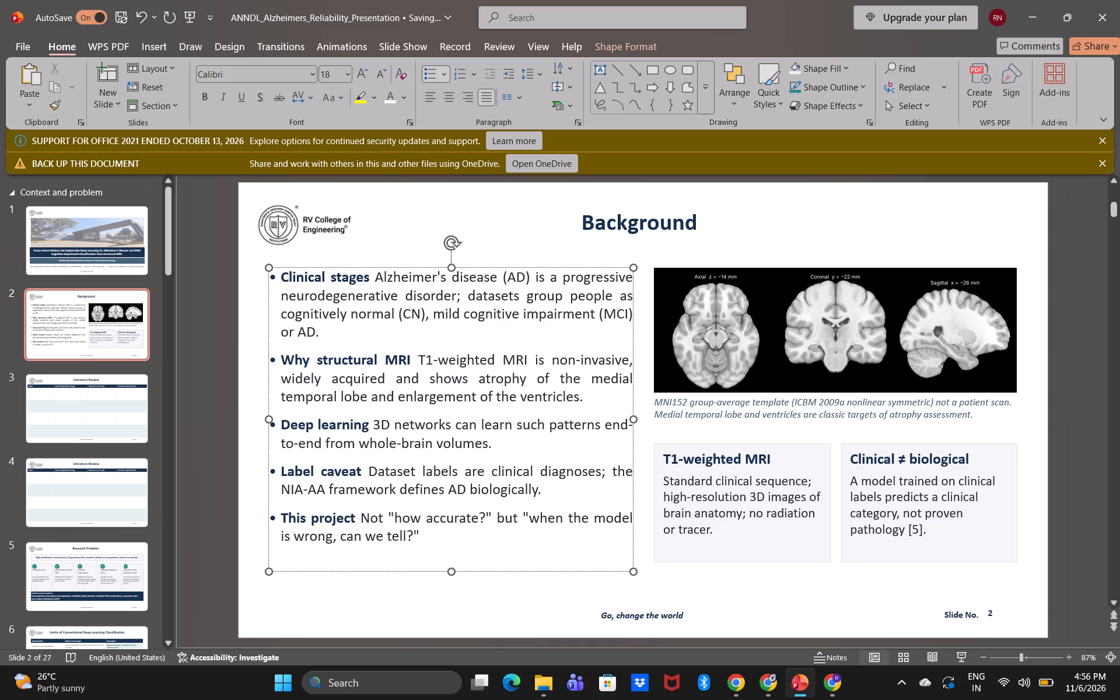
pyautogui.click(421, 617)
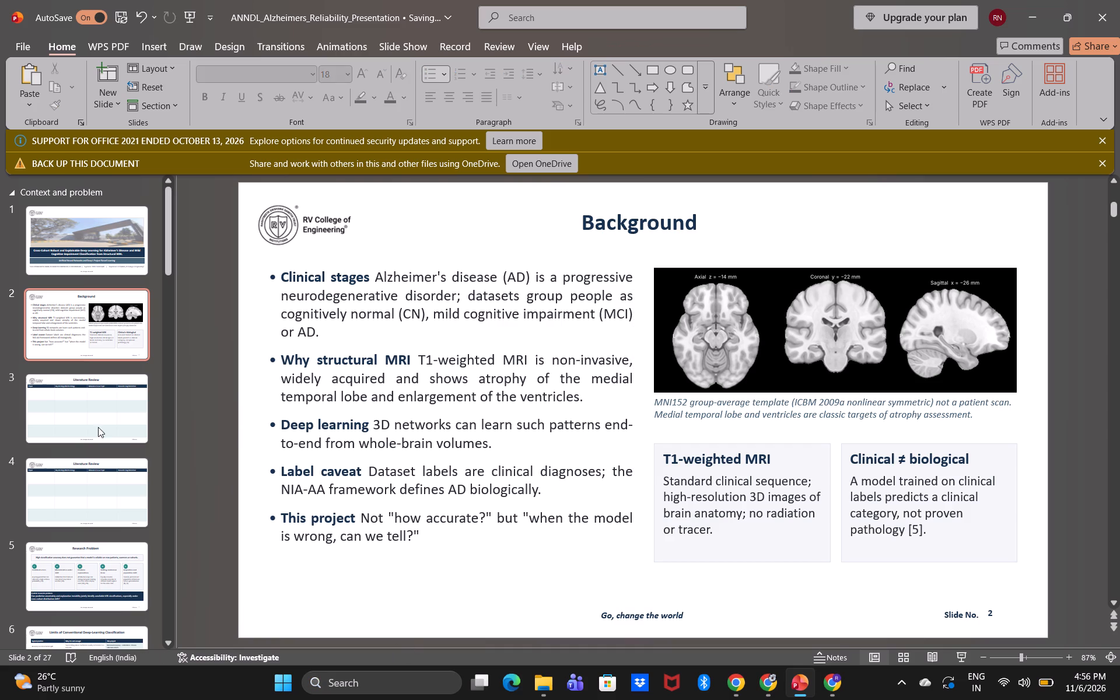
# On slide 5, Research Problem, remove citations [24] and [28] with their trailing periods from the Confident errors and Miscalibration under shift cards.
pyautogui.click(71, 394)
pyautogui.scroll(-1, 71, 394)
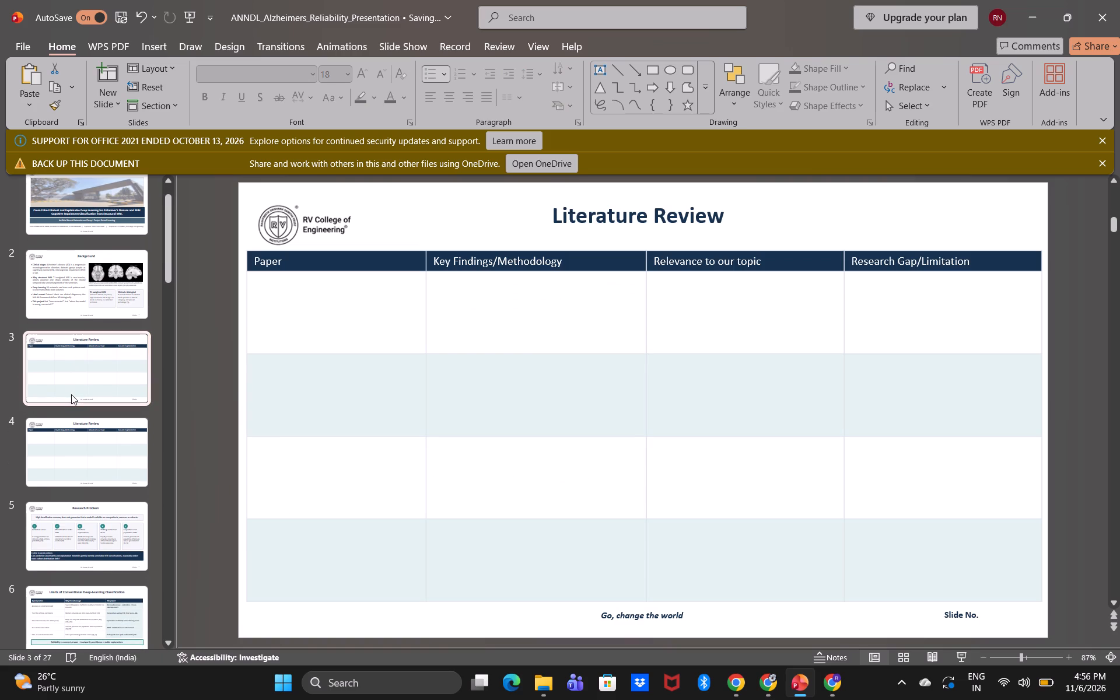
pyautogui.click(87, 465)
pyautogui.click(96, 537)
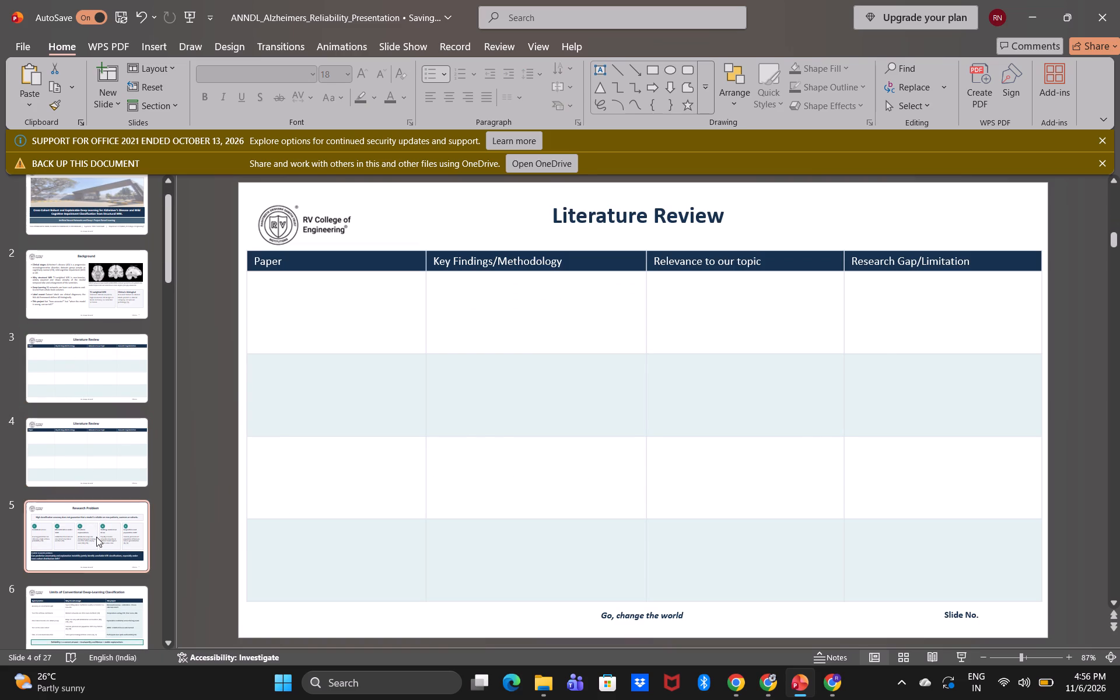
pyautogui.scroll(-1, 96, 537)
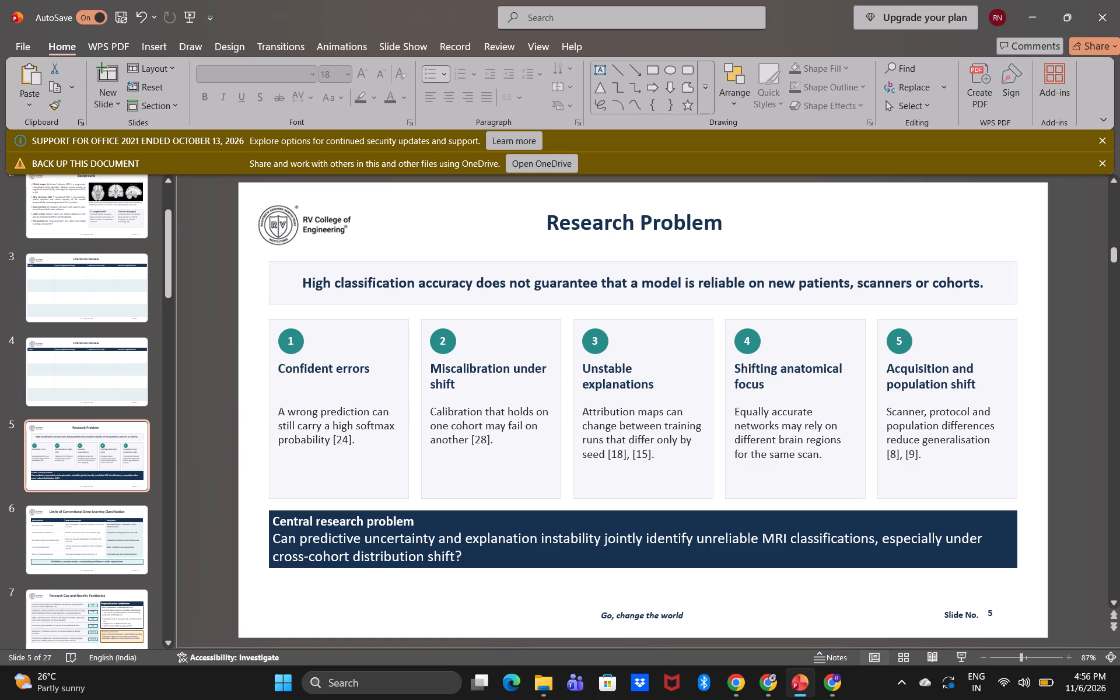
pyautogui.moveTo(333, 442); pyautogui.dragTo(351, 444)
pyautogui.press('BackSpace')
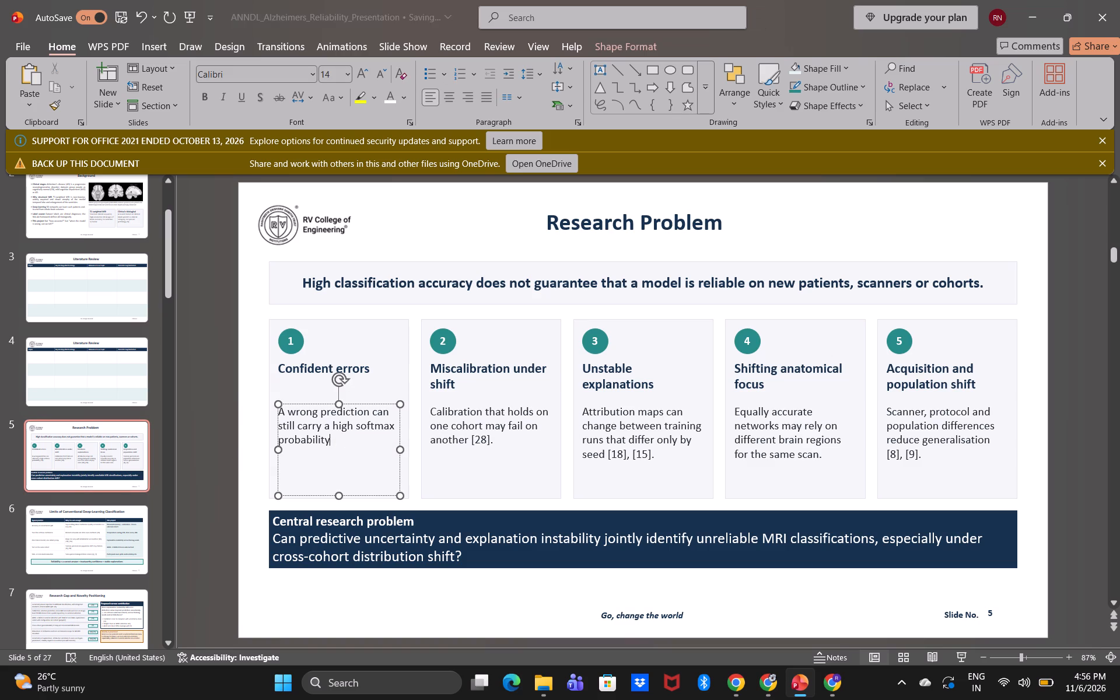
pyautogui.moveTo(501, 445); pyautogui.dragTo(475, 441)
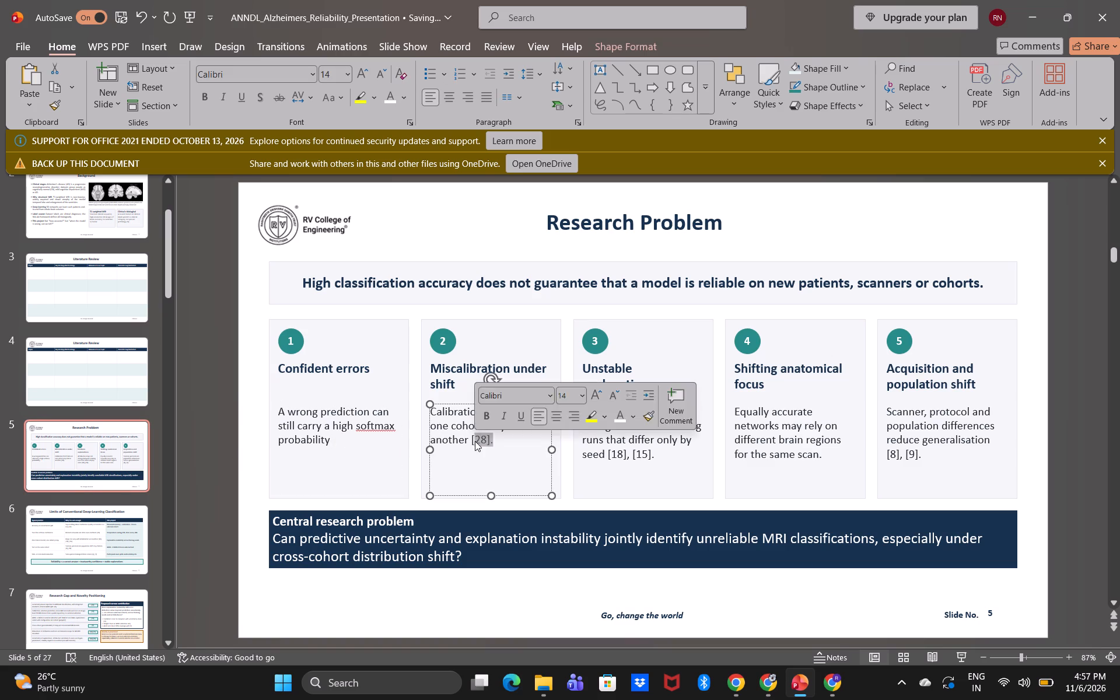
pyautogui.press('BackSpace')
pyautogui.press('BackSpace')
# Remove citations [18], [15] from the Unstable explanations card and [8], [9] from the Acquisition and population shift card, including their trailing periods.
pyautogui.moveTo(664, 457); pyautogui.dragTo(610, 460)
pyautogui.press('BackSpace')
pyautogui.press('BackSpace')
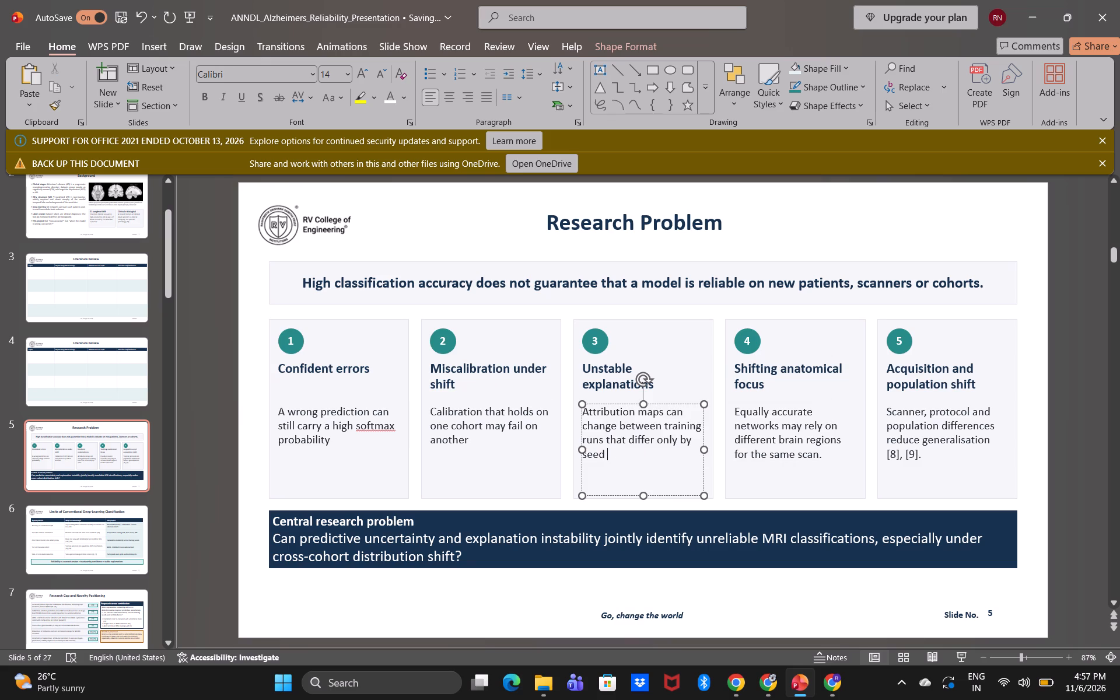
pyautogui.click(929, 456)
pyautogui.moveTo(929, 456); pyautogui.dragTo(882, 460)
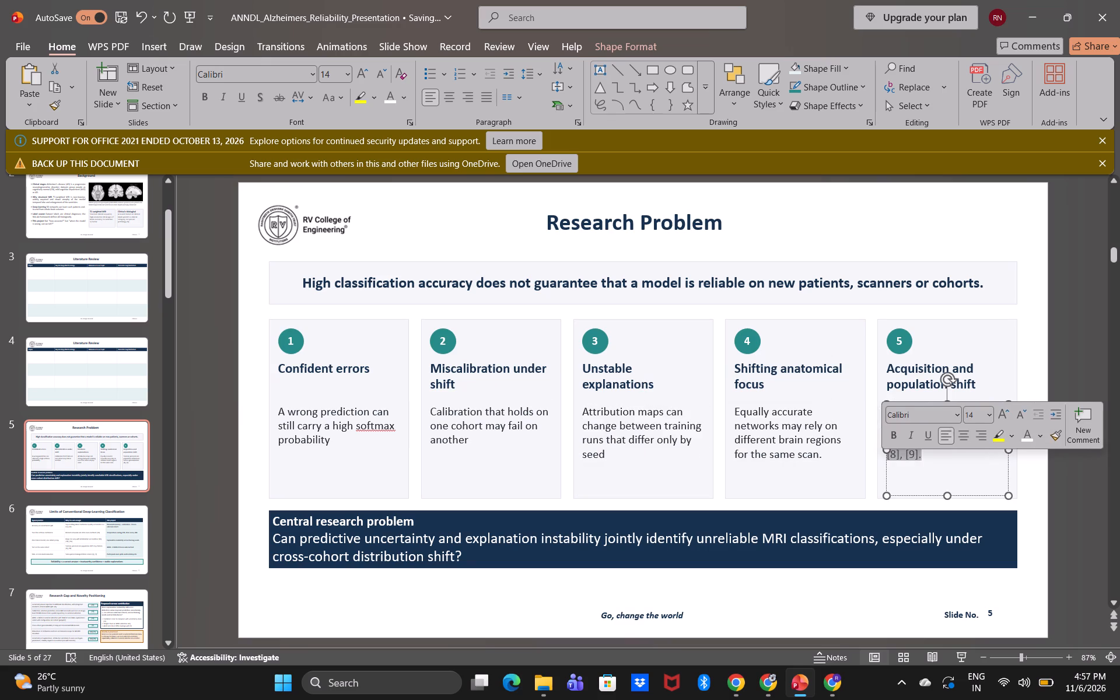
pyautogui.press('BackSpace')
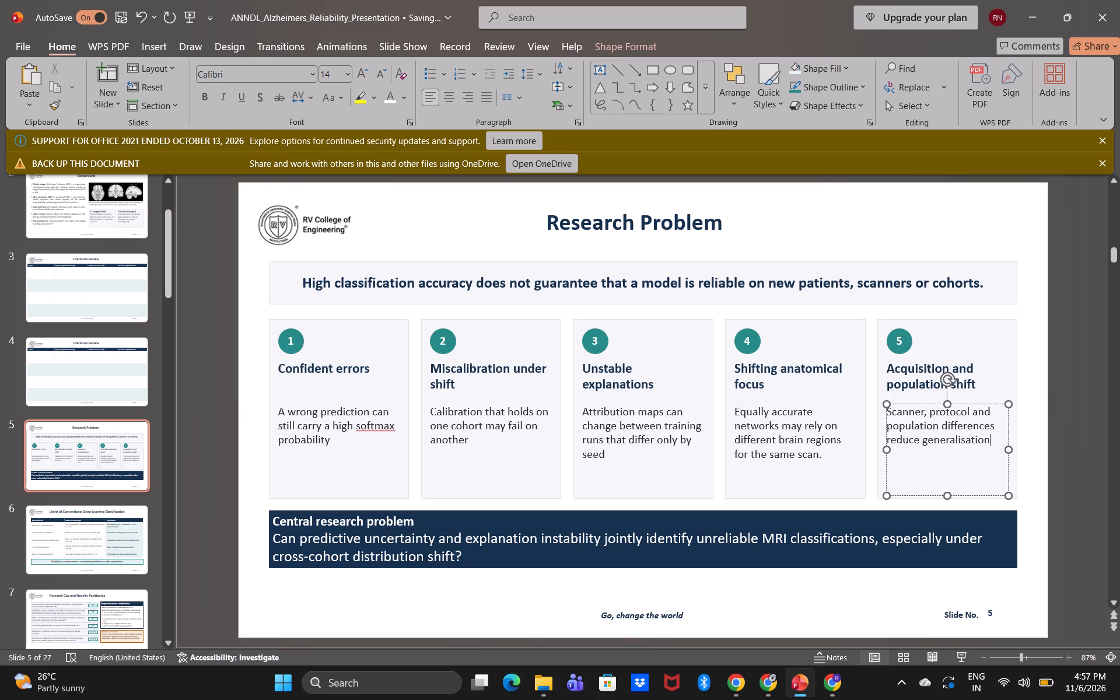
# On the Research Problem slide, increase the font size of the headings and body text in all five numbered cards by one increment.
pyautogui.click(259, 323)
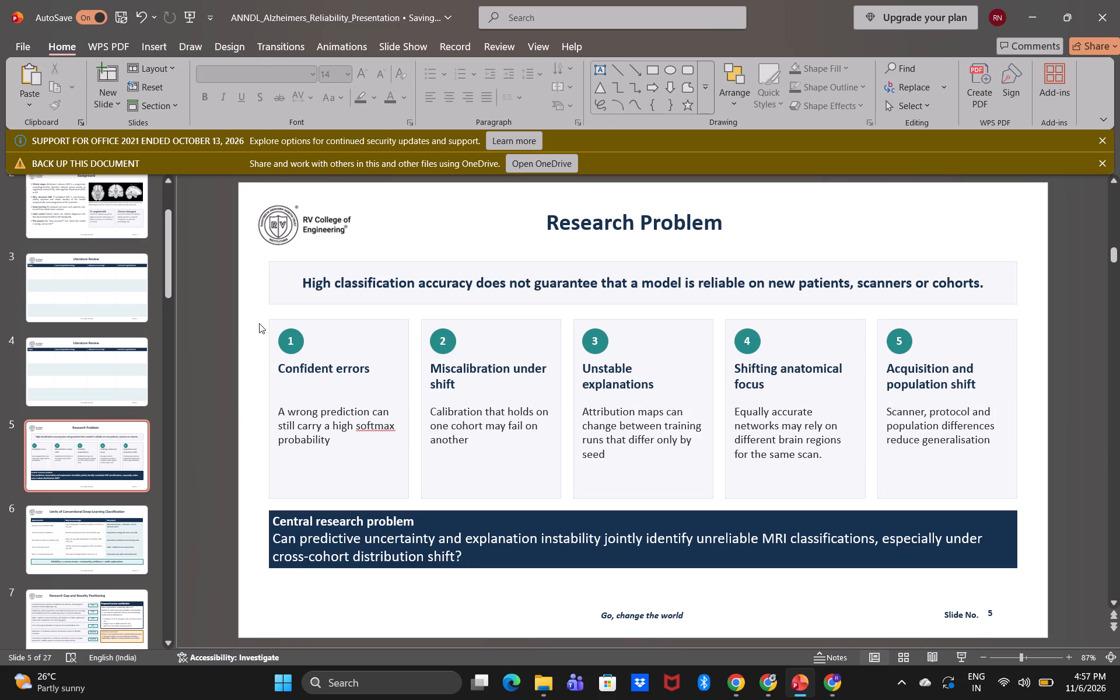
pyautogui.moveTo(257, 321); pyautogui.dragTo(367, 405)
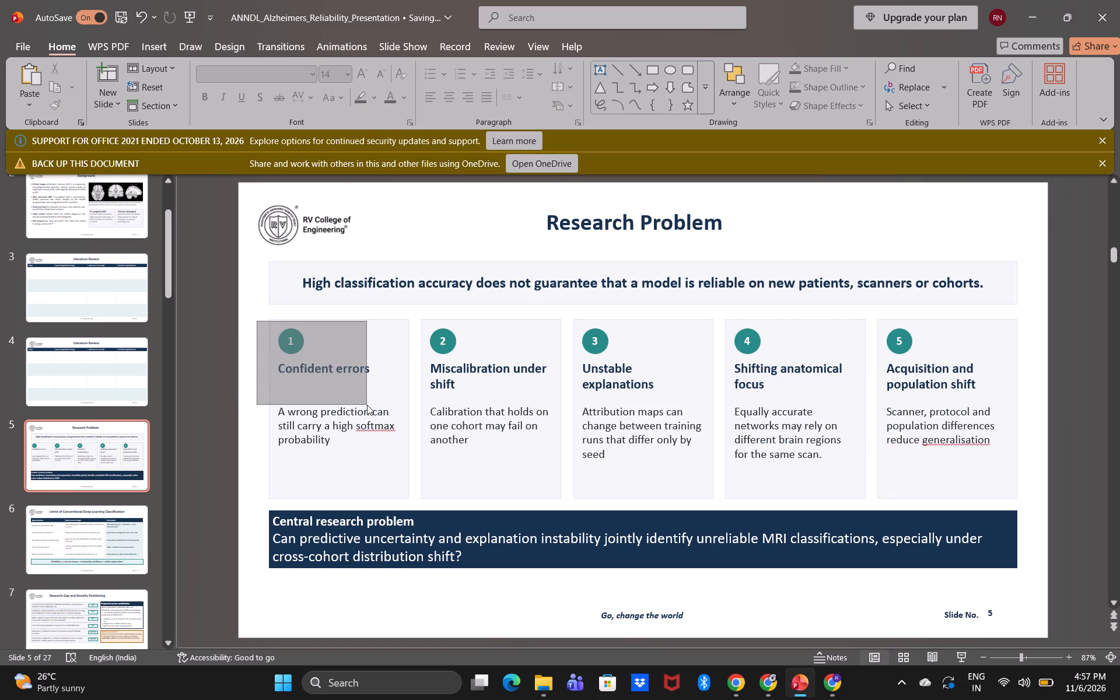
pyautogui.moveTo(367, 405); pyautogui.dragTo(1005, 491)
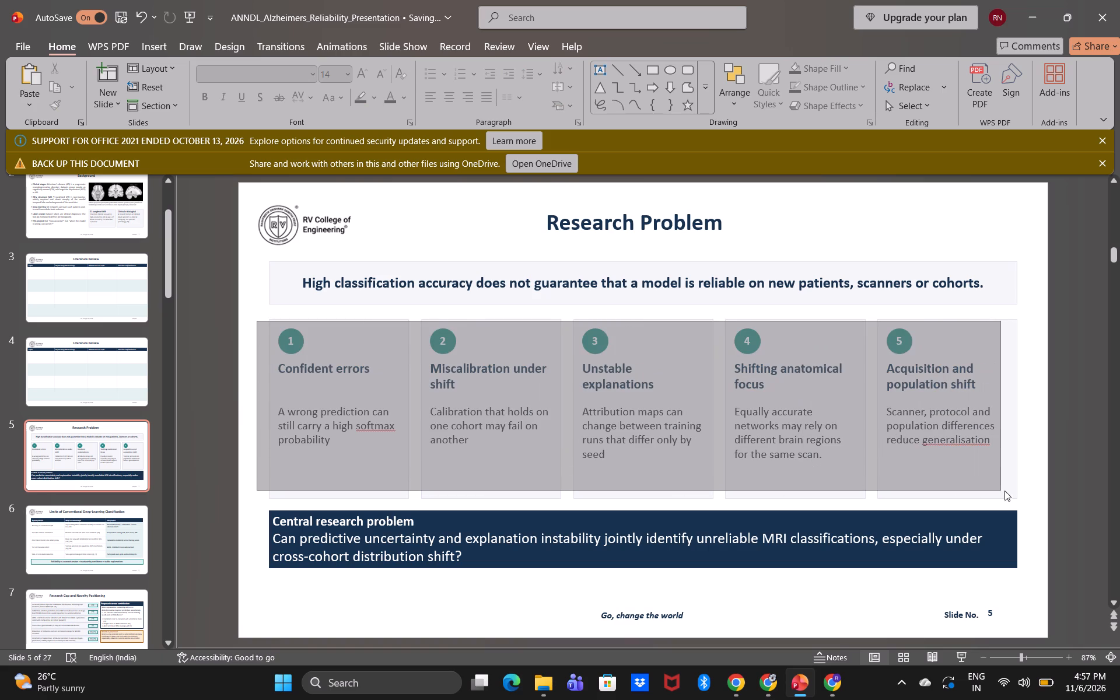
pyautogui.moveTo(1005, 491); pyautogui.dragTo(1024, 490)
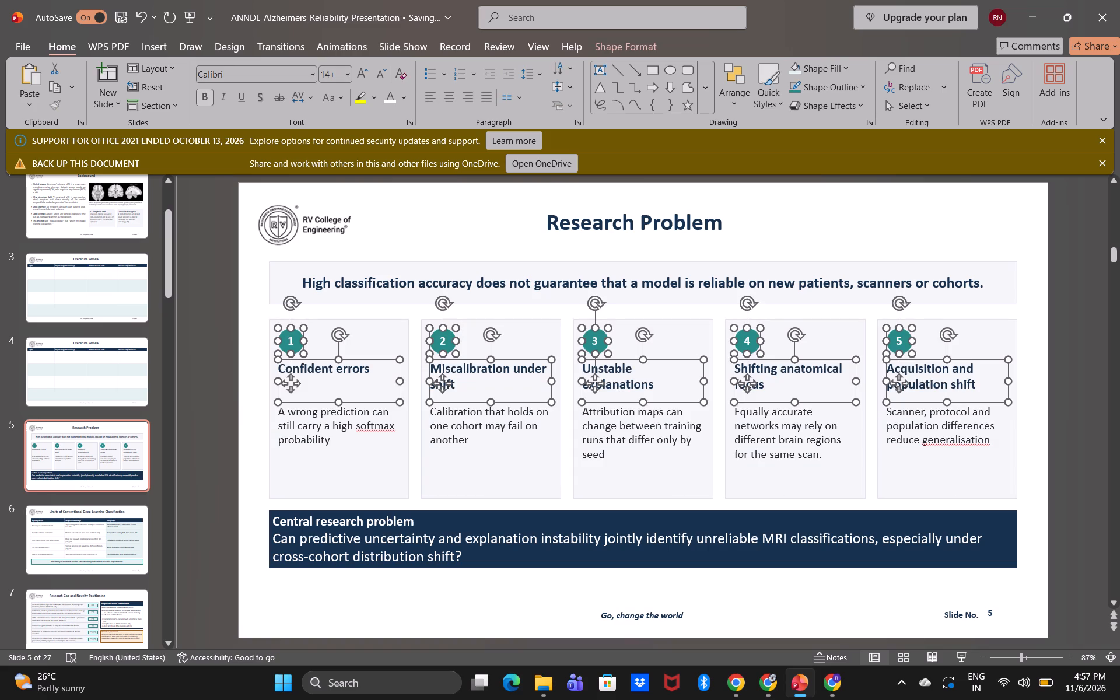
pyautogui.click(246, 483)
pyautogui.moveTo(258, 519); pyautogui.dragTo(419, 471)
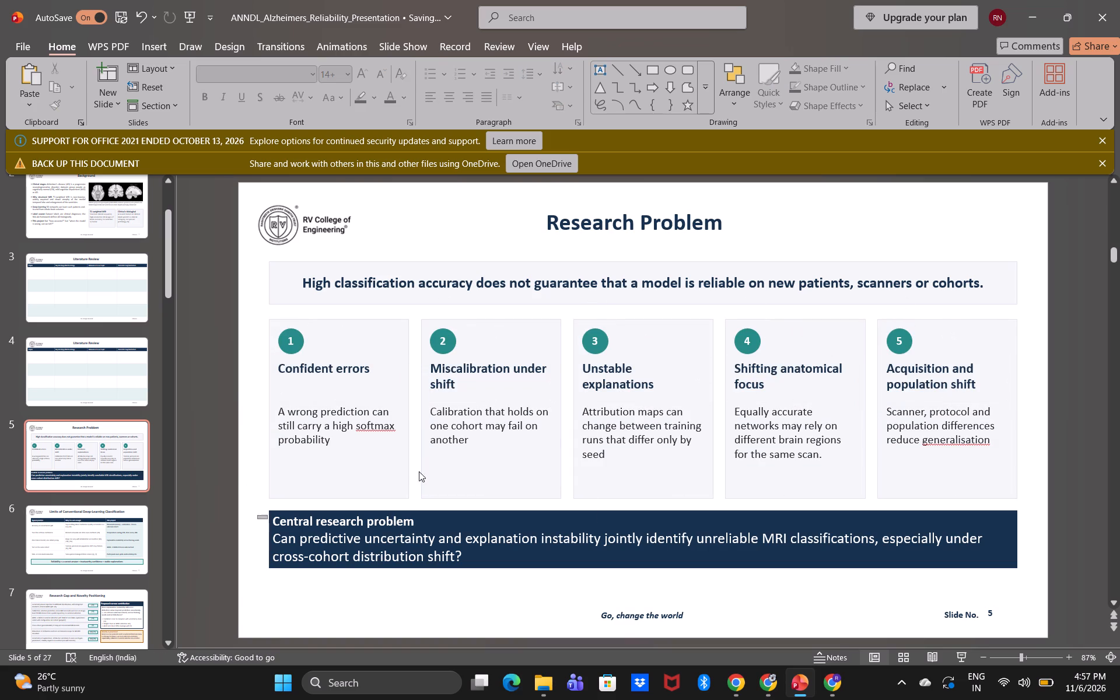
pyautogui.moveTo(419, 471); pyautogui.dragTo(1061, 356)
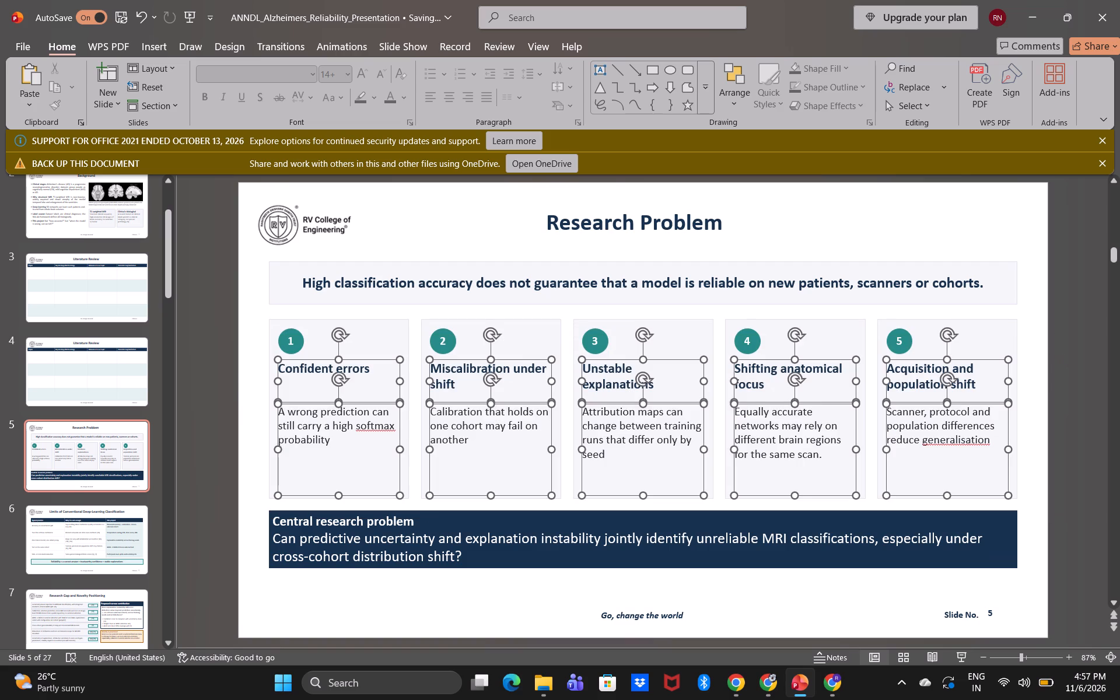
pyautogui.click(366, 71)
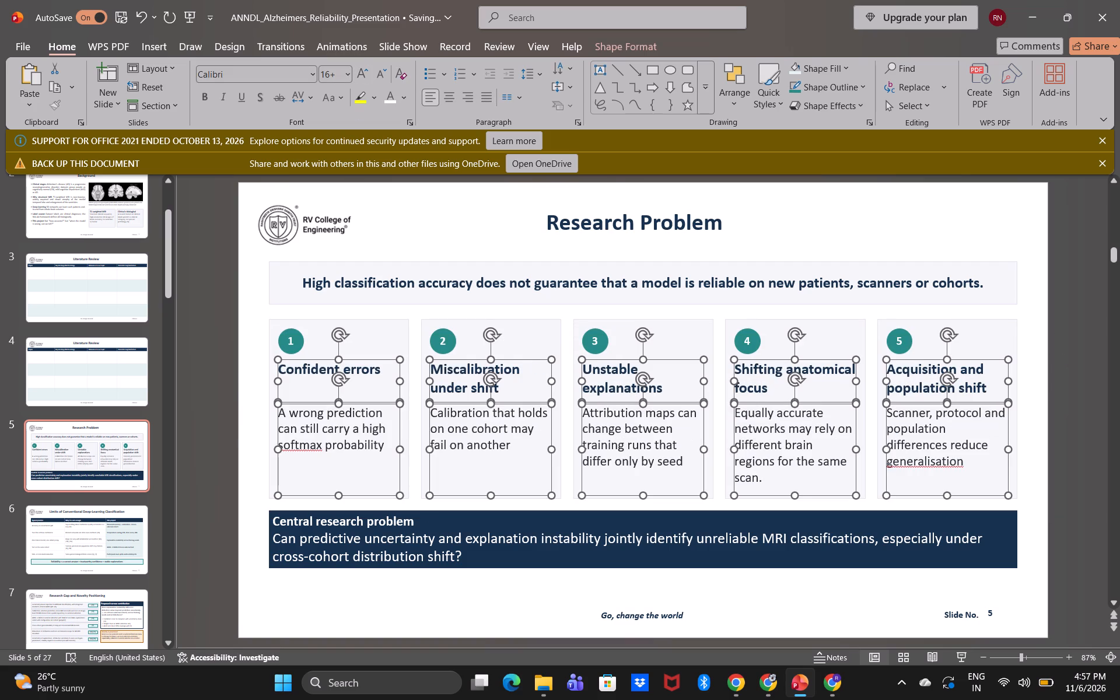
pyautogui.click(235, 431)
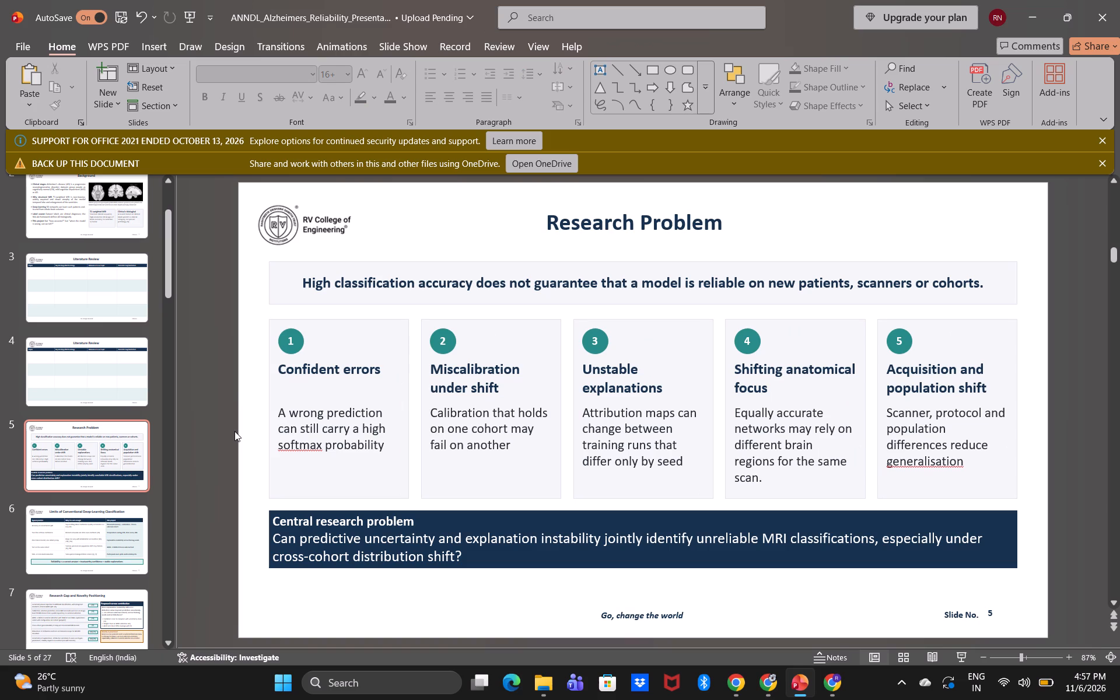
# On slide 3, Literature Review, reword the third column header to "Relevance with our topic".
pyautogui.click(104, 517)
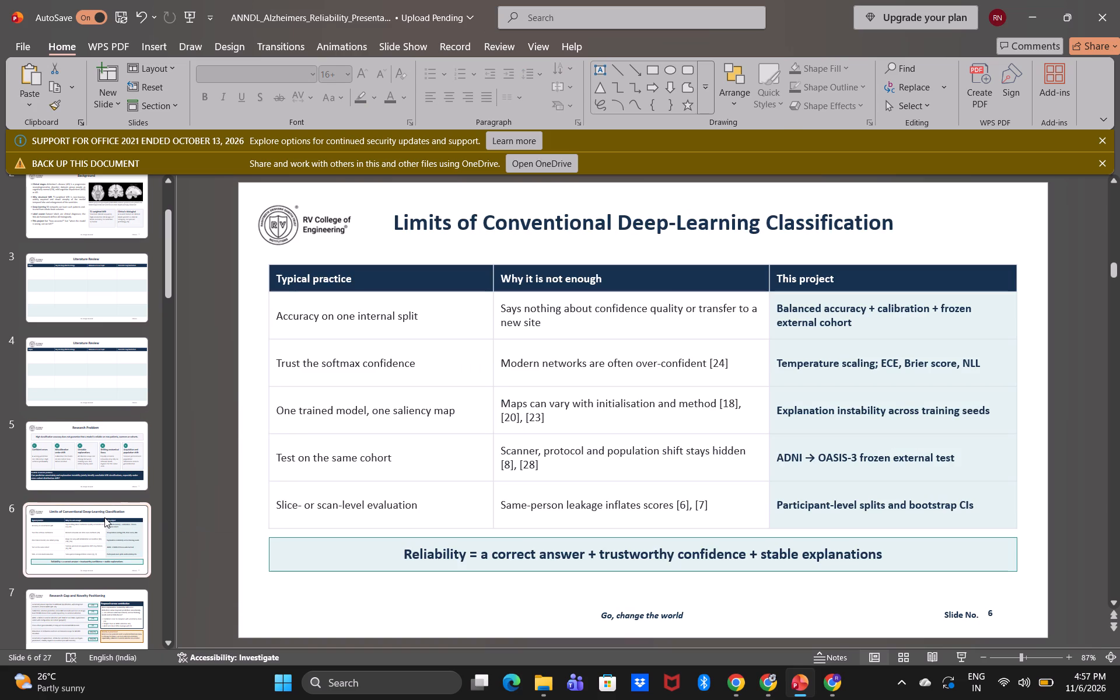
pyautogui.click(126, 342)
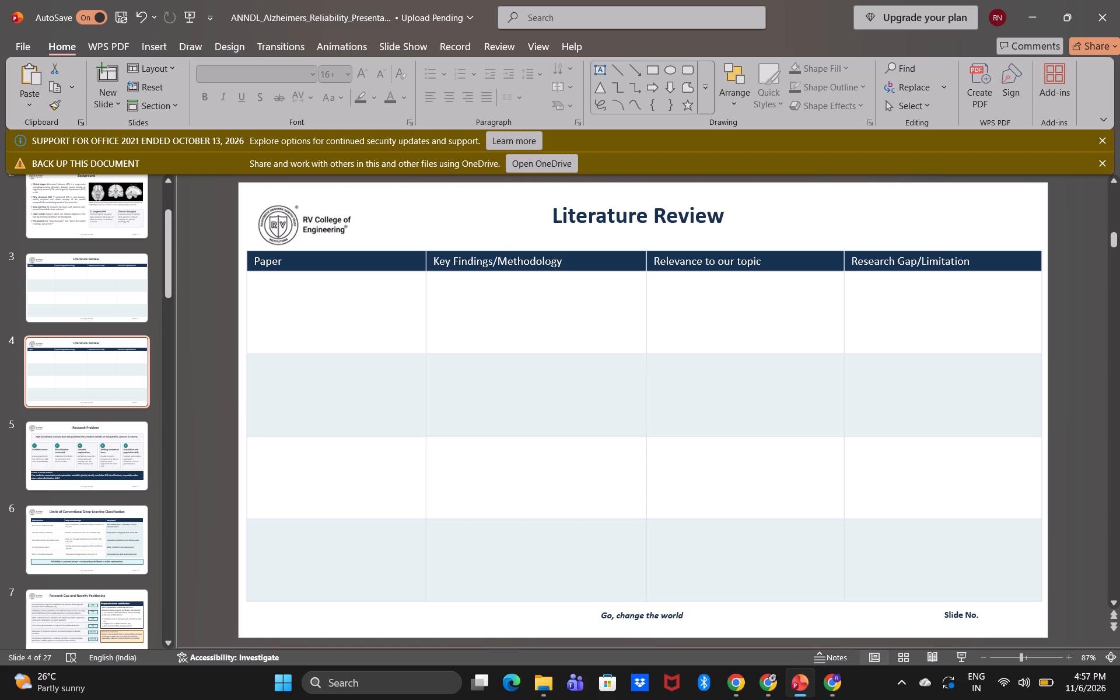
pyautogui.click(125, 292)
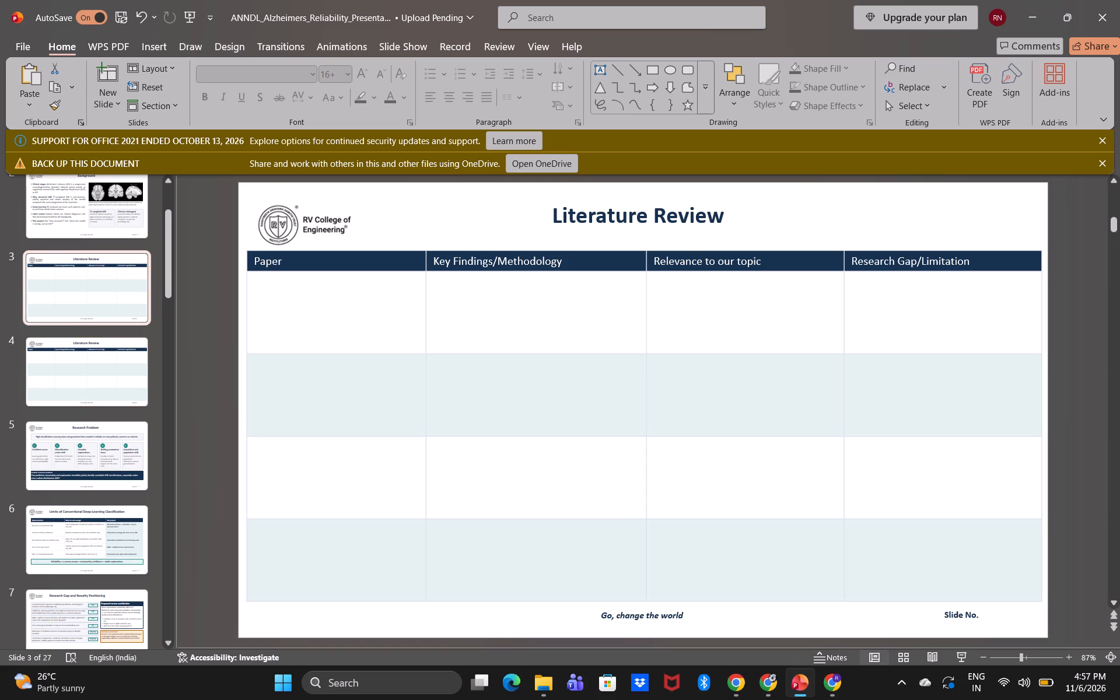
pyautogui.doubleClick(714, 267)
pyautogui.write('with')
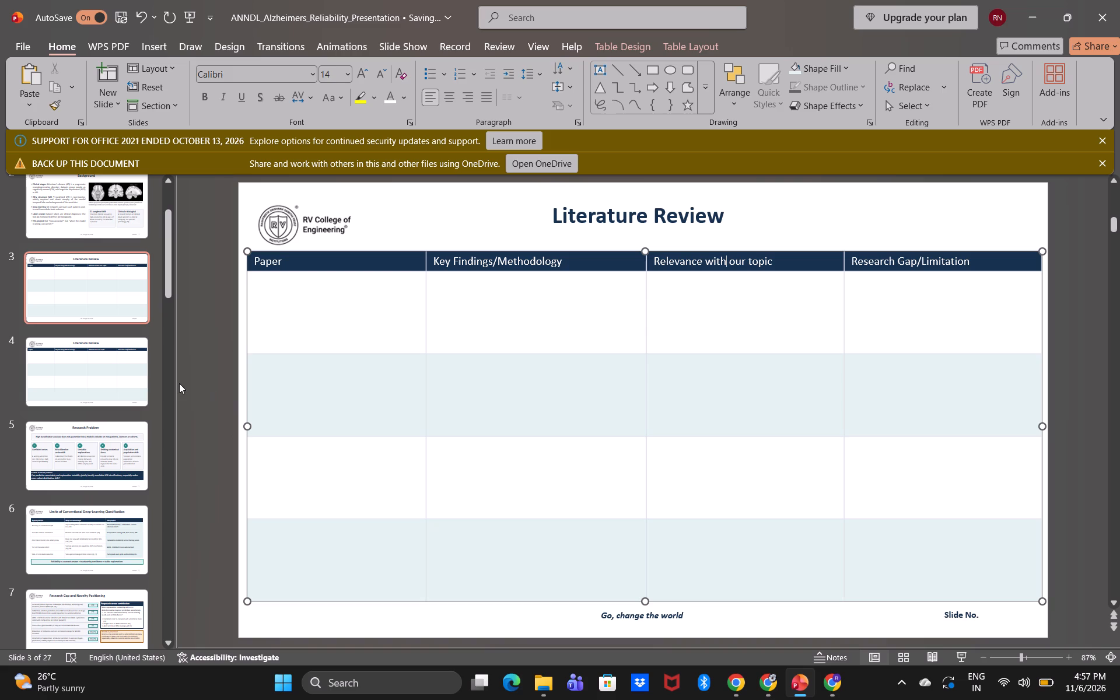
pyautogui.click(193, 405)
# On slide 6, remove citation [24] from the softmax confidence row and [18], [20], [23] from the saliency map row.
pyautogui.scroll(-1, 105, 545)
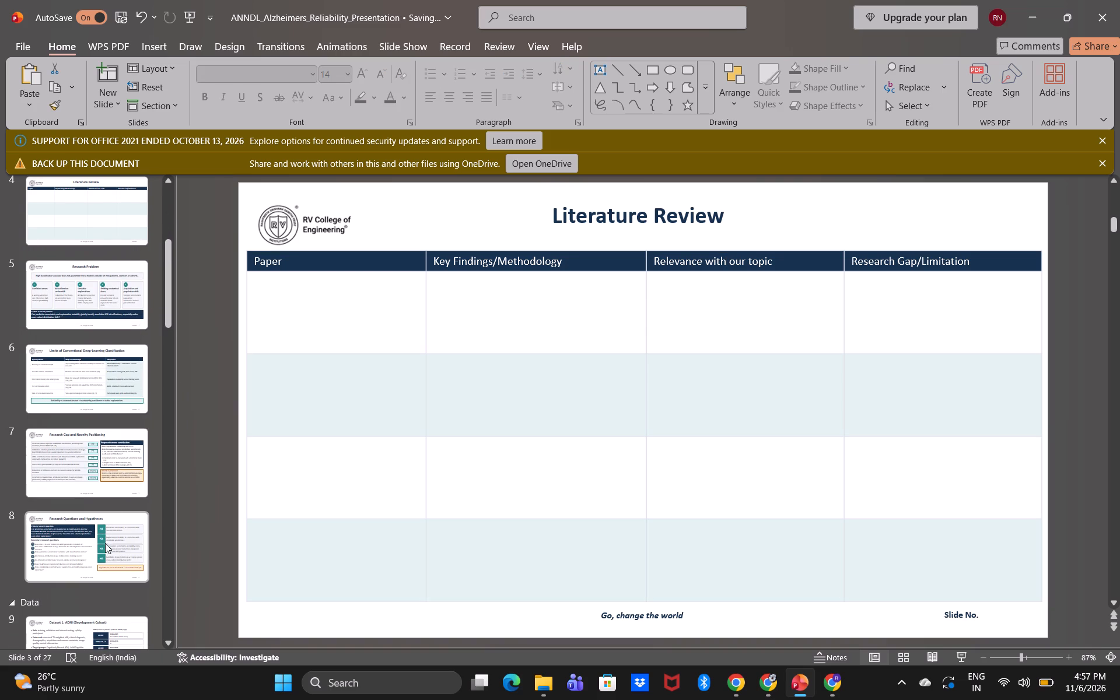
pyautogui.click(87, 360)
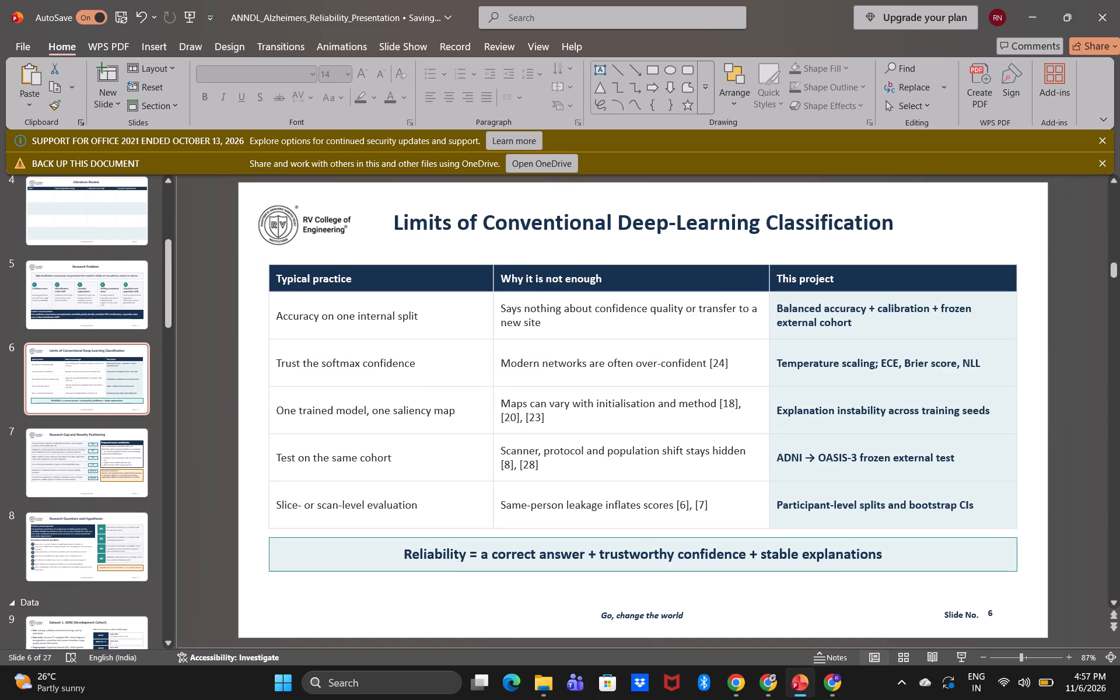
pyautogui.moveTo(730, 369); pyautogui.dragTo(703, 362)
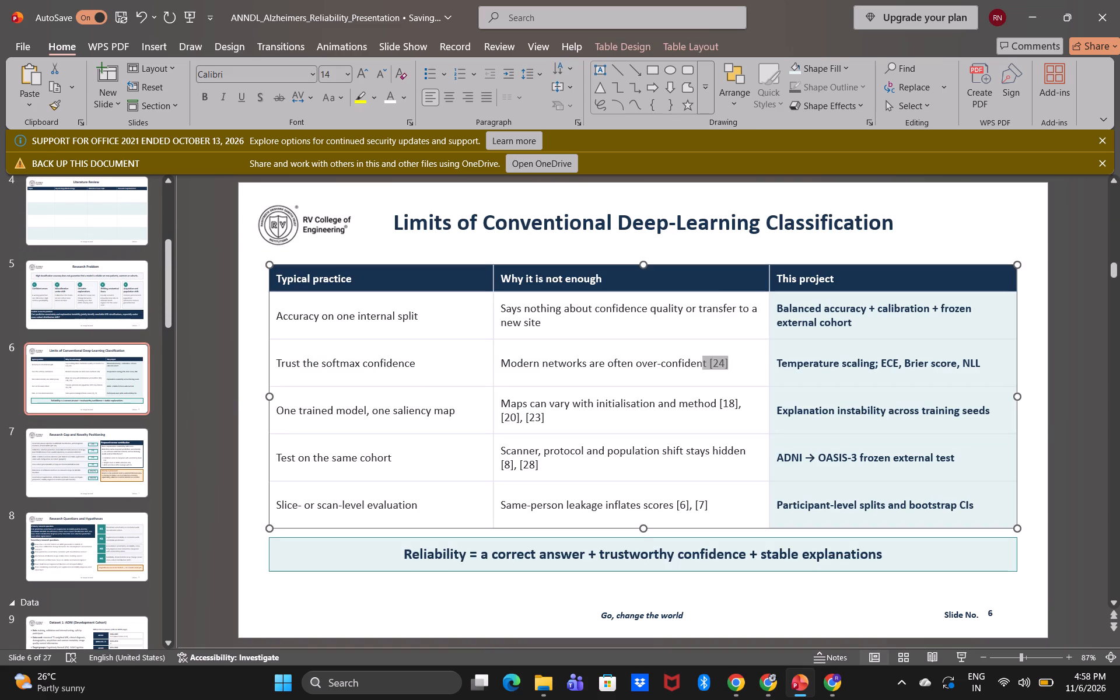
pyautogui.moveTo(703, 362); pyautogui.dragTo(708, 363)
pyautogui.press('BackSpace')
pyautogui.moveTo(719, 405); pyautogui.dragTo(727, 419)
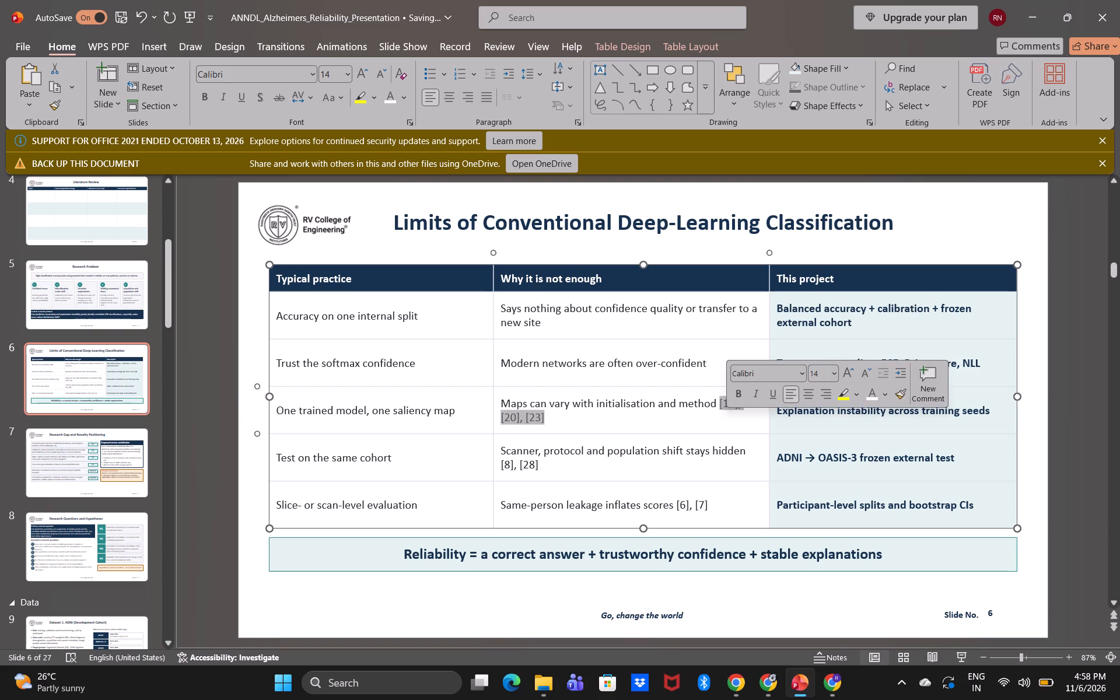
pyautogui.press('BackSpace')
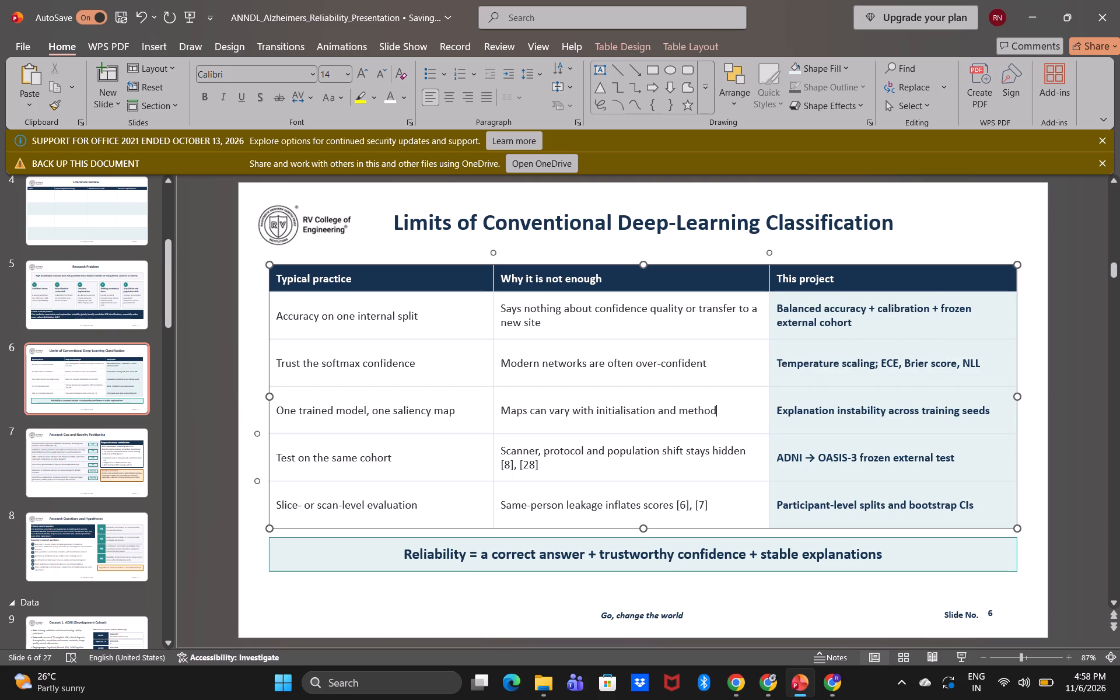
# Remove citations [8], [28] from the "Test on the same cohort" row and [6], [7] from the "Slice- or scan-level evaluation" row.
pyautogui.moveTo(502, 468); pyautogui.dragTo(510, 468)
pyautogui.moveTo(510, 468); pyautogui.dragTo(538, 472)
pyautogui.press('BackSpace')
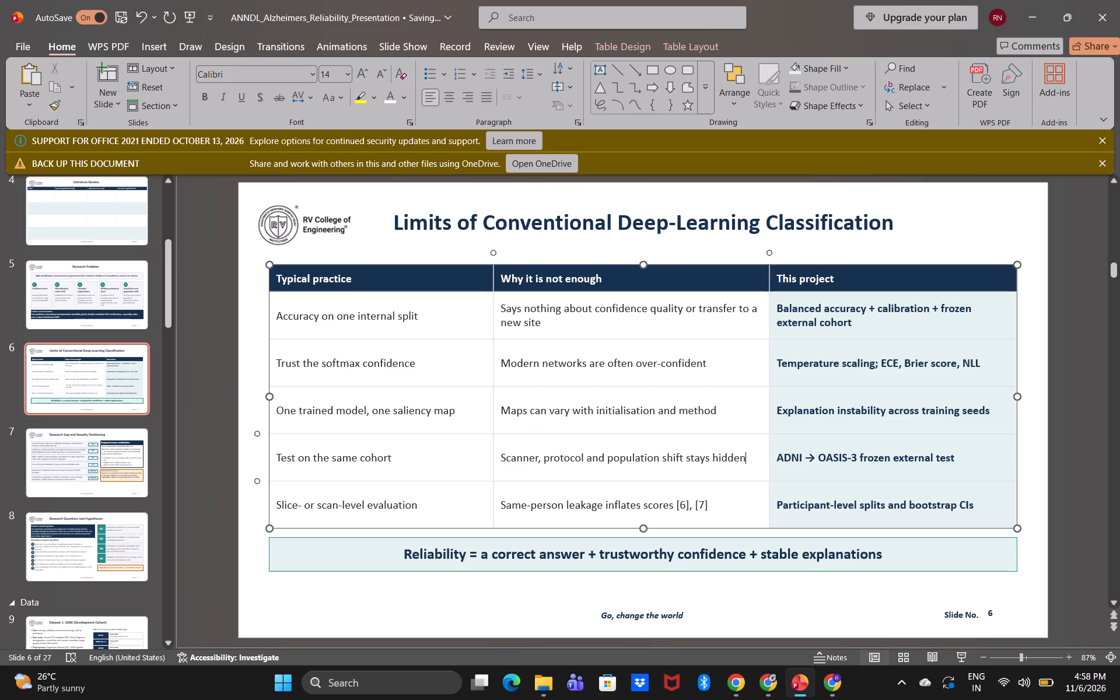
pyautogui.moveTo(674, 511); pyautogui.dragTo(715, 511)
pyautogui.click(715, 511)
pyautogui.moveTo(715, 511); pyautogui.dragTo(690, 505)
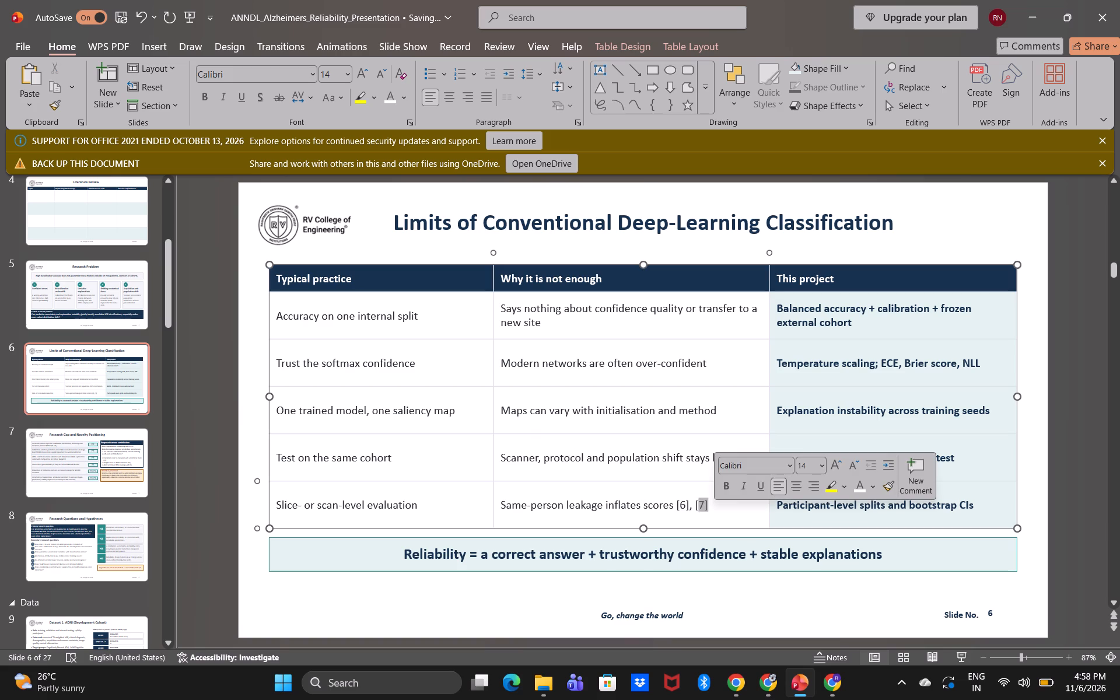
pyautogui.moveTo(690, 505); pyautogui.dragTo(678, 507)
pyautogui.press('BackSpace')
pyautogui.press('BackSpace')
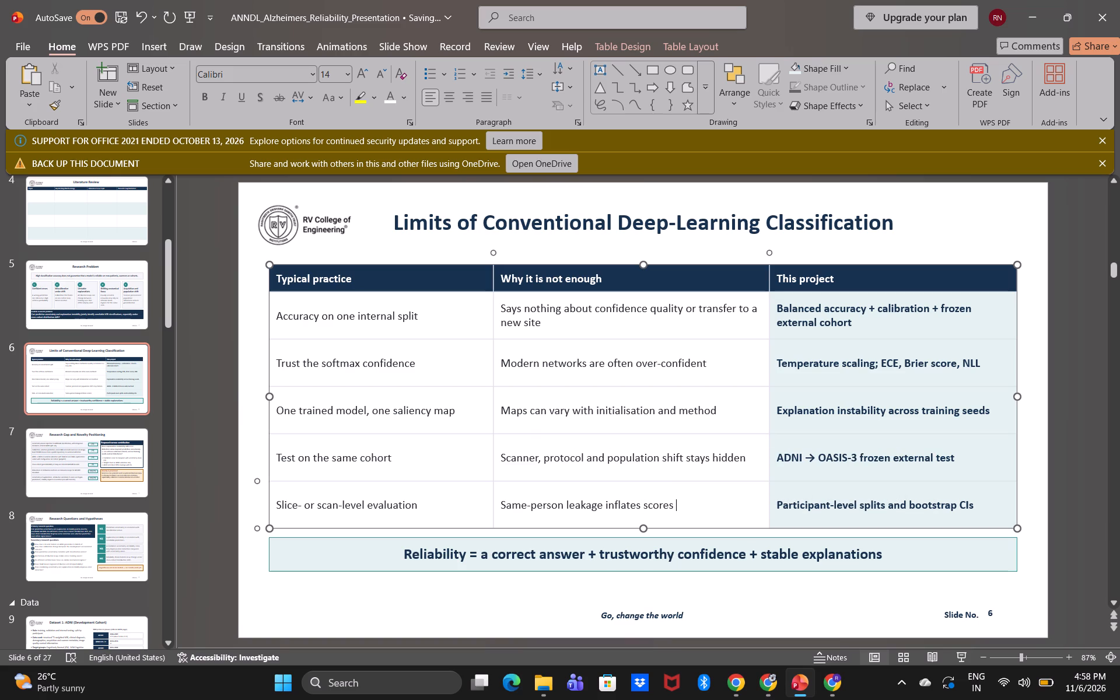
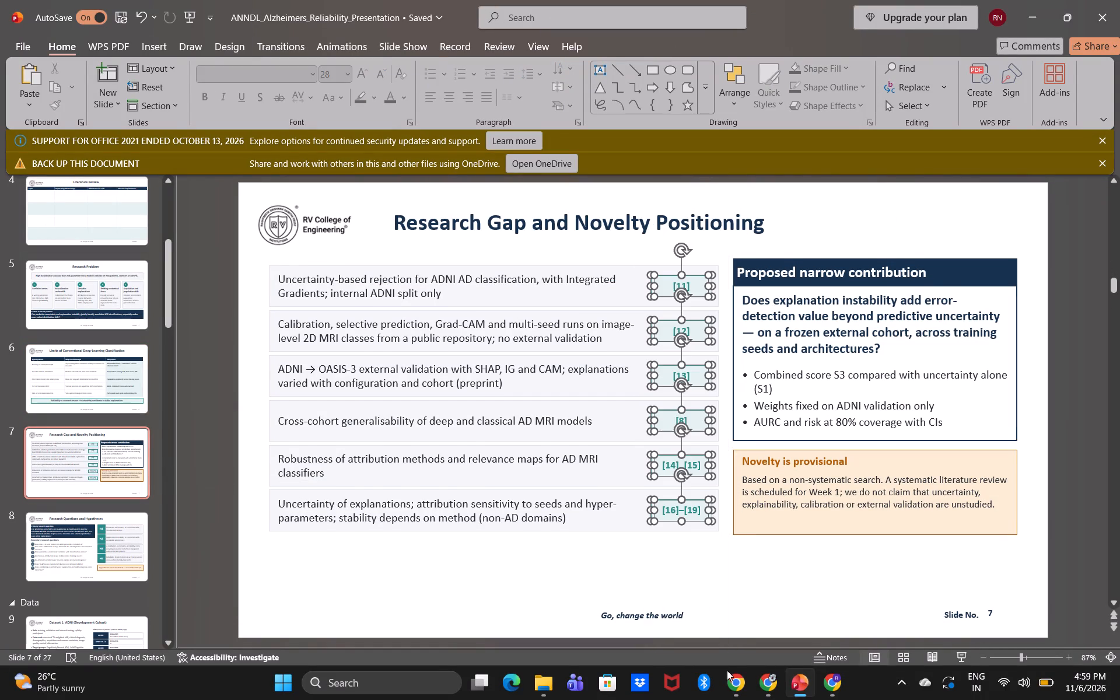
pyautogui.press('Delete')
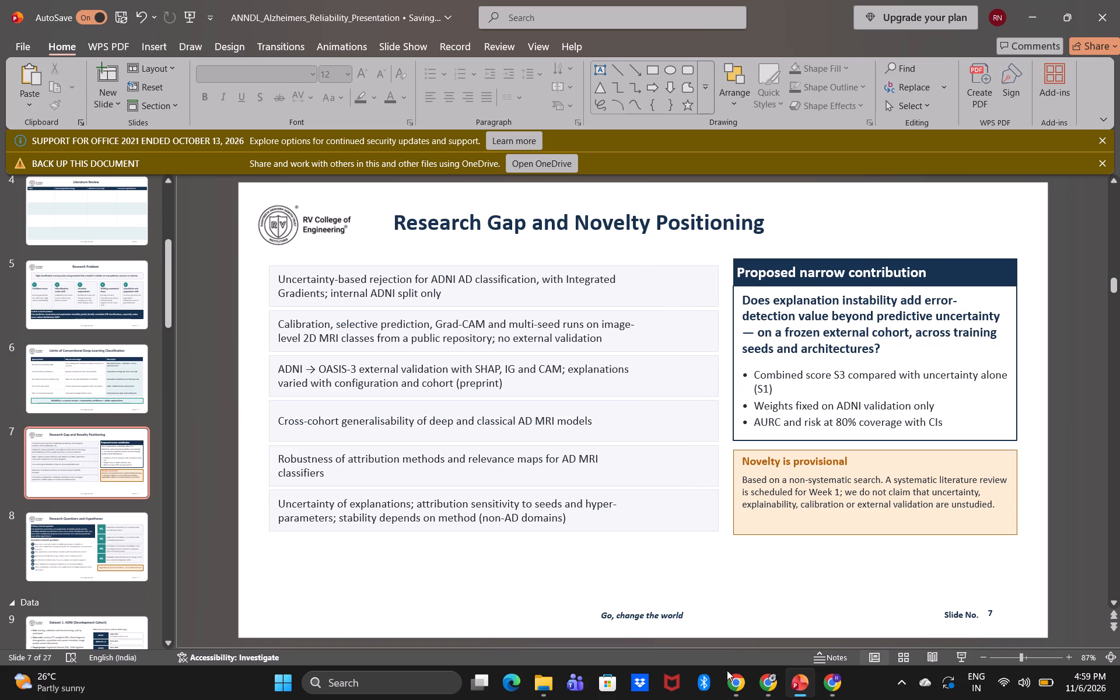
# Widen the text boxes of the first three research gap rows to nearly the full width of their background bars.
pyautogui.click(412, 289)
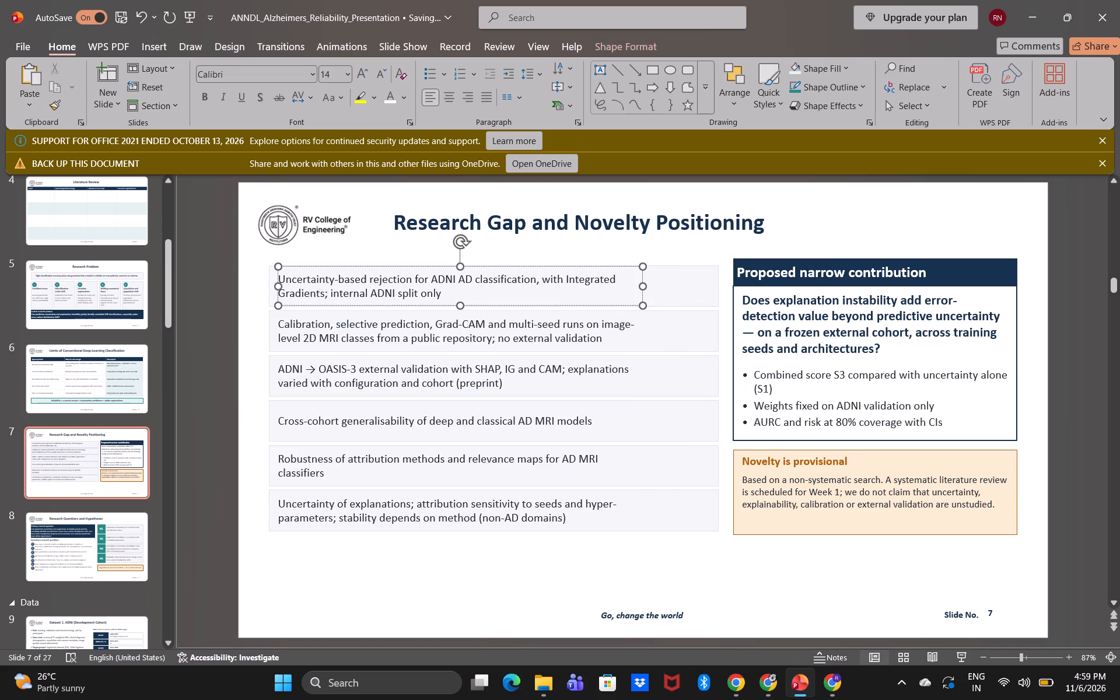
pyautogui.moveTo(643, 289); pyautogui.dragTo(715, 286)
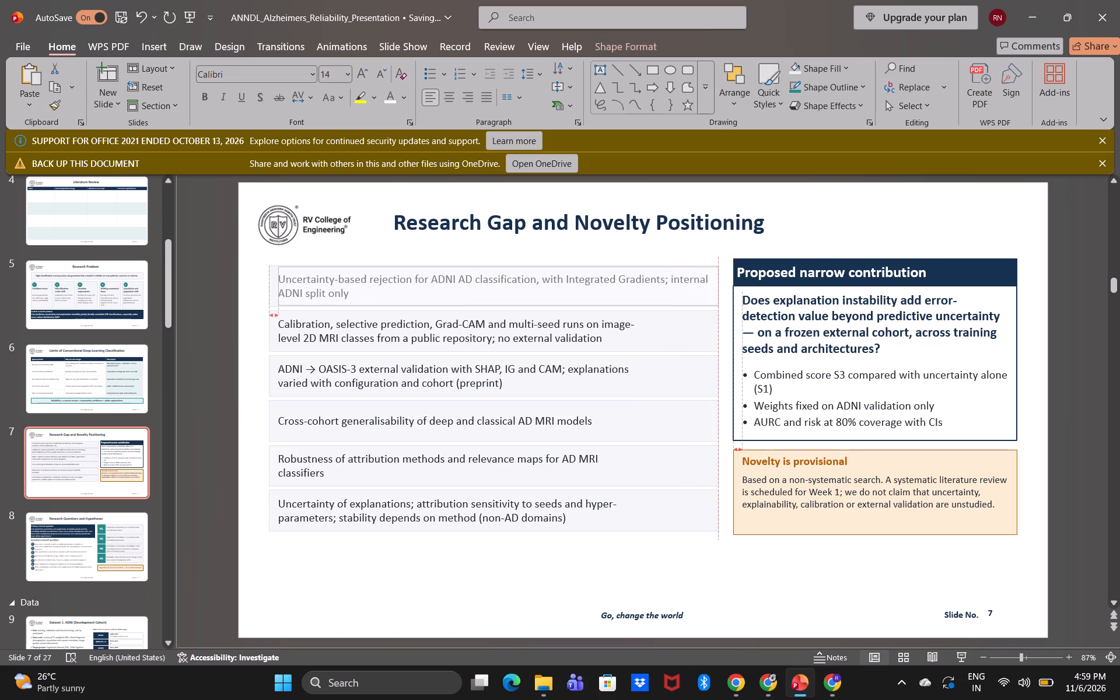
pyautogui.moveTo(715, 286); pyautogui.dragTo(708, 286)
pyautogui.click(589, 332)
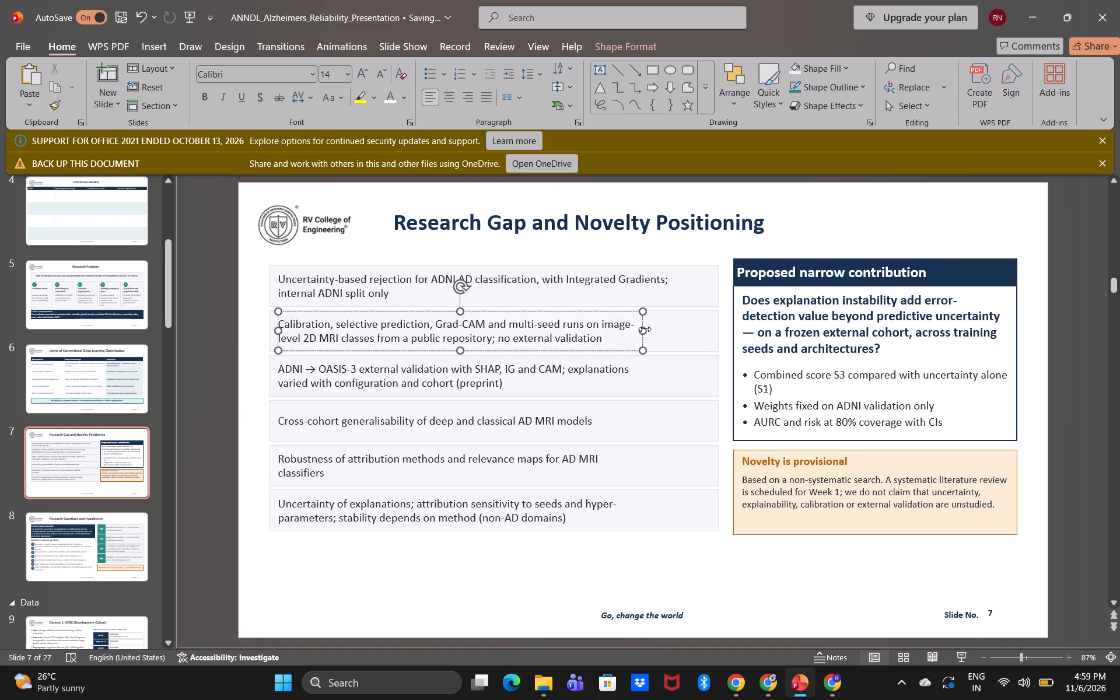
pyautogui.moveTo(645, 329); pyautogui.dragTo(687, 331)
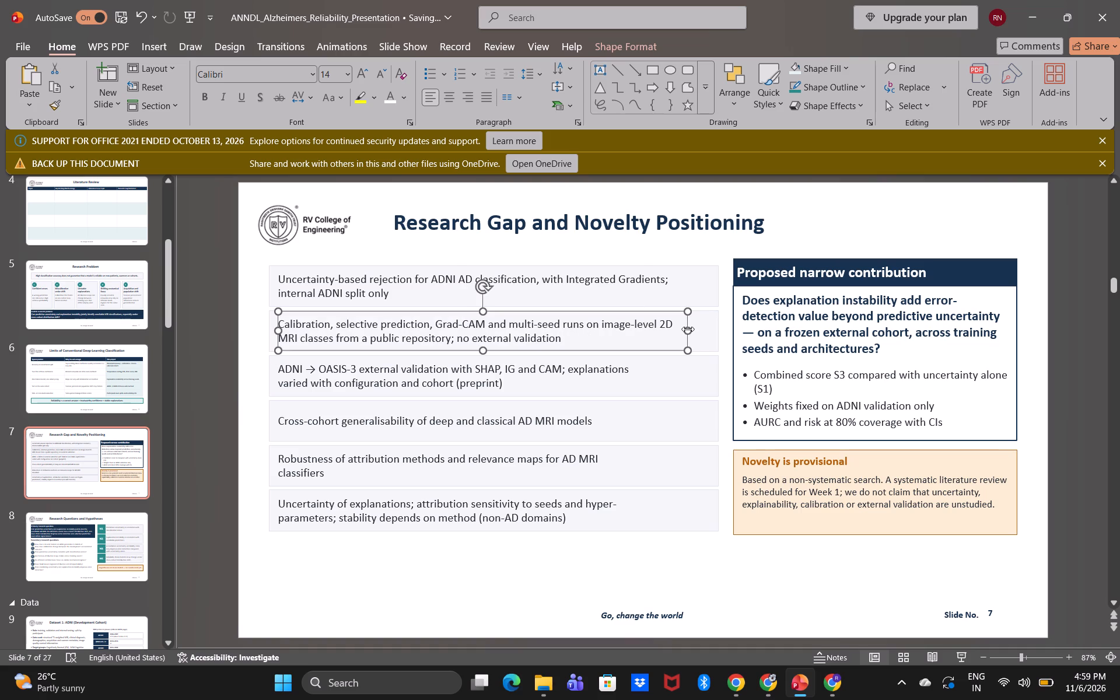
pyautogui.moveTo(688, 329); pyautogui.dragTo(672, 329)
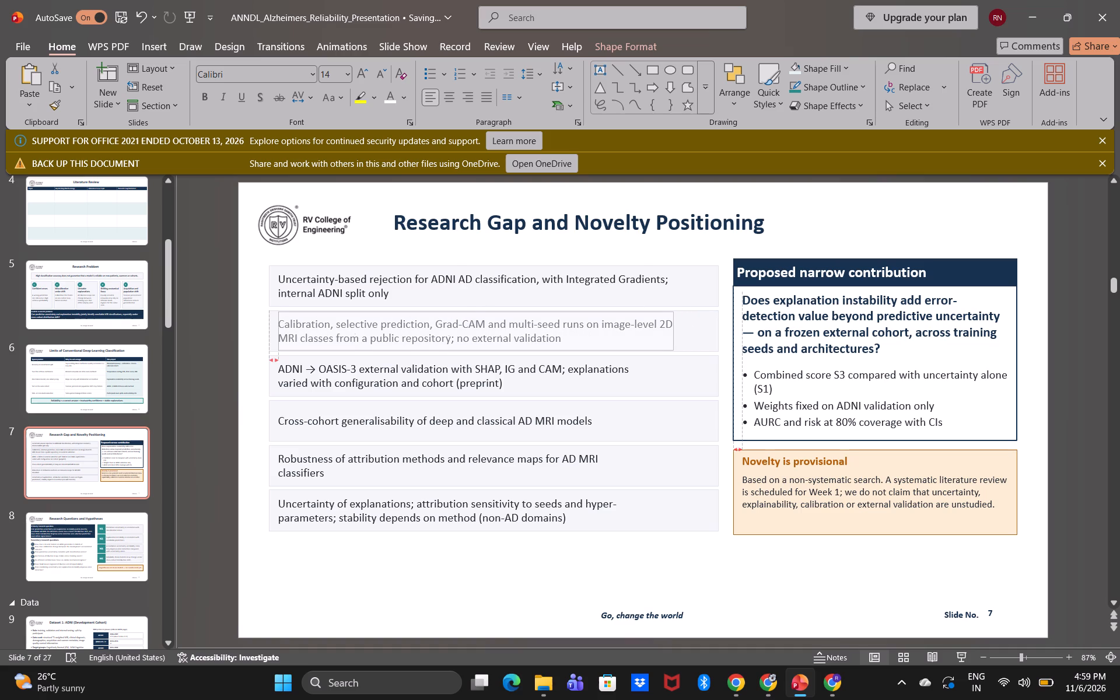
pyautogui.moveTo(672, 329); pyautogui.dragTo(671, 329)
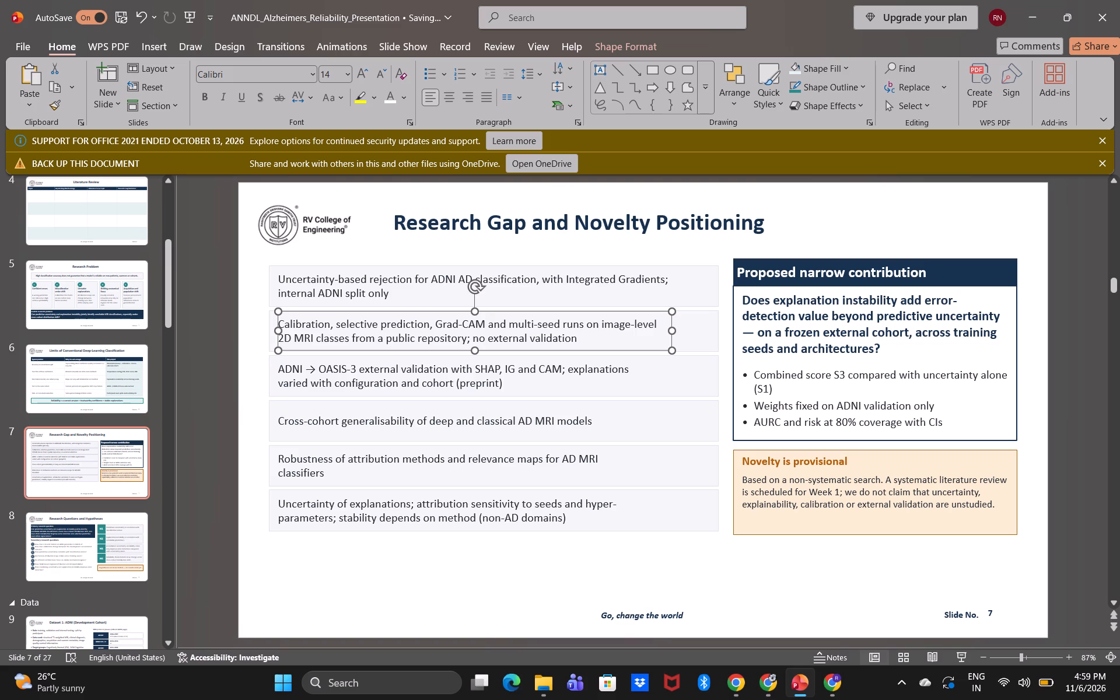
pyautogui.click(603, 394)
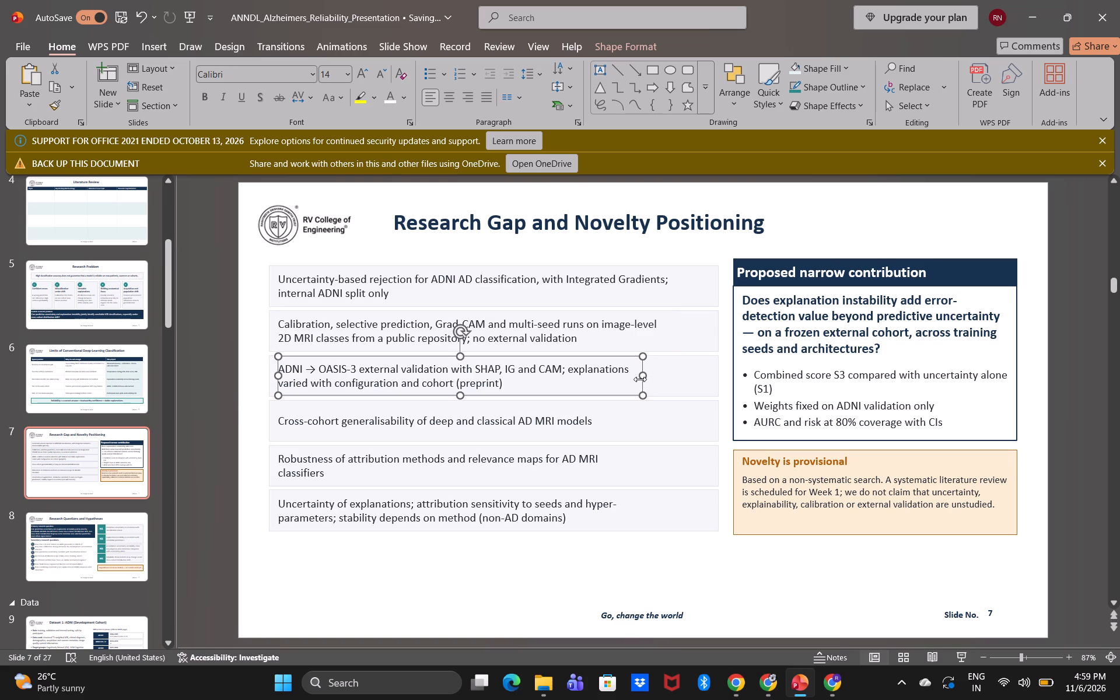
pyautogui.moveTo(640, 379); pyautogui.dragTo(712, 377)
pyautogui.click(663, 328)
pyautogui.moveTo(671, 329); pyautogui.dragTo(712, 330)
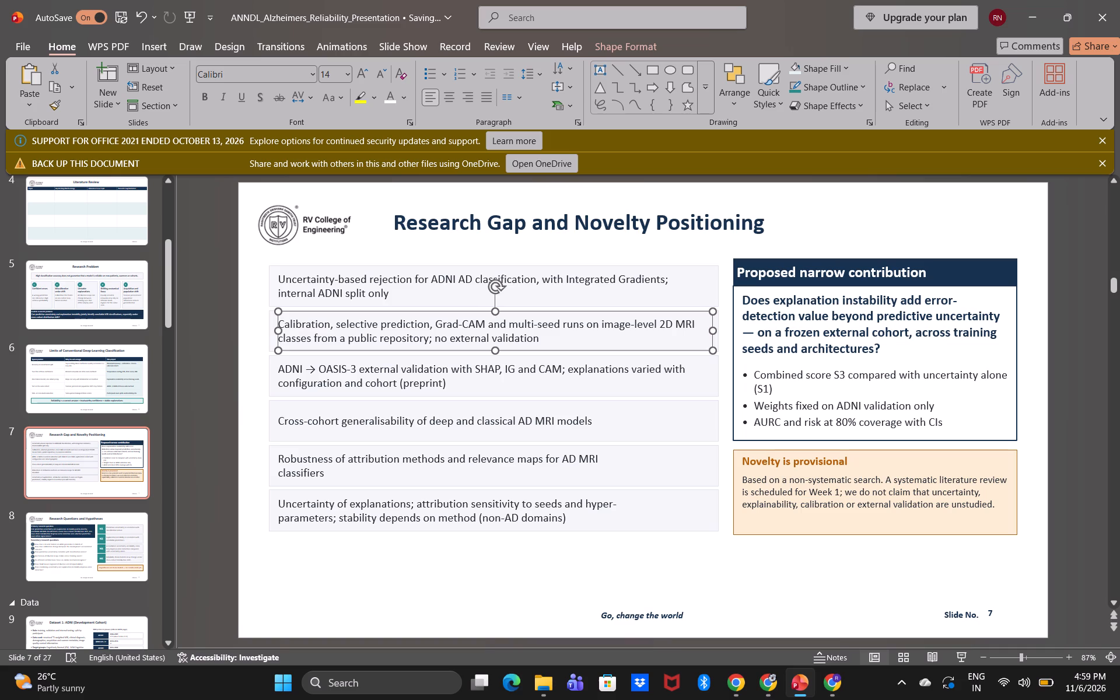
pyautogui.click(674, 285)
pyautogui.click(706, 285)
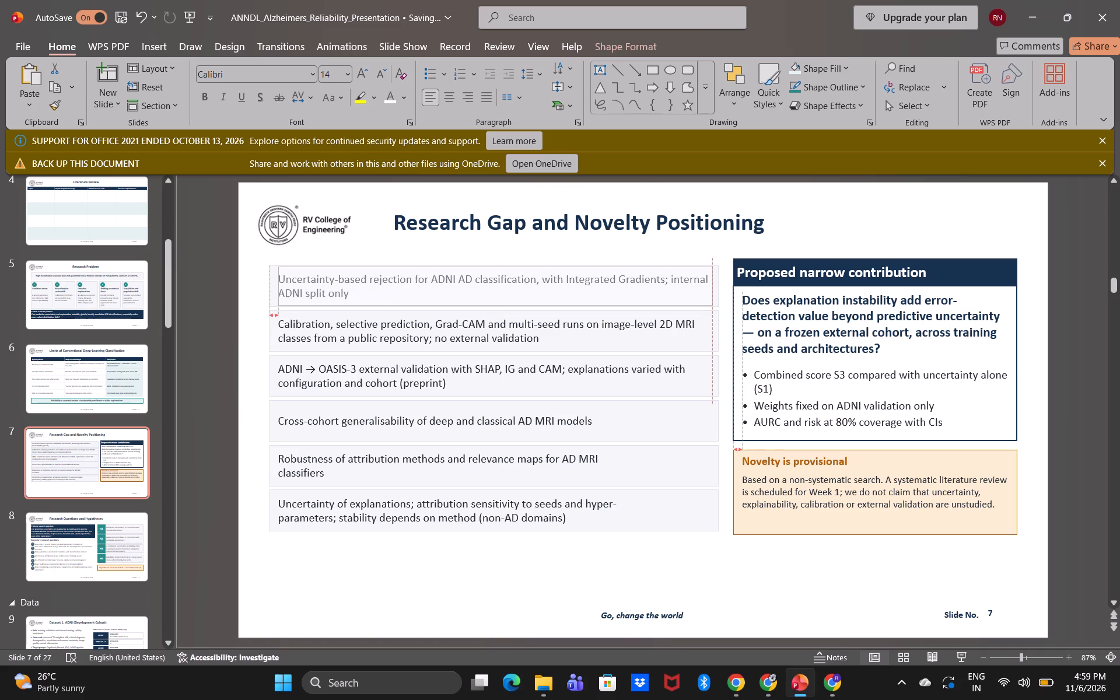
# Widen the text boxes of the attribution robustness and explanation uncertainty rows into the space freed by the citations.
pyautogui.click(594, 435)
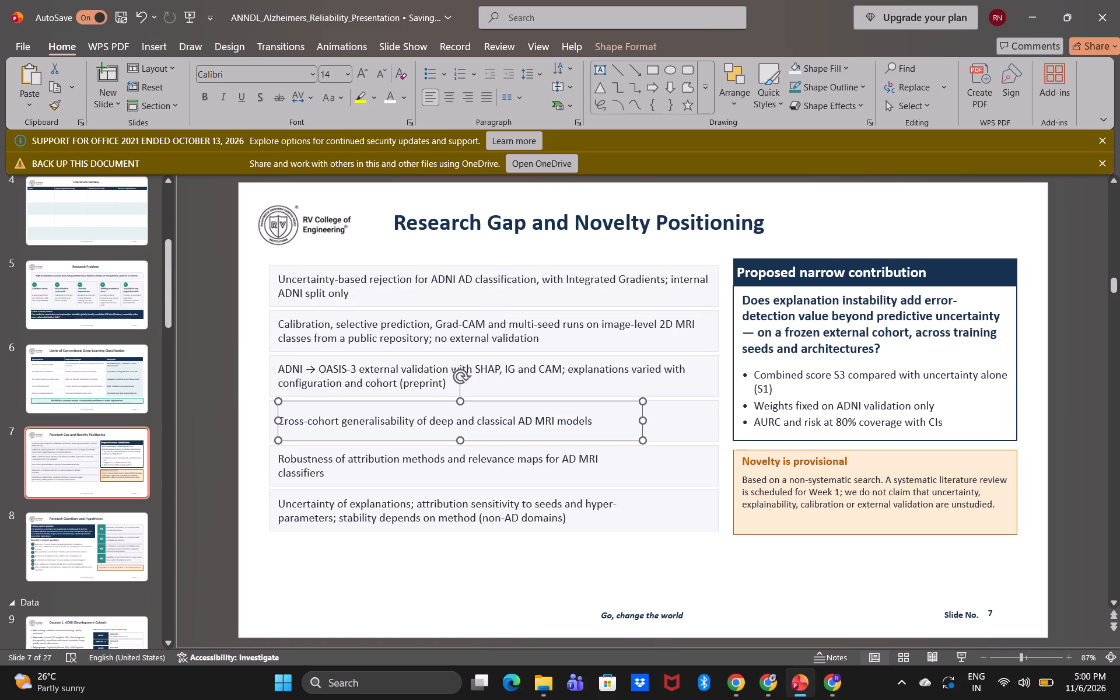
pyautogui.click(586, 472)
pyautogui.moveTo(644, 463); pyautogui.dragTo(695, 467)
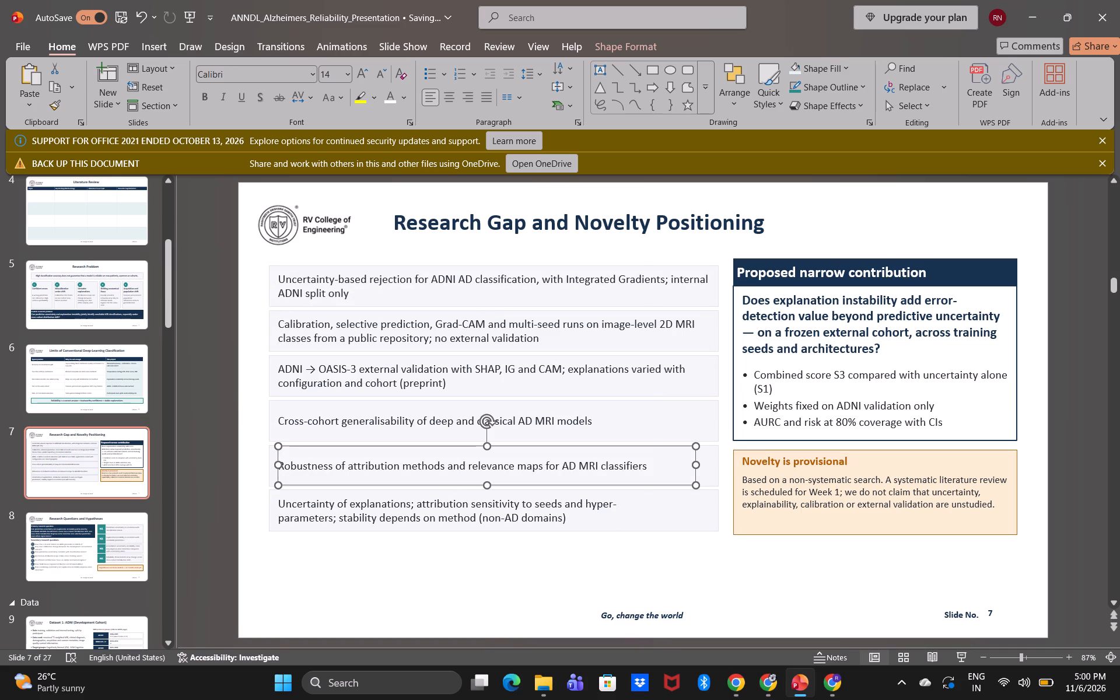
pyautogui.click(573, 526)
pyautogui.moveTo(644, 508); pyautogui.dragTo(649, 508)
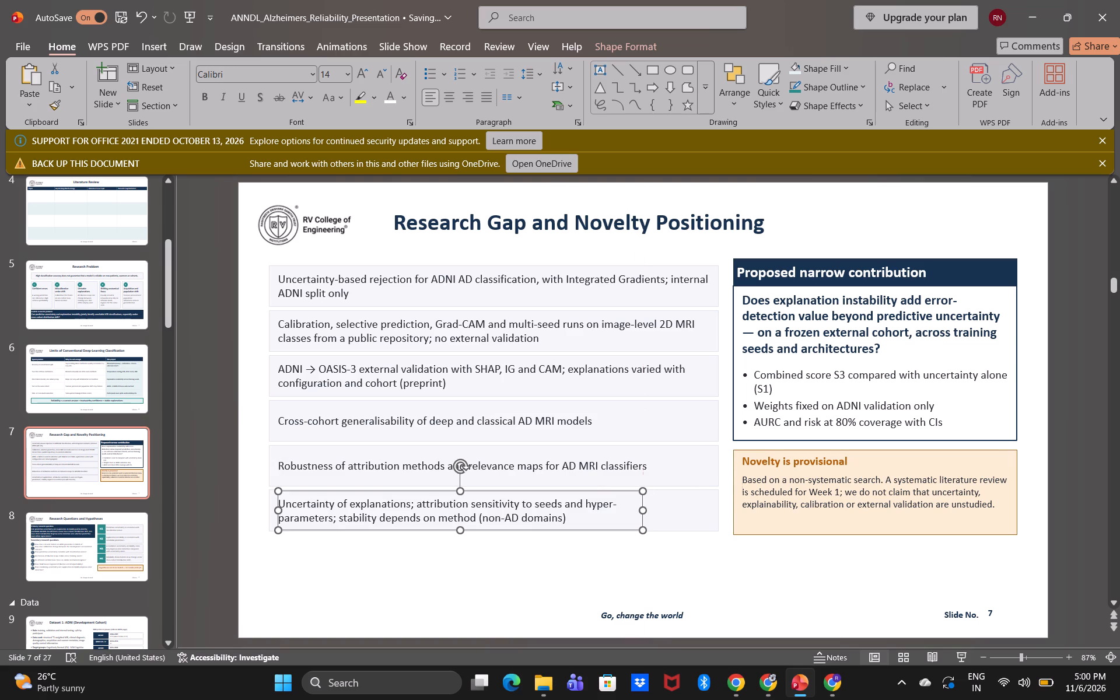
pyautogui.moveTo(649, 508); pyautogui.dragTo(711, 514)
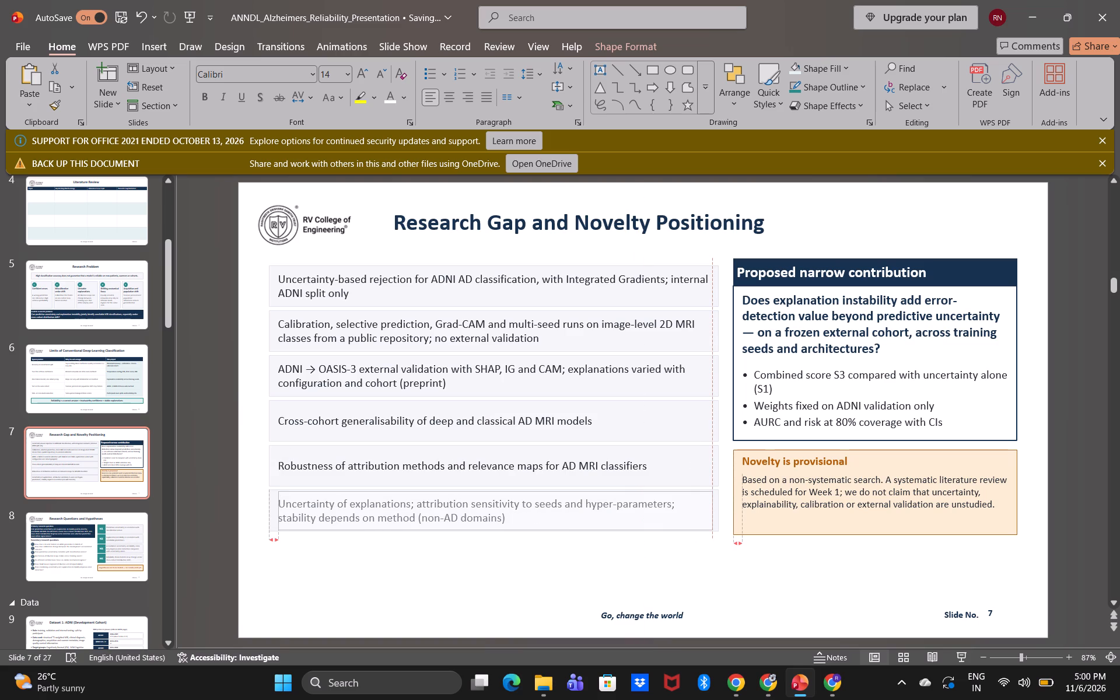
pyautogui.moveTo(711, 514); pyautogui.dragTo(710, 514)
pyautogui.click(696, 560)
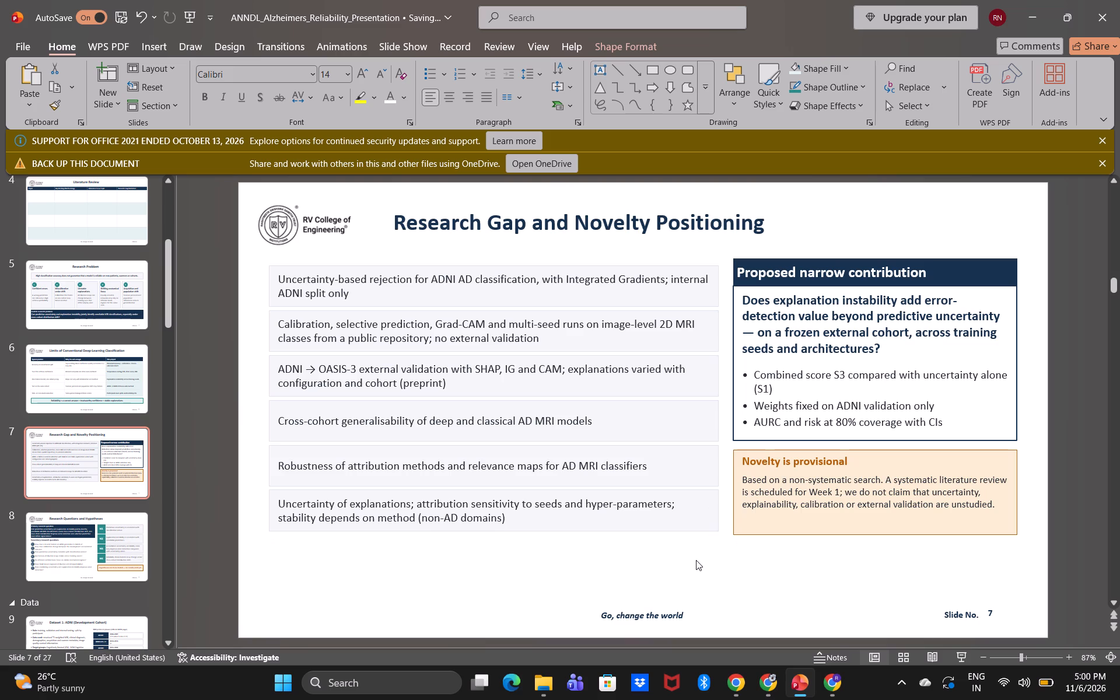
# Justify the text of the six research gap rows and of the proposed contribution and provisional novelty boxes.
pyautogui.moveTo(259, 253); pyautogui.dragTo(569, 444)
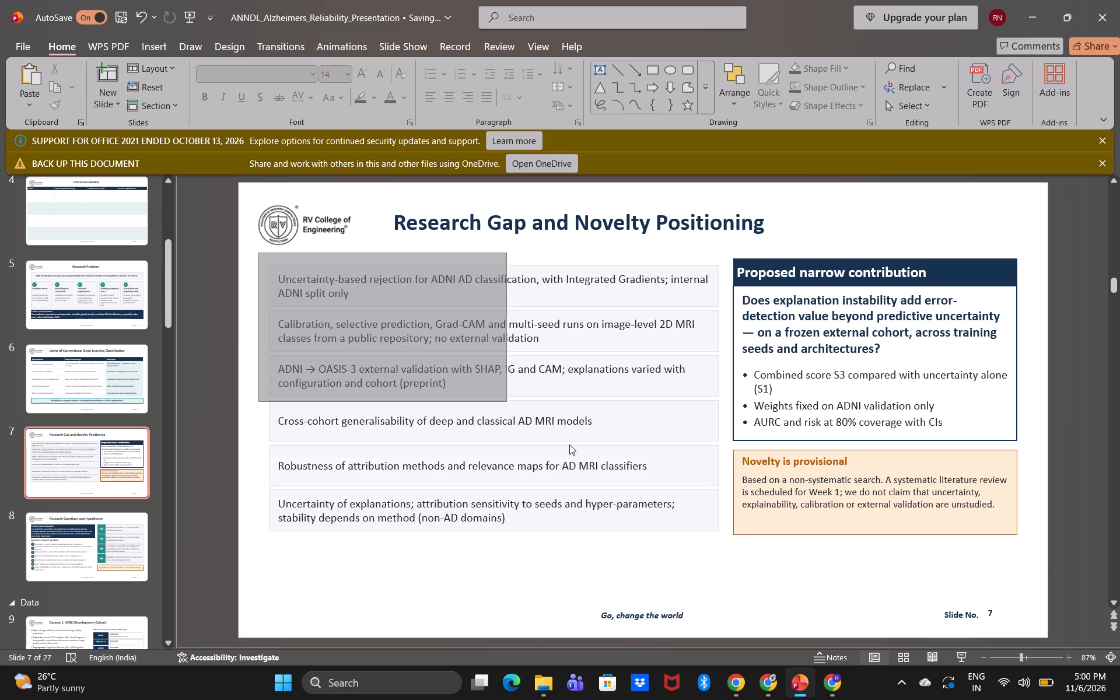
pyautogui.moveTo(569, 444); pyautogui.dragTo(717, 565)
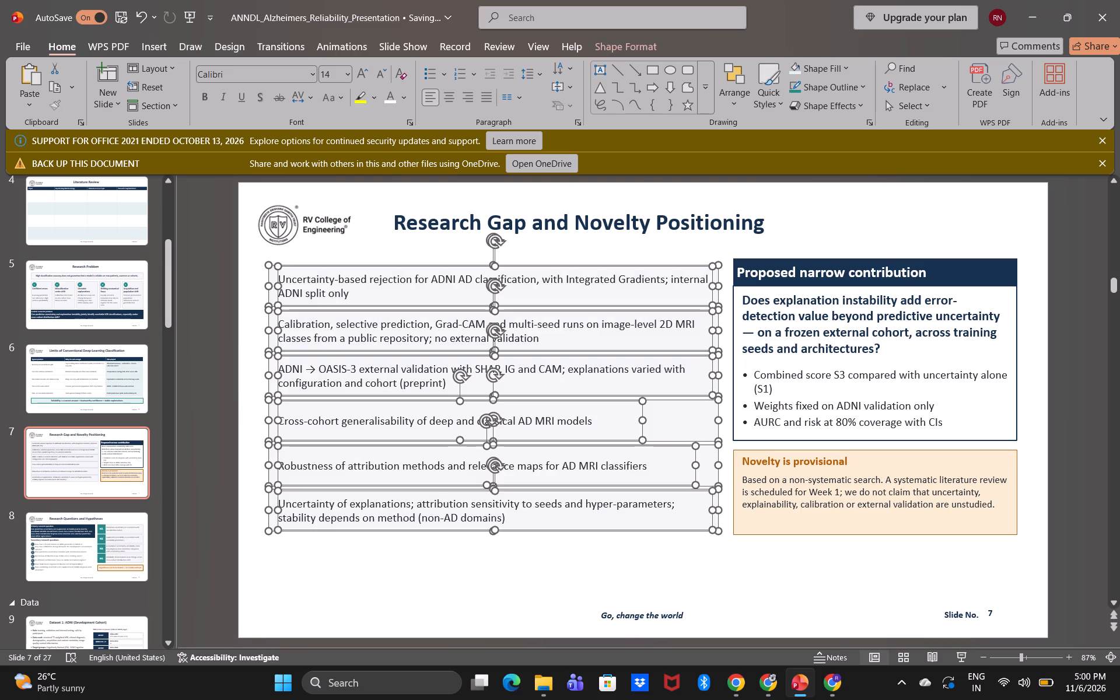
pyautogui.click(487, 104)
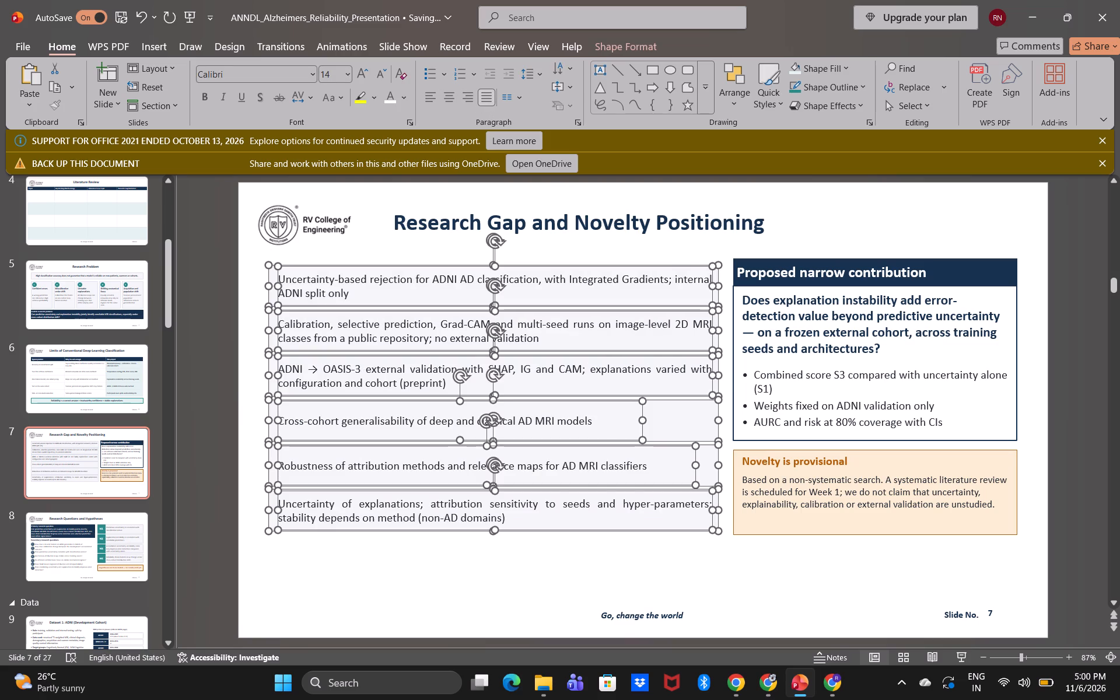
pyautogui.click(487, 563)
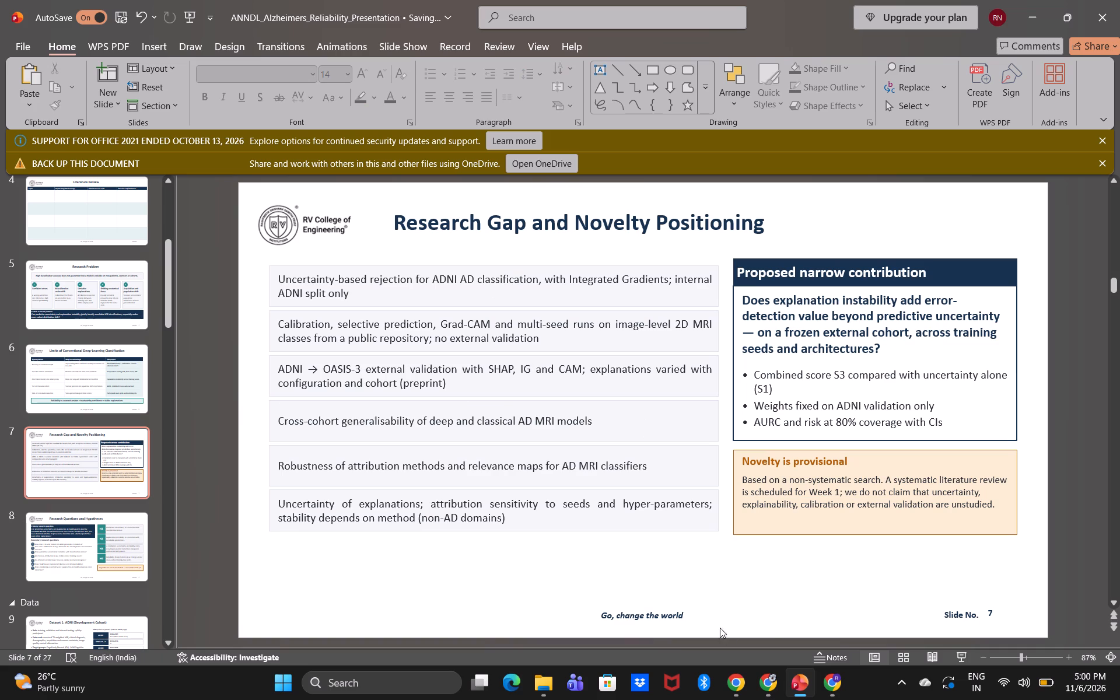
pyautogui.moveTo(729, 612); pyautogui.dragTo(1051, 261)
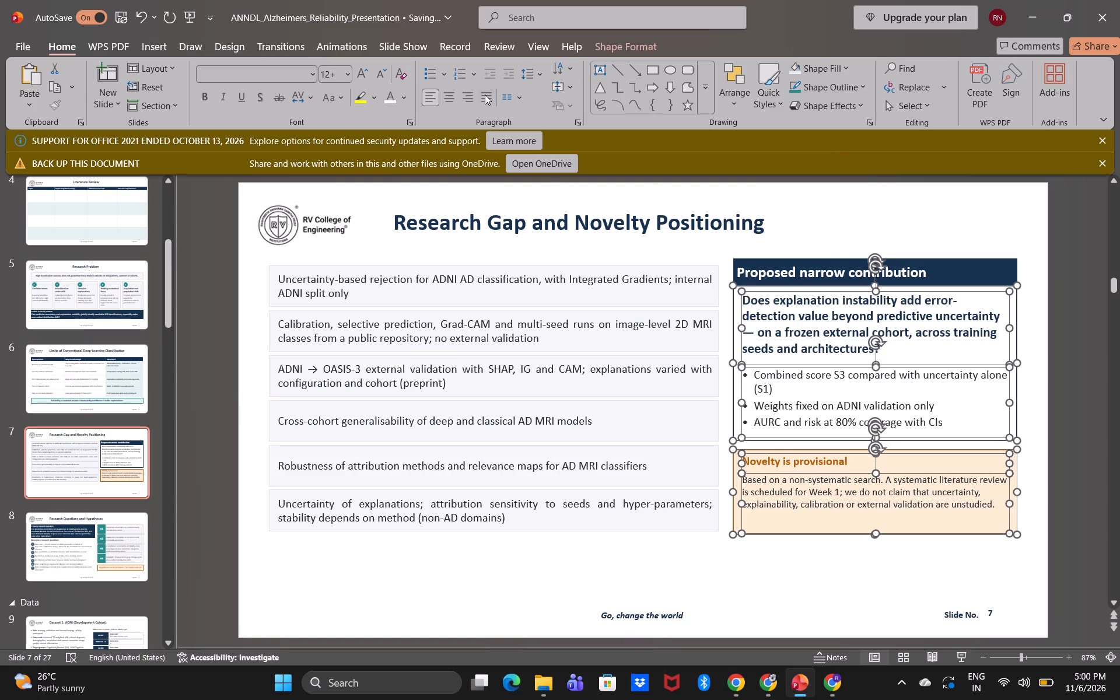
pyautogui.click(485, 94)
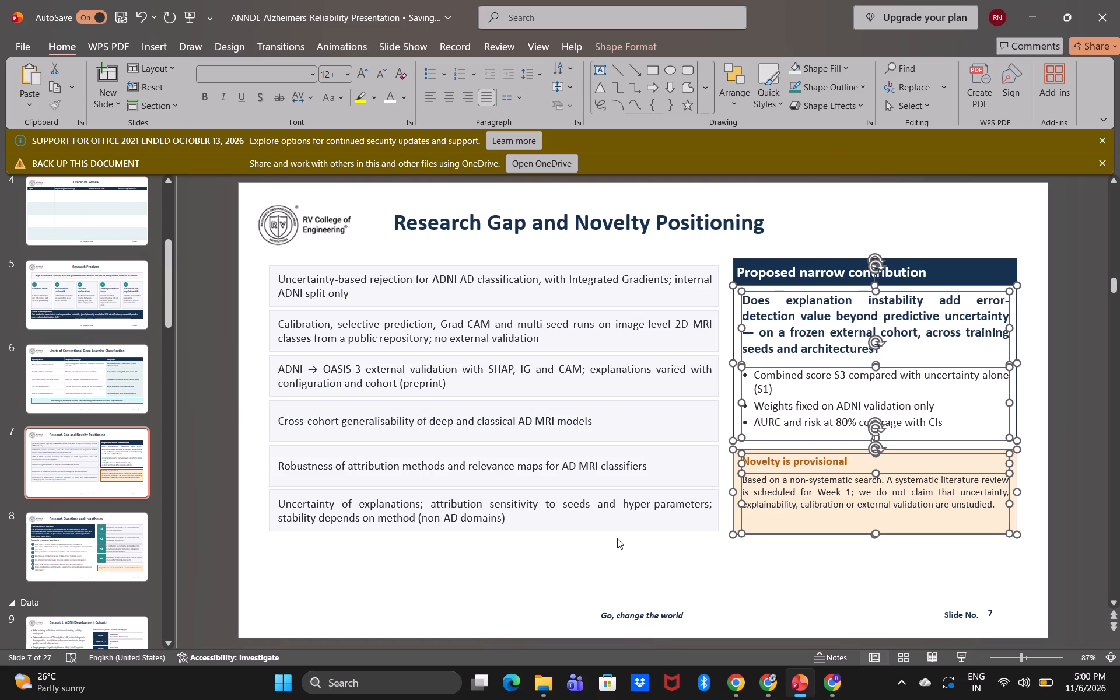
# Remove the dash before "on a frozen external cohort" in the proposed narrow contribution question.
pyautogui.click(758, 337)
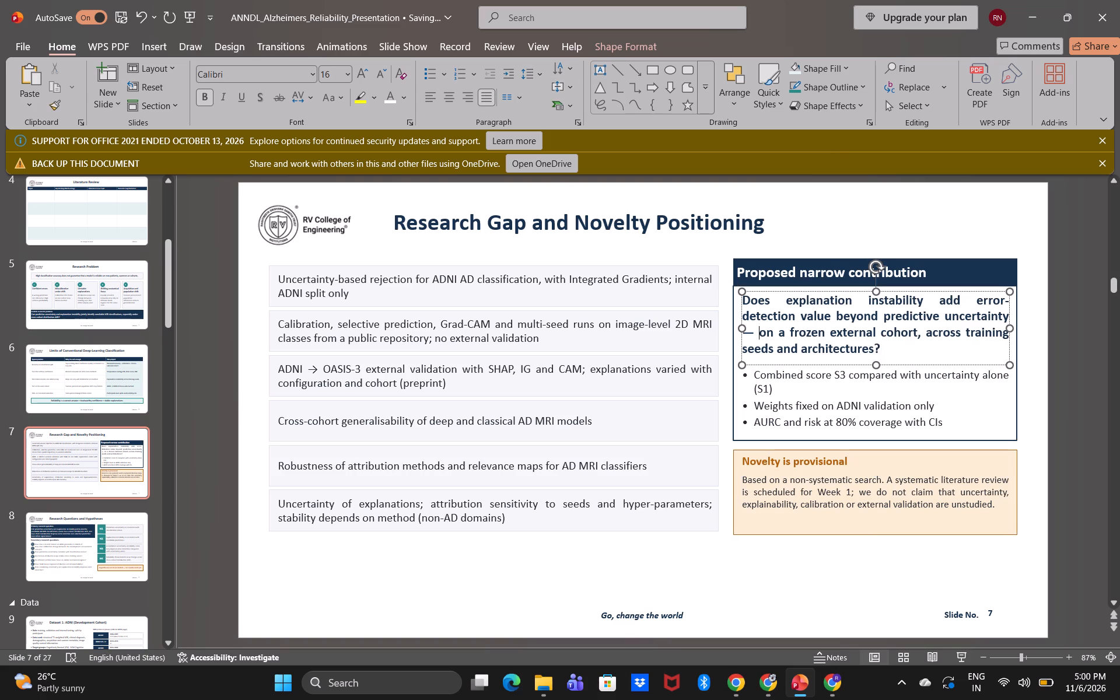
pyautogui.click(753, 335)
pyautogui.press('BackSpace')
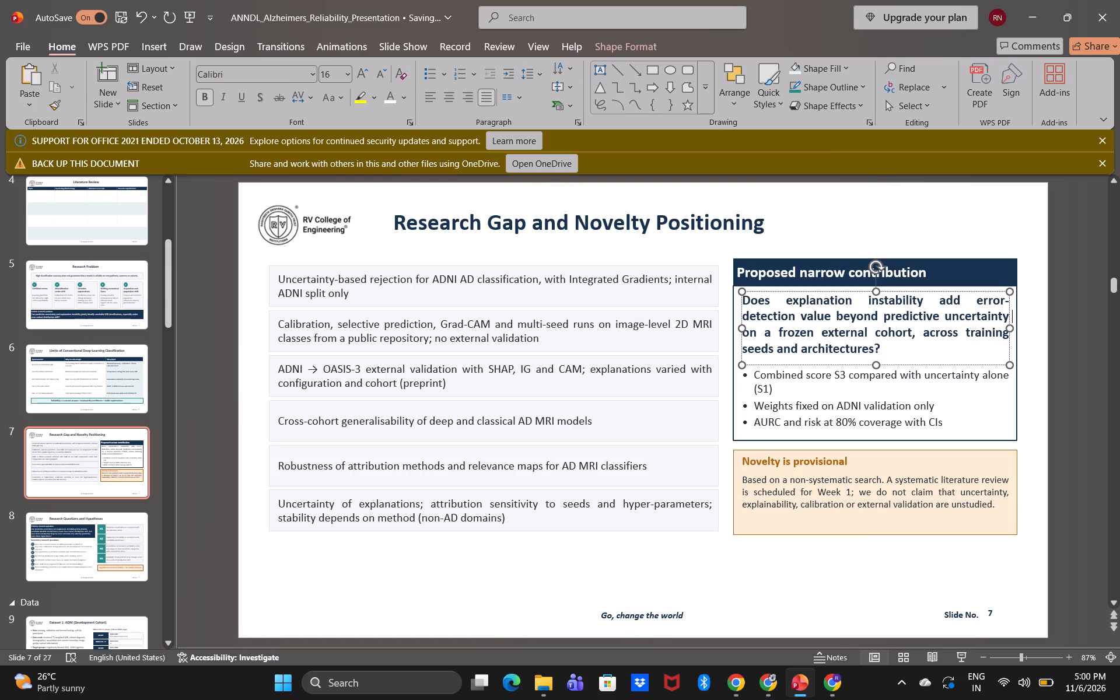
pyautogui.click(824, 554)
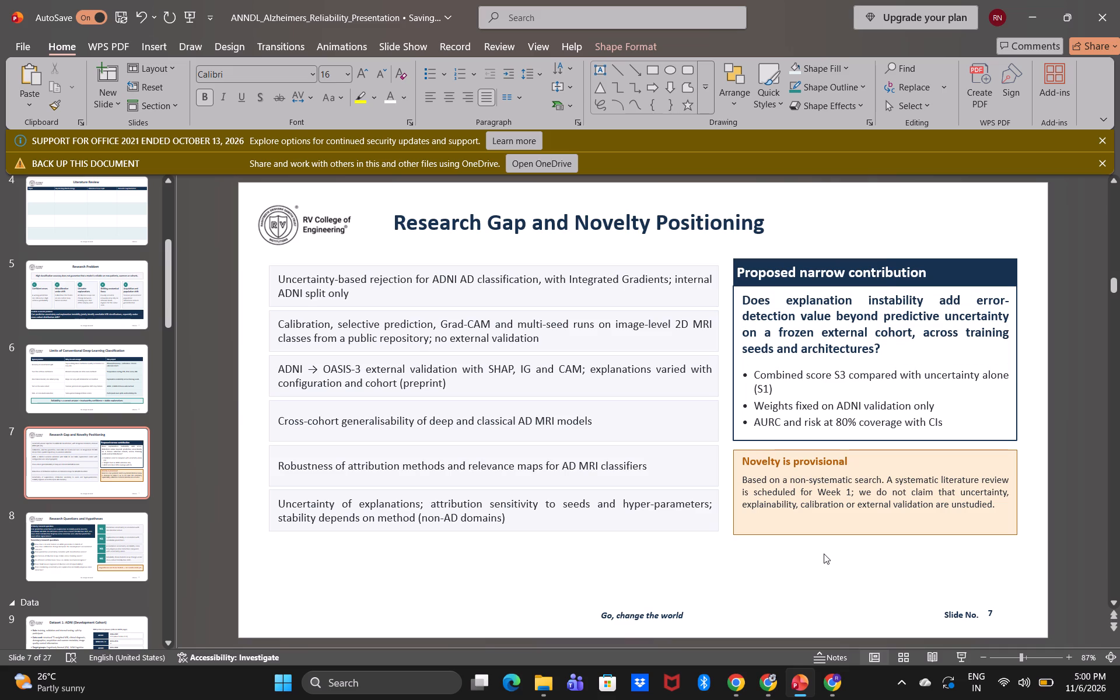
# Extend the slide 7 title box leftward over the college logo so it spans the content width.
pyautogui.click(525, 221)
pyautogui.moveTo(395, 225); pyautogui.dragTo(395, 225)
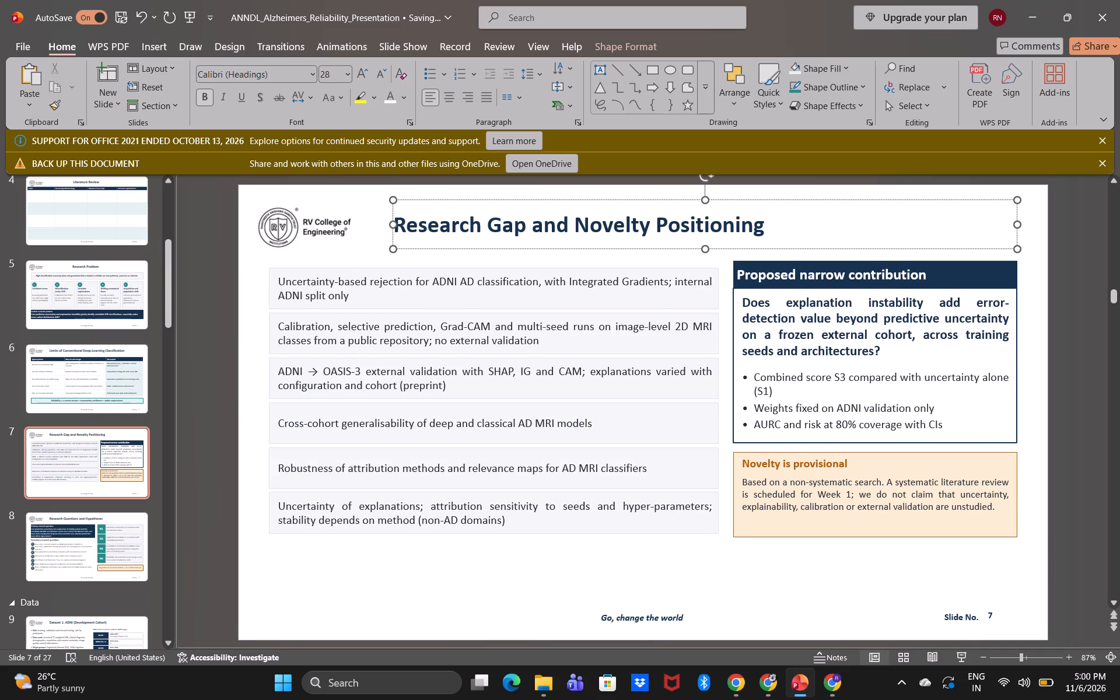
pyautogui.moveTo(395, 225); pyautogui.dragTo(258, 231)
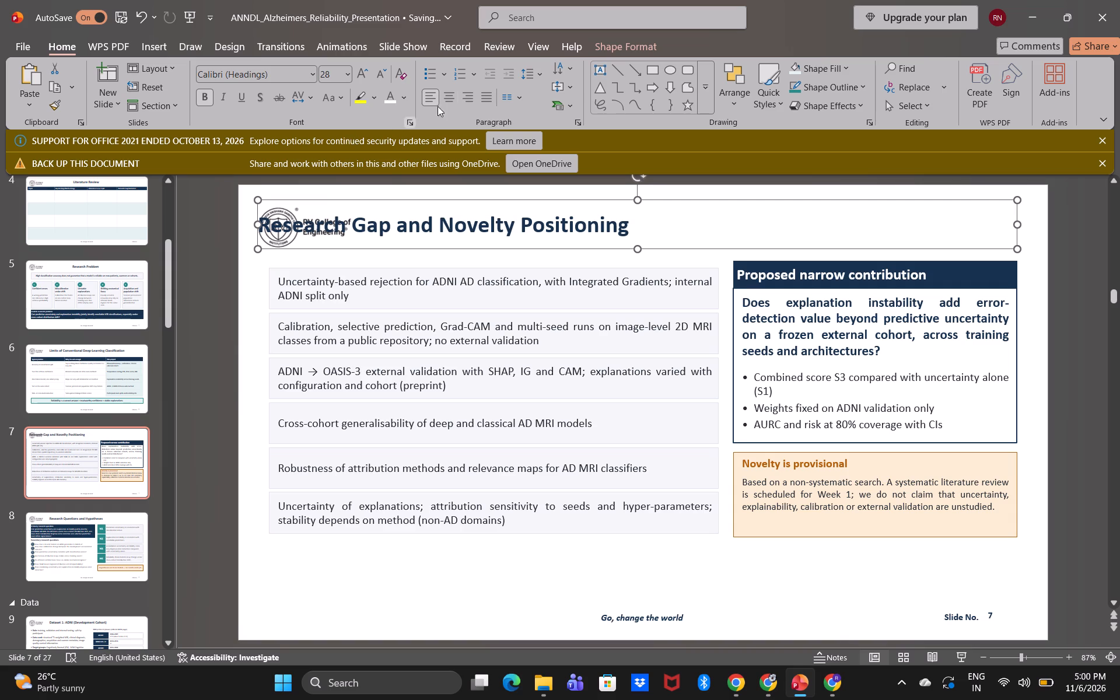
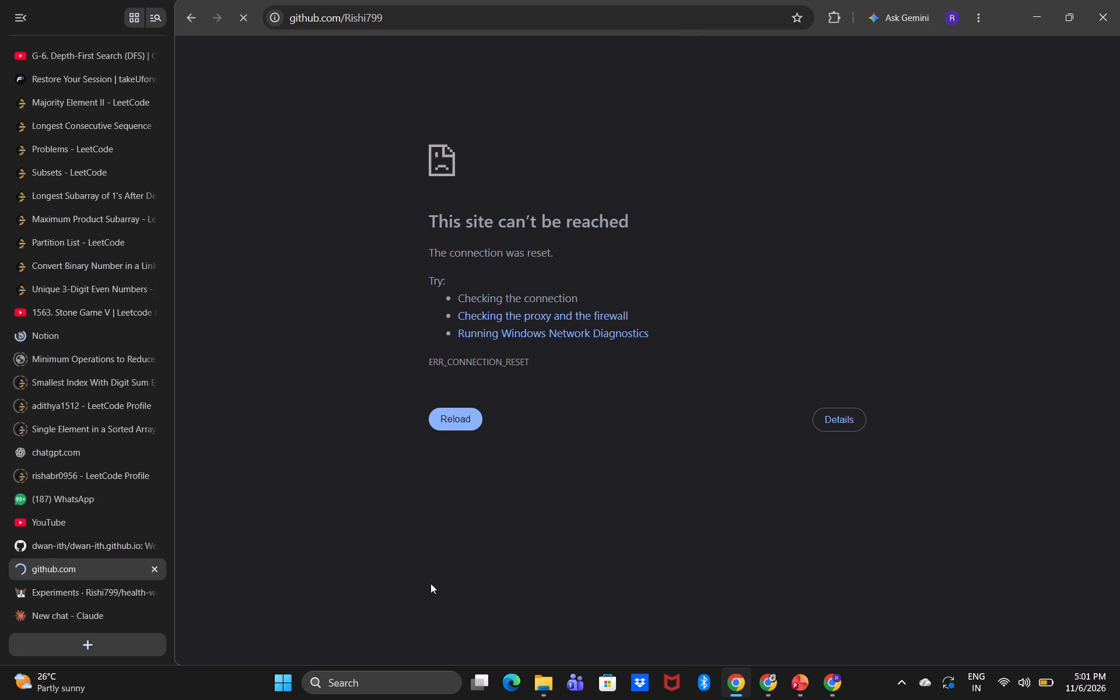
# Return to the PowerPoint deck and shorten slide 7's "Novelty is provisional" heading to "Novelty".
pyautogui.click(802, 689)
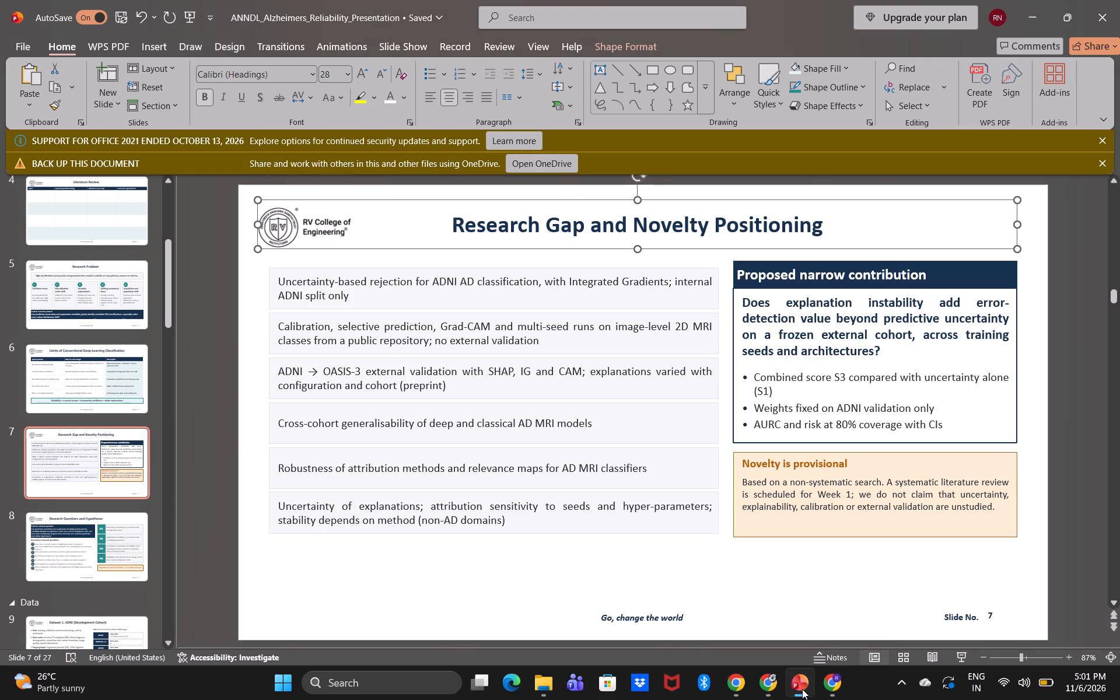
pyautogui.click(76, 369)
pyautogui.click(106, 407)
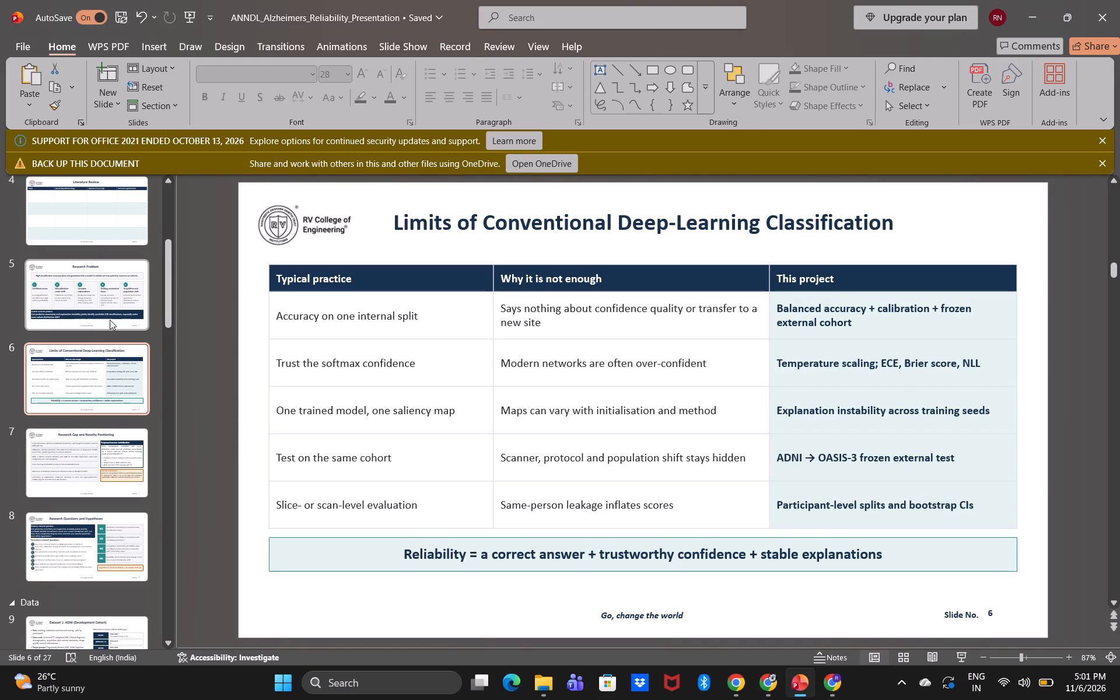
pyautogui.click(106, 318)
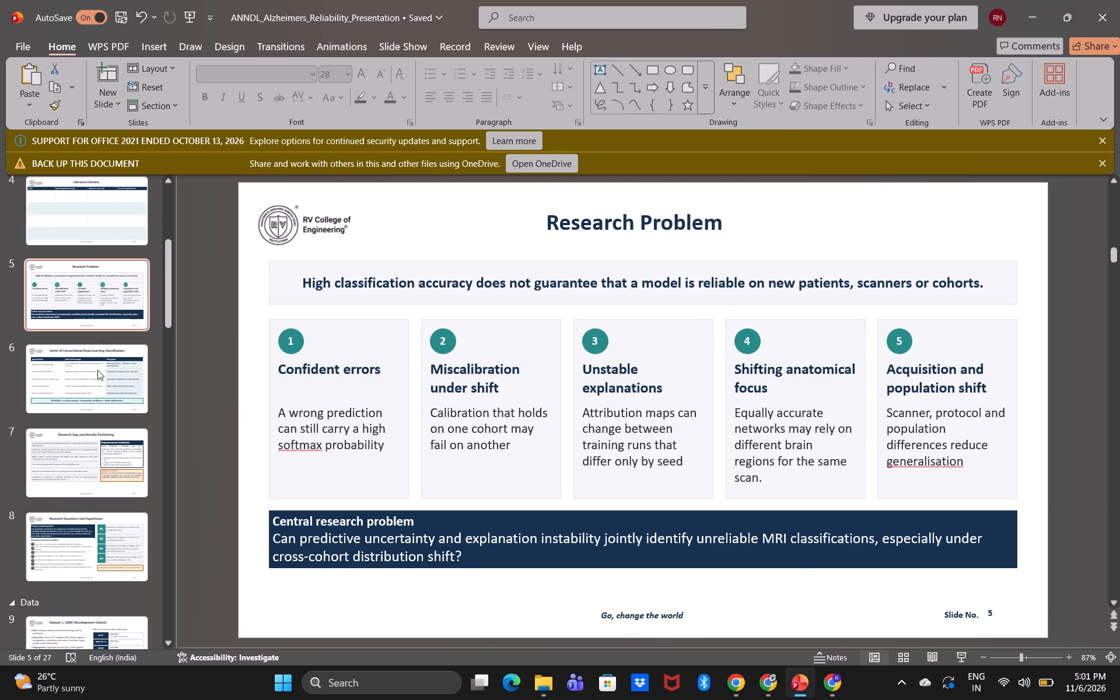
pyautogui.click(97, 370)
pyautogui.click(89, 457)
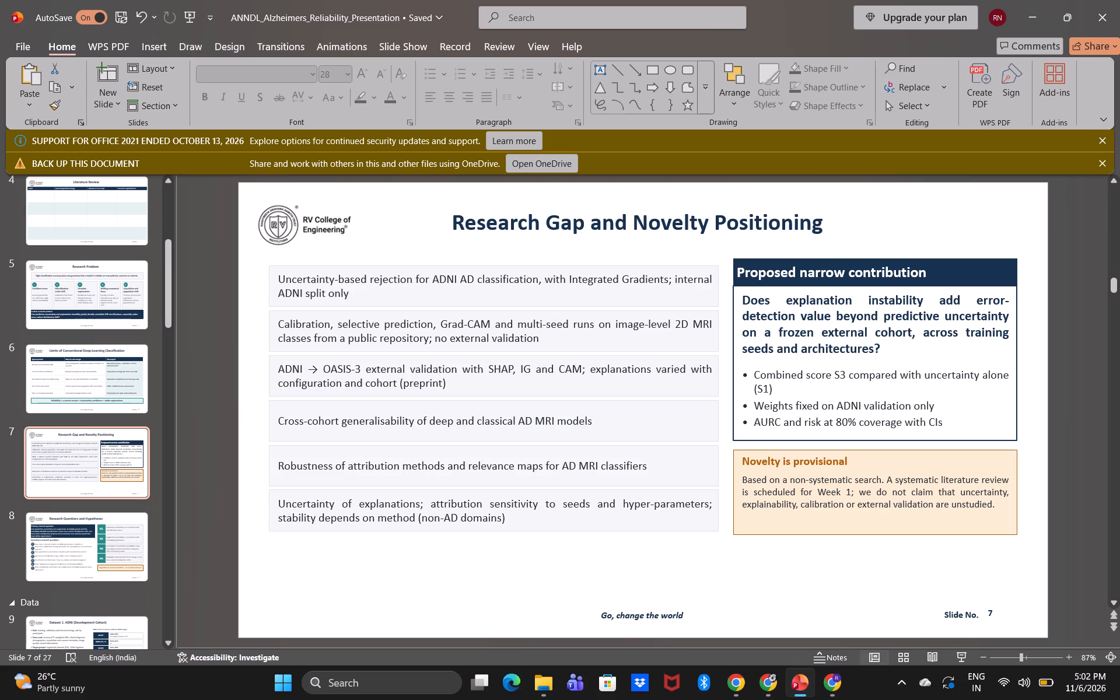
pyautogui.click(758, 457)
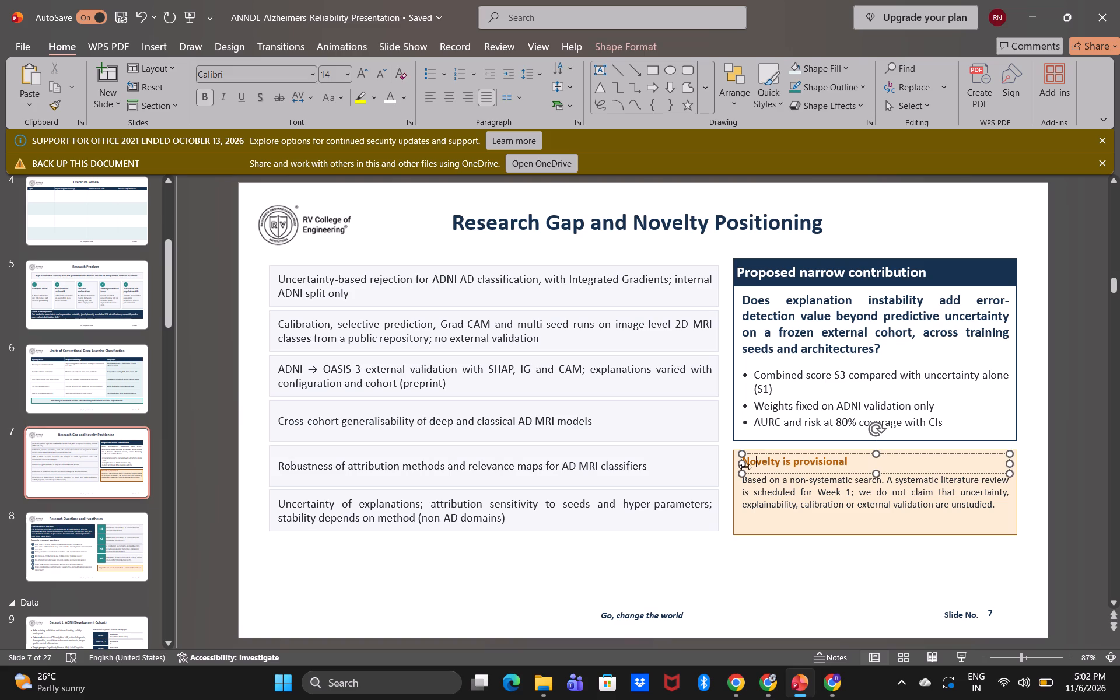
pyautogui.moveTo(782, 462); pyautogui.dragTo(835, 470)
pyautogui.press('BackSpace')
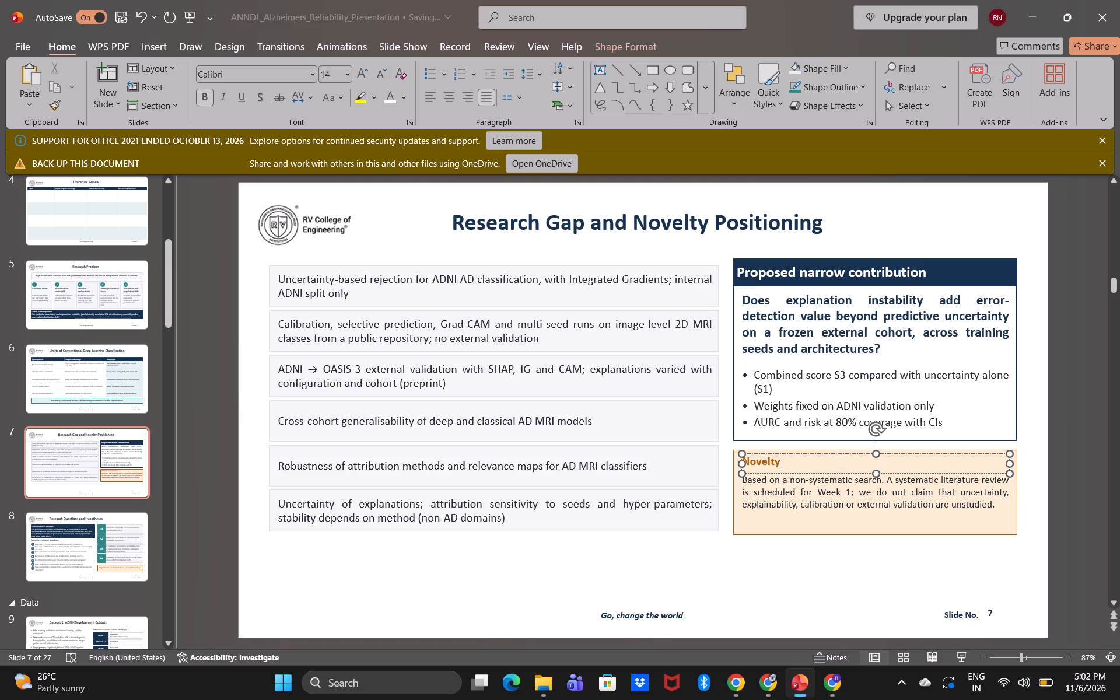
# Replace the whole body text of slide 7's novelty box with the placeholder "Should add".
pyautogui.click(842, 501)
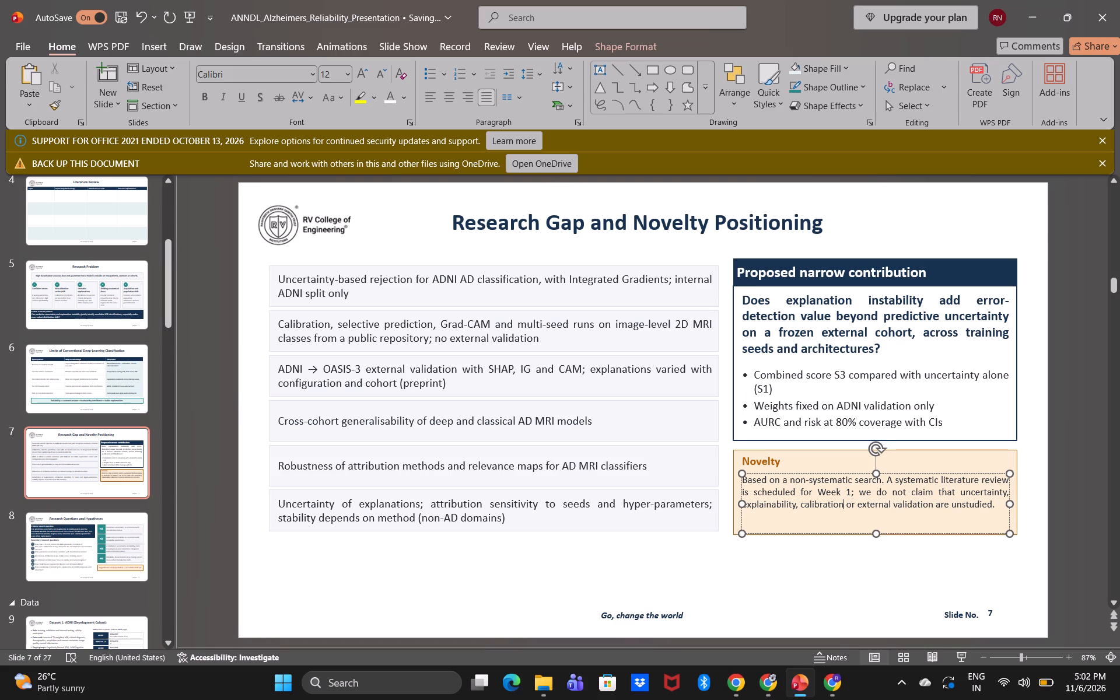
pyautogui.moveTo(743, 480); pyautogui.dragTo(812, 508)
pyautogui.hotkey('ctrl', 'z')
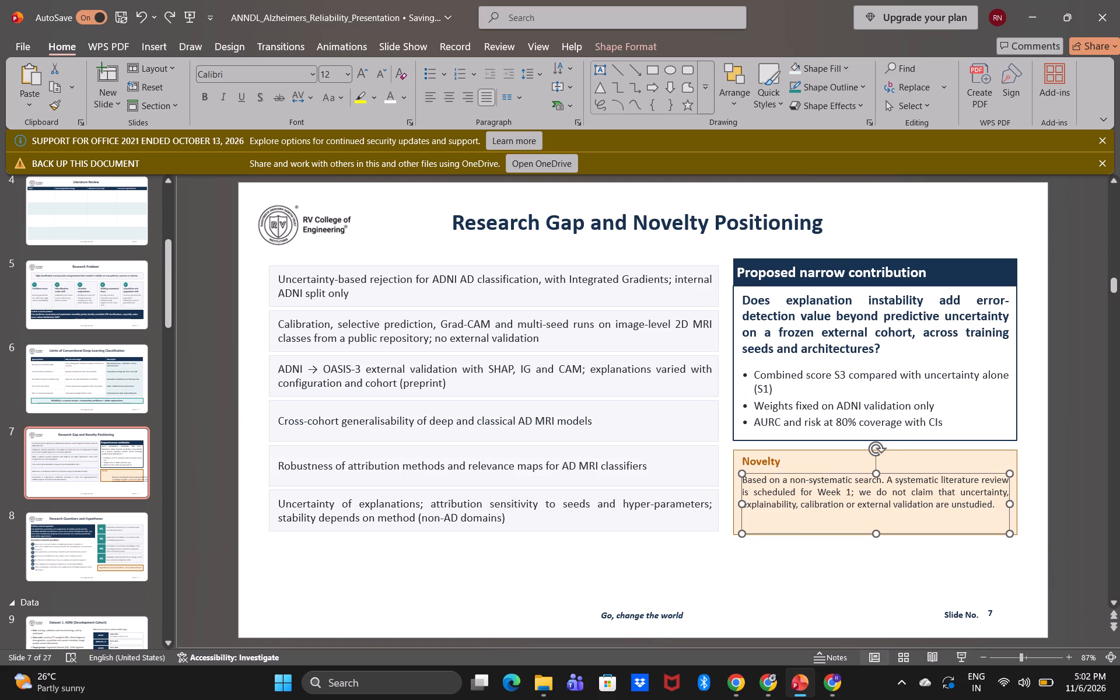
pyautogui.doubleClick(812, 508)
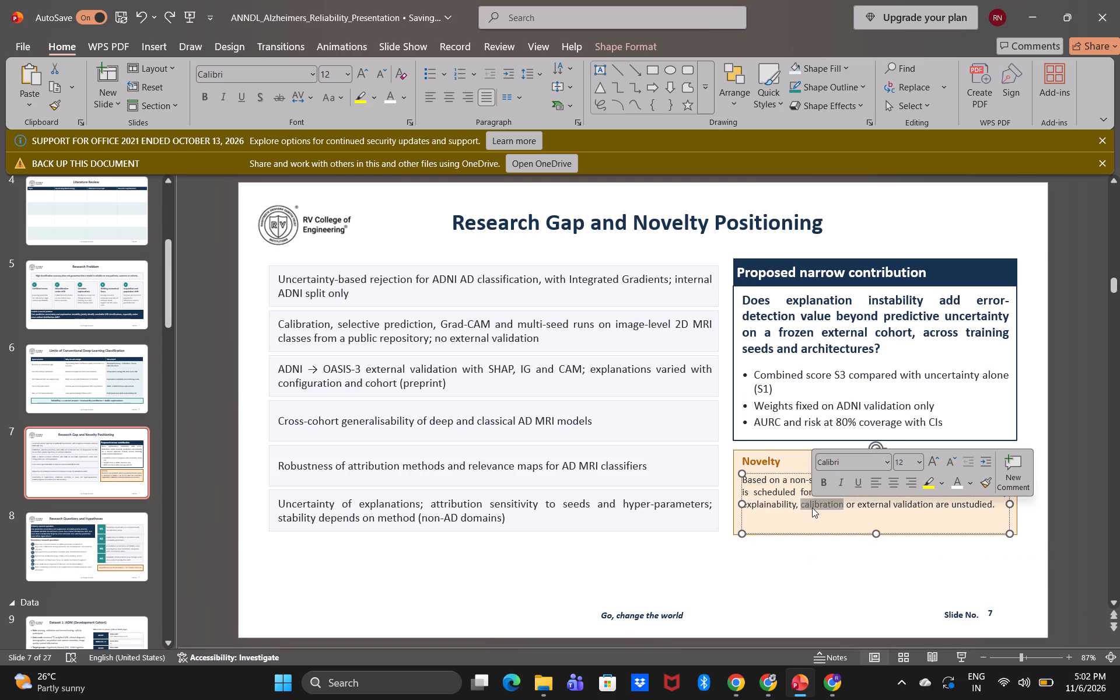
pyautogui.hotkey('ctrl', 'a')
pyautogui.write('Shoy')
pyautogui.press('BackSpace')
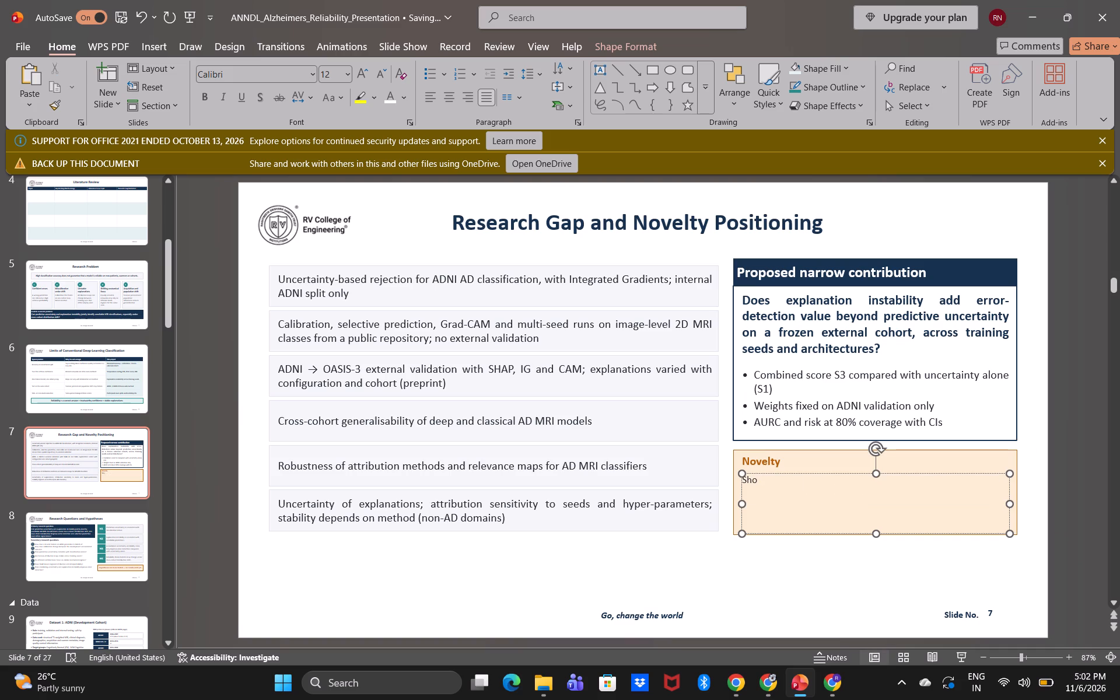
pyautogui.write('uld add')
pyautogui.click(783, 598)
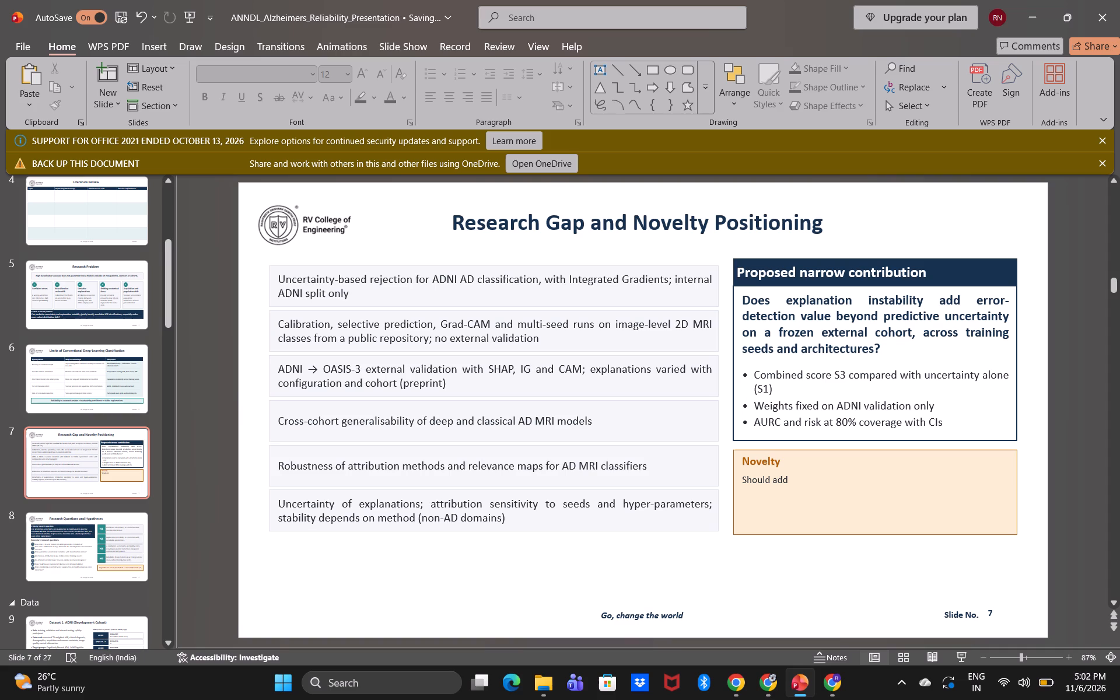
# Extend the slide 8 title box leftward over the college logo to the content width and centre the title.
pyautogui.click(99, 521)
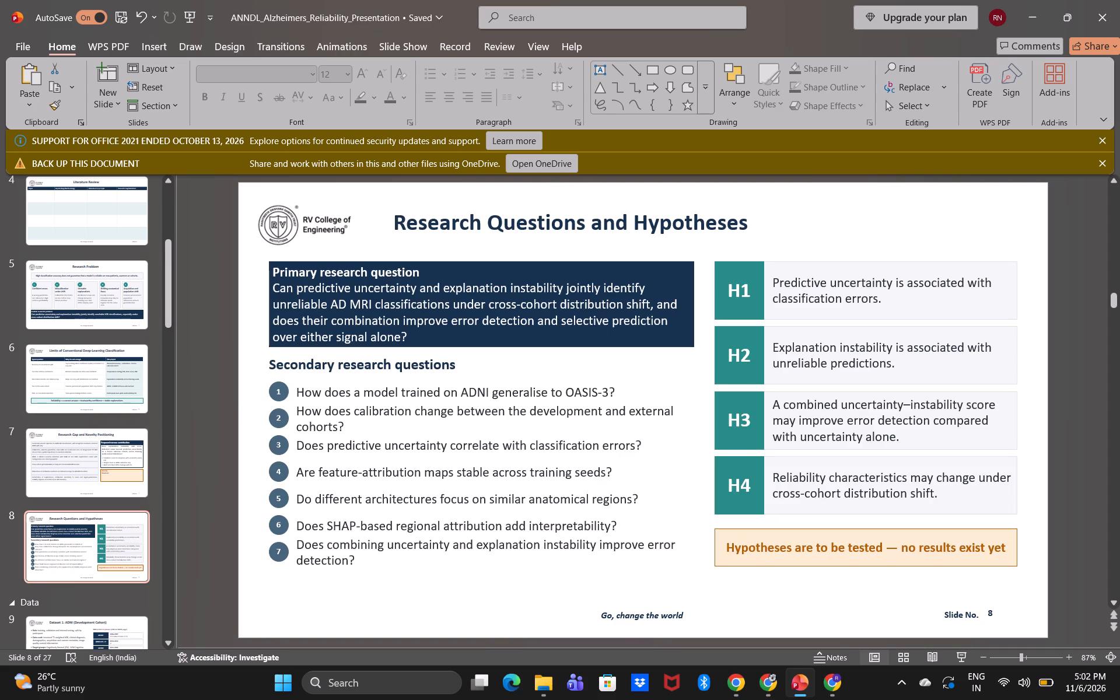
pyautogui.click(541, 208)
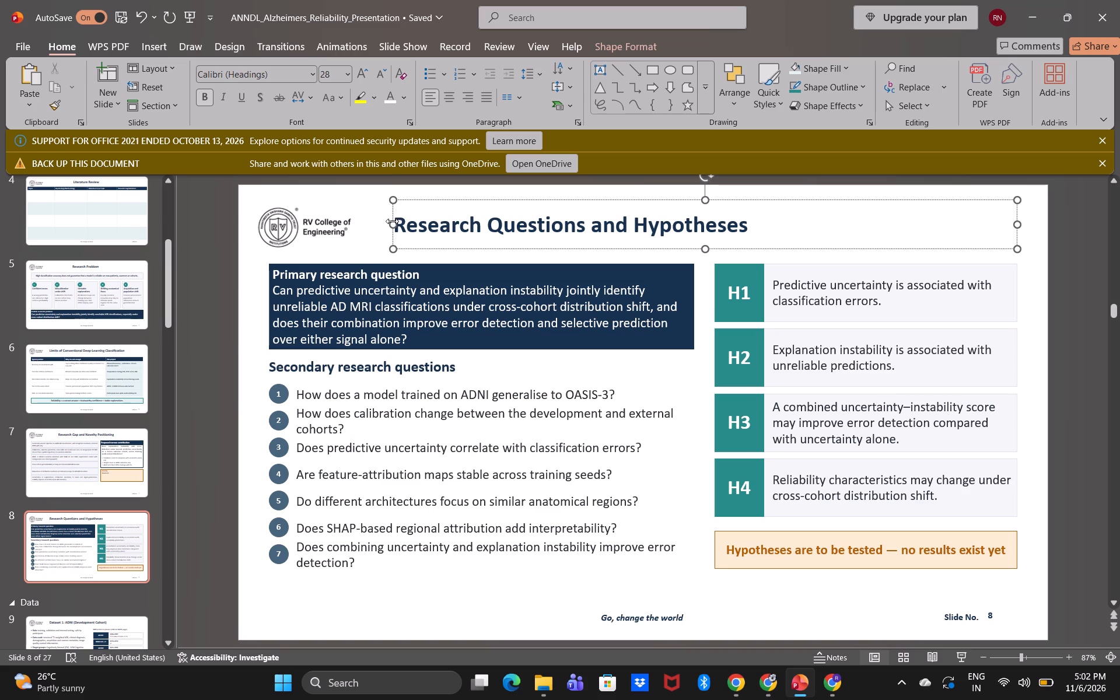
pyautogui.moveTo(393, 225); pyautogui.dragTo(260, 226)
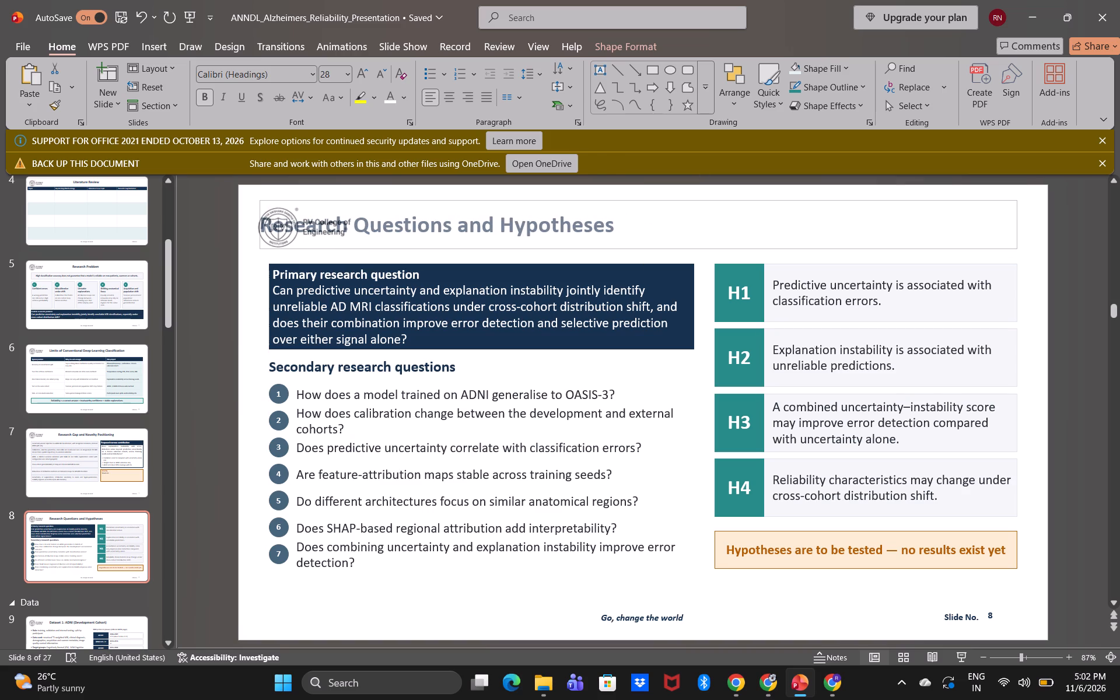
pyautogui.moveTo(260, 226); pyautogui.dragTo(258, 226)
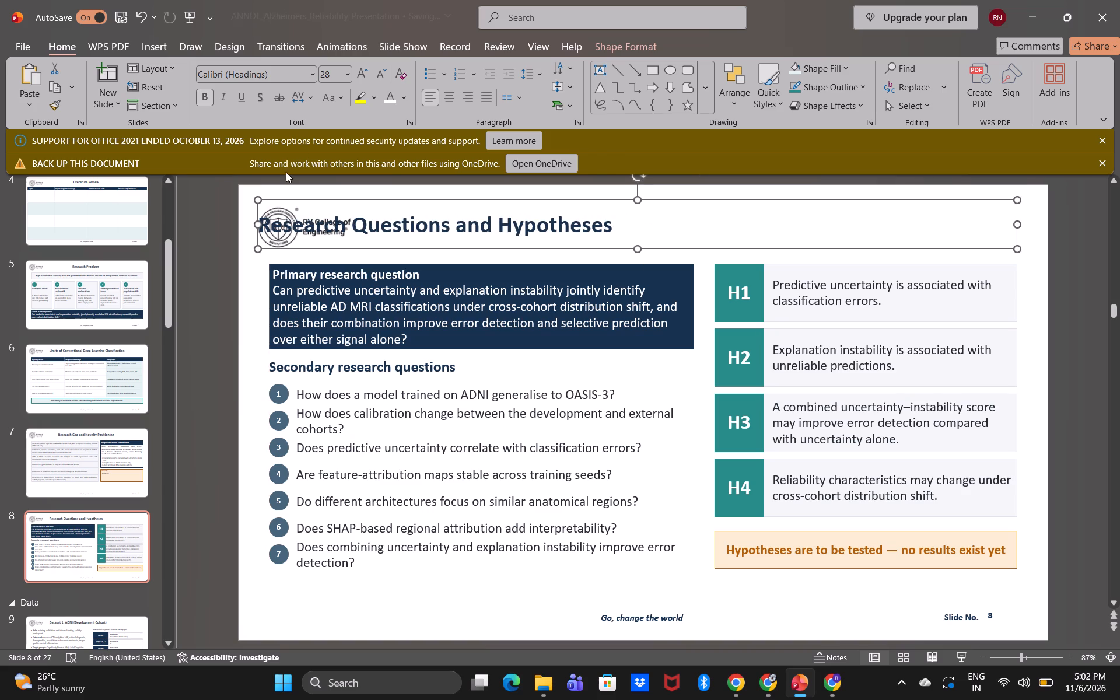
pyautogui.click(449, 94)
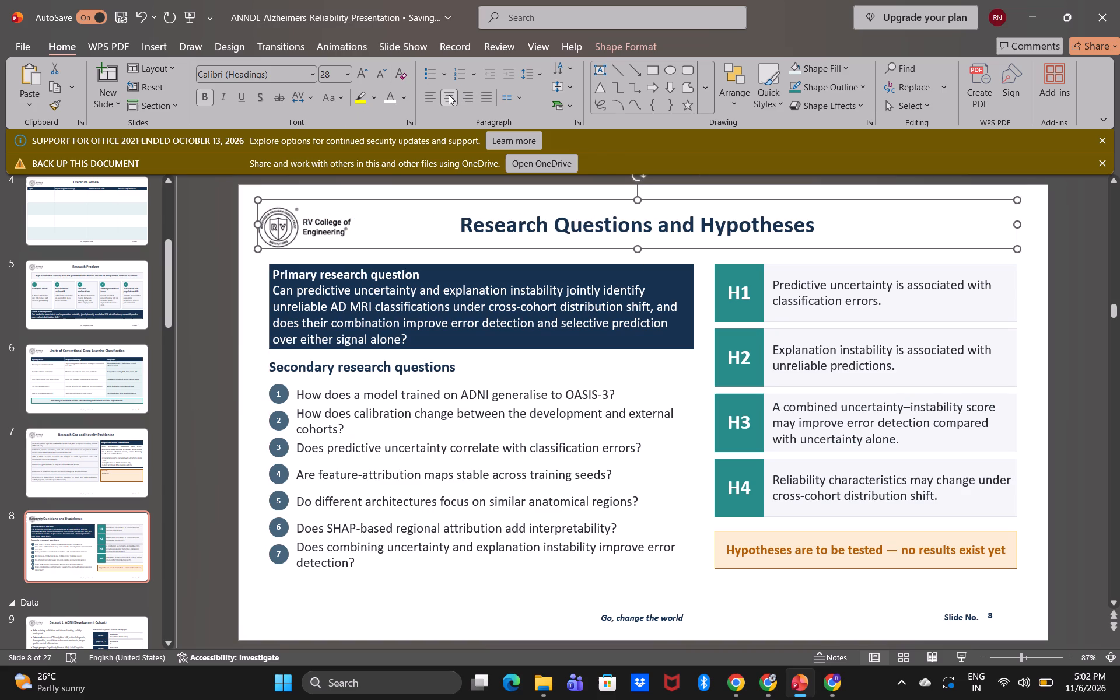
pyautogui.click(248, 388)
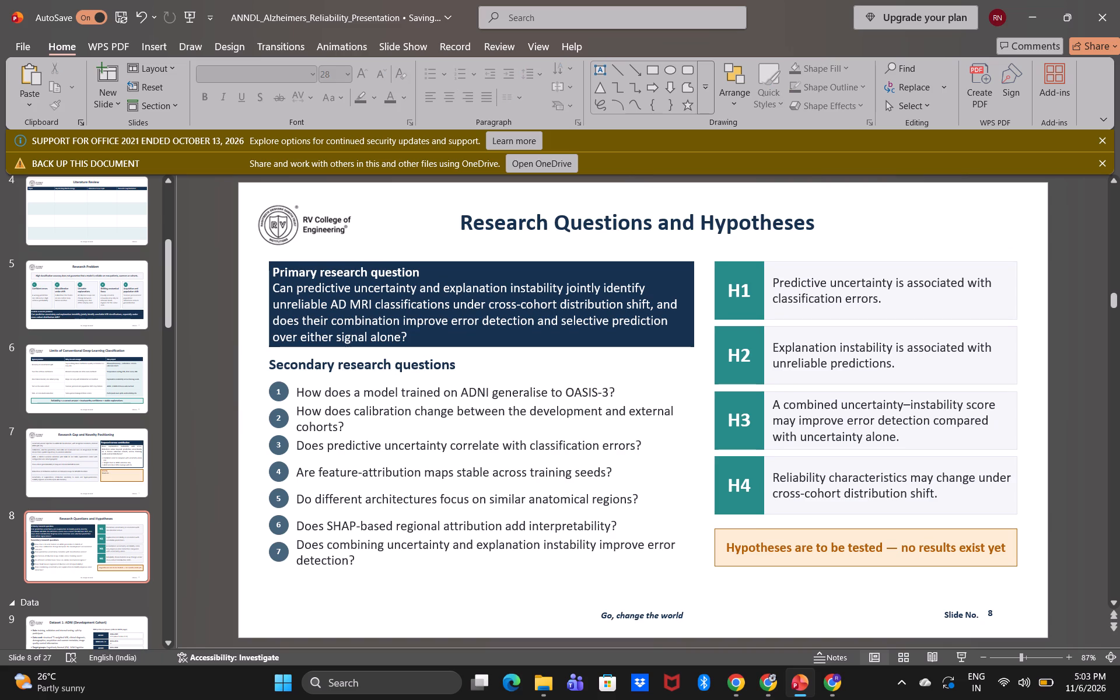
# Remove "— no results exist yet" from the note below the hypotheses on slide 8, keeping "Hypotheses are to be tested".
pyautogui.click(853, 533)
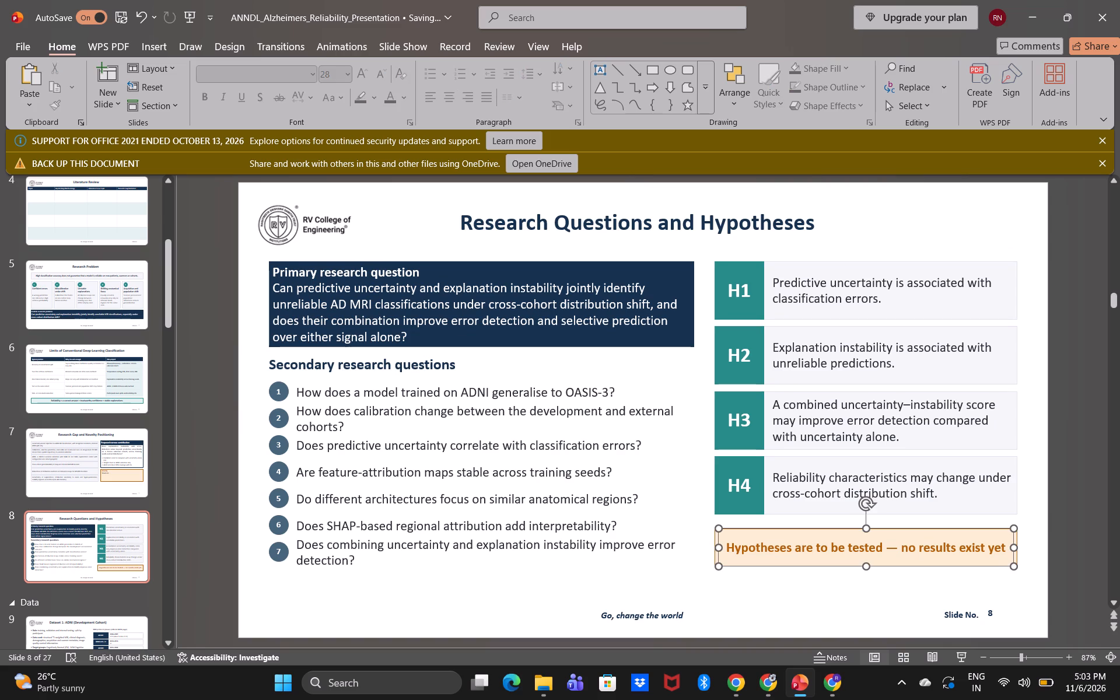
pyautogui.moveTo(888, 550); pyautogui.dragTo(1005, 556)
pyautogui.press('BackSpace')
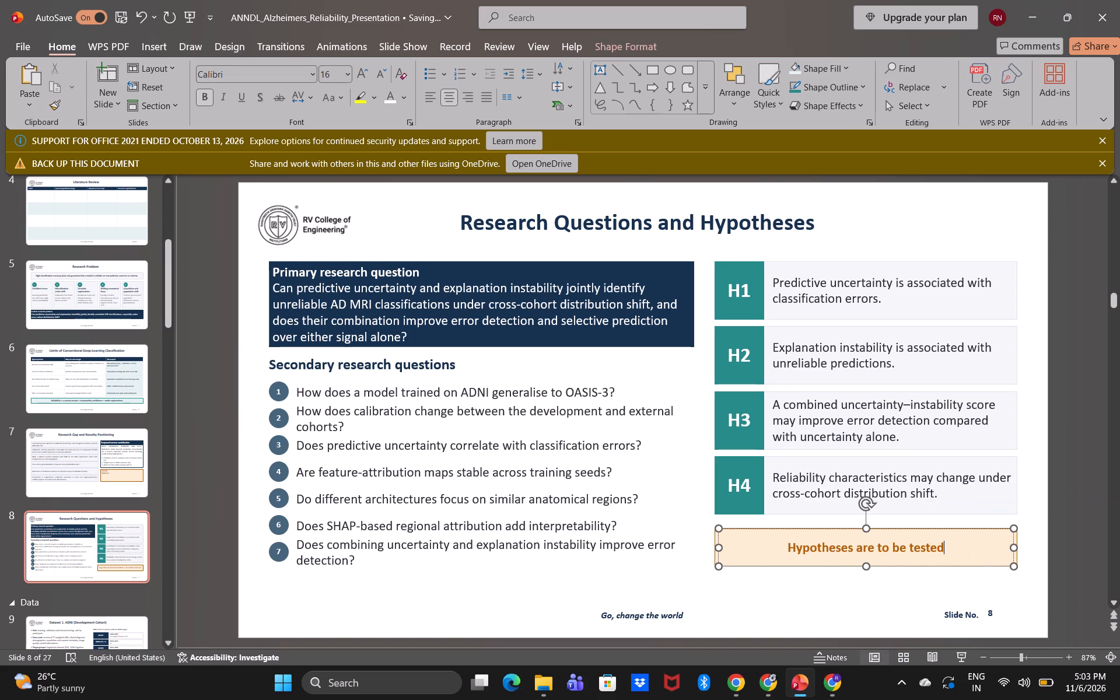
pyautogui.click(927, 595)
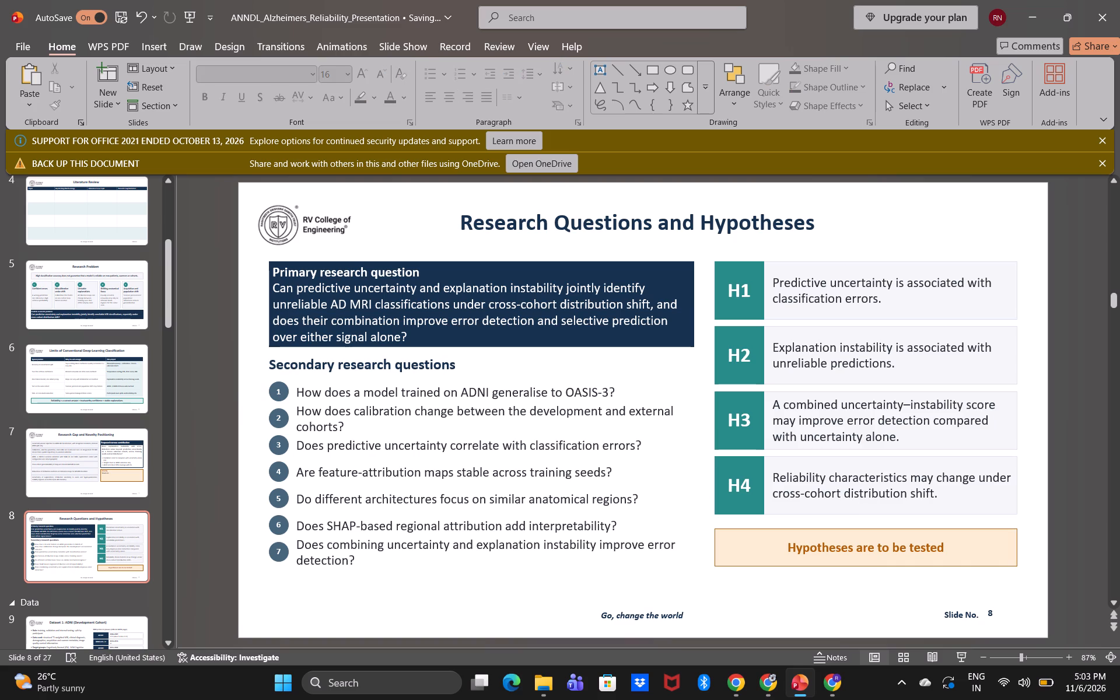
# Extend the slide 9 title box leftward over the college logo to the content width and centre the title.
pyautogui.scroll(-1, 85, 564)
pyautogui.click(97, 552)
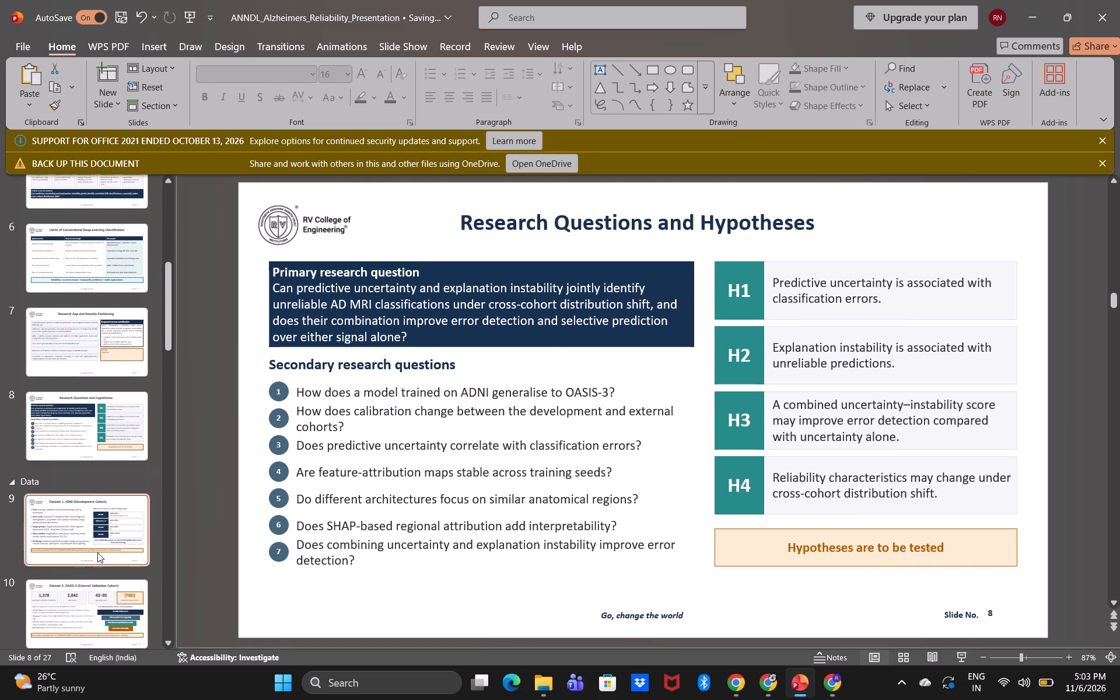
pyautogui.click(499, 235)
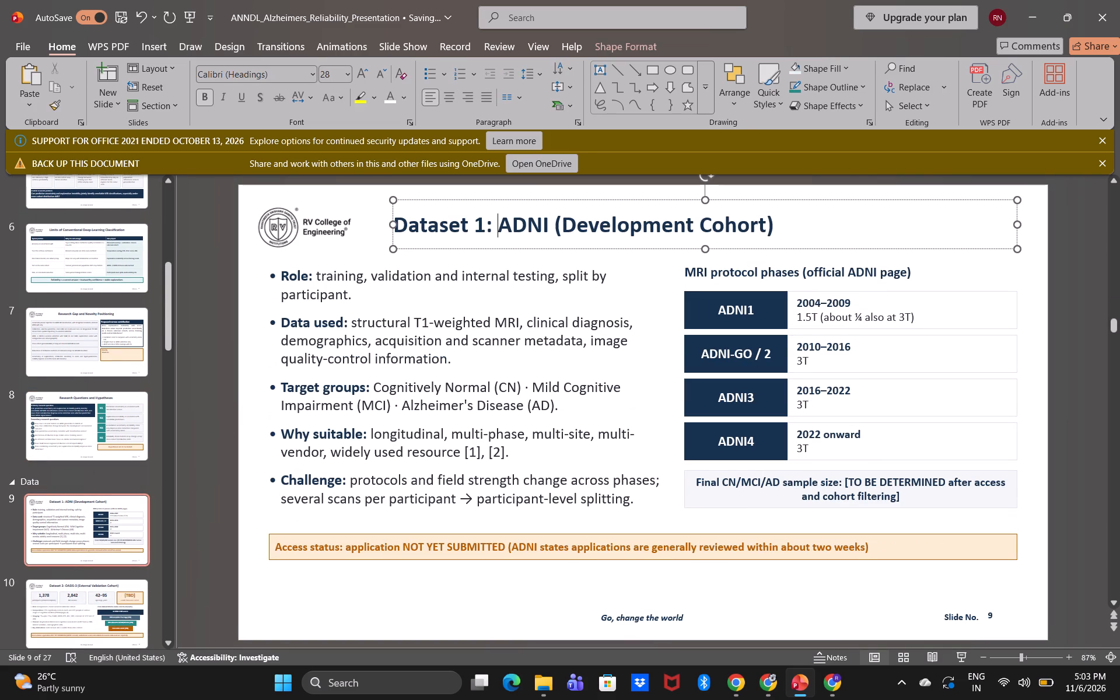
pyautogui.moveTo(393, 223); pyautogui.dragTo(257, 232)
pyautogui.click(446, 101)
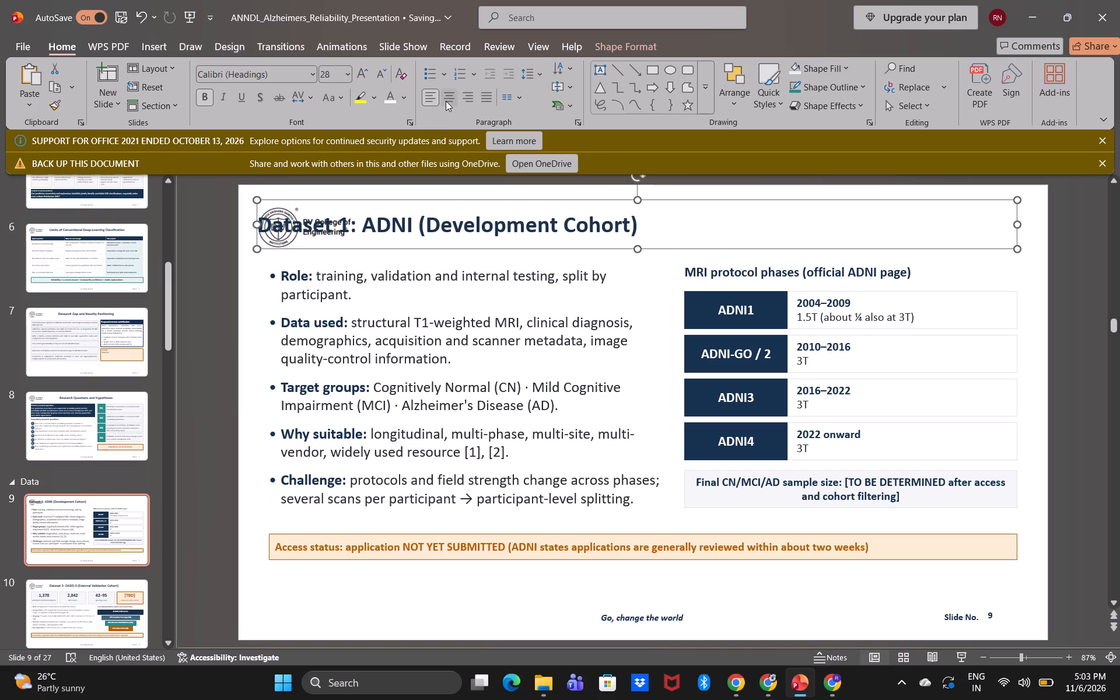
# Delete the access status banner on slide 9, both its text and its background box.
pyautogui.click(469, 533)
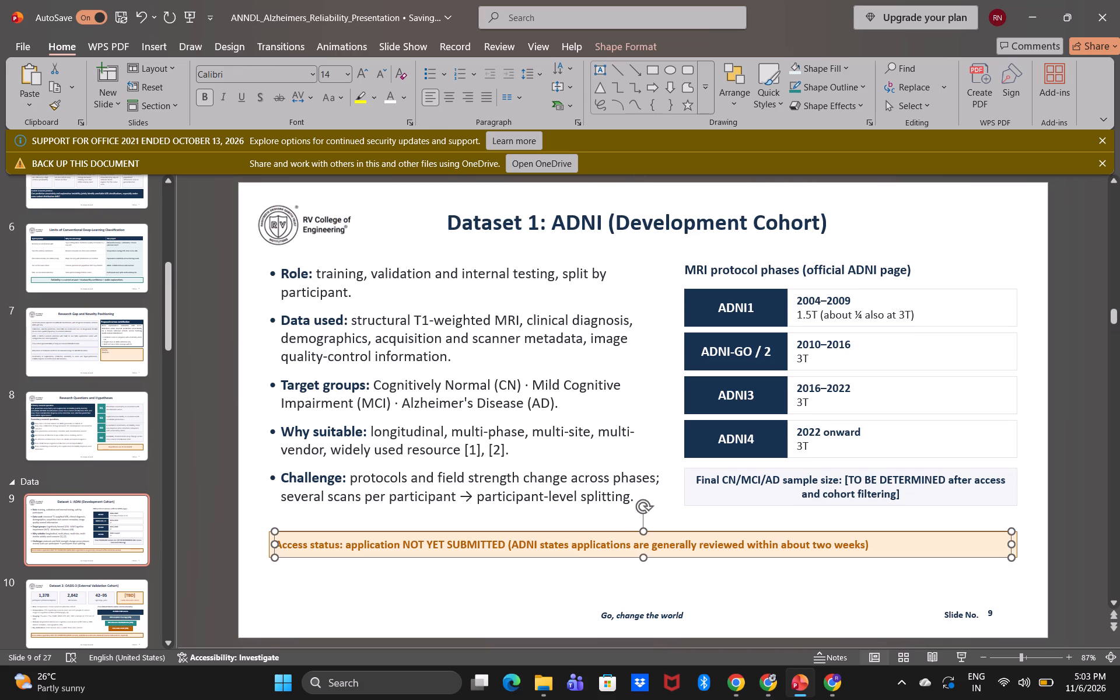
pyautogui.press('Delete')
pyautogui.click(469, 533)
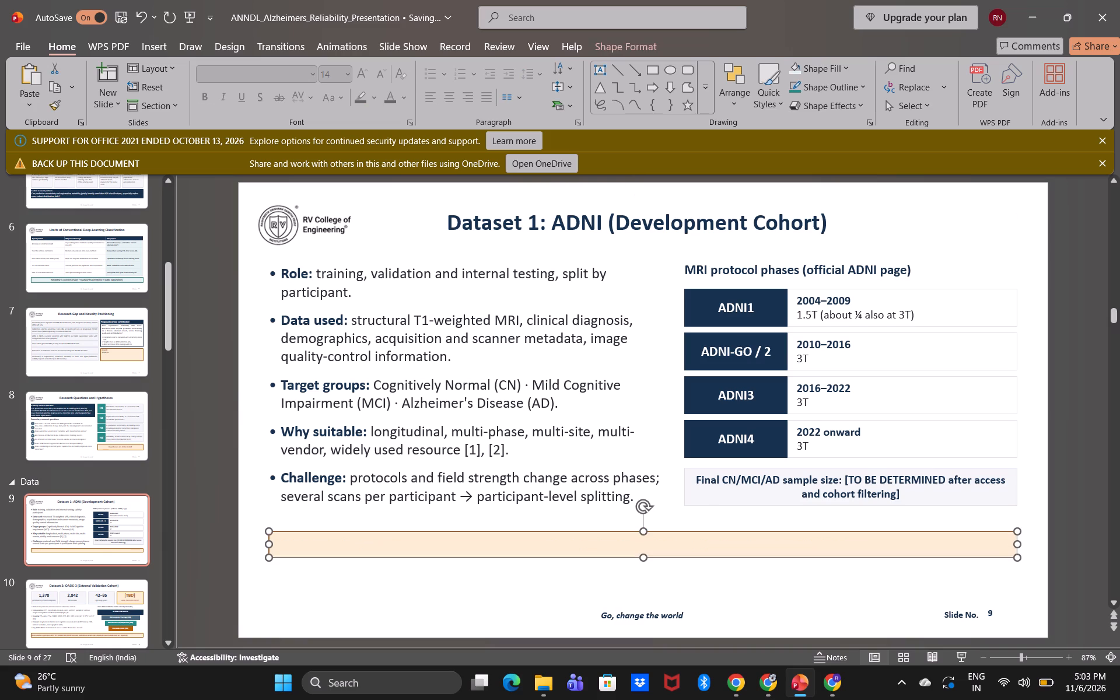
pyautogui.press('Delete')
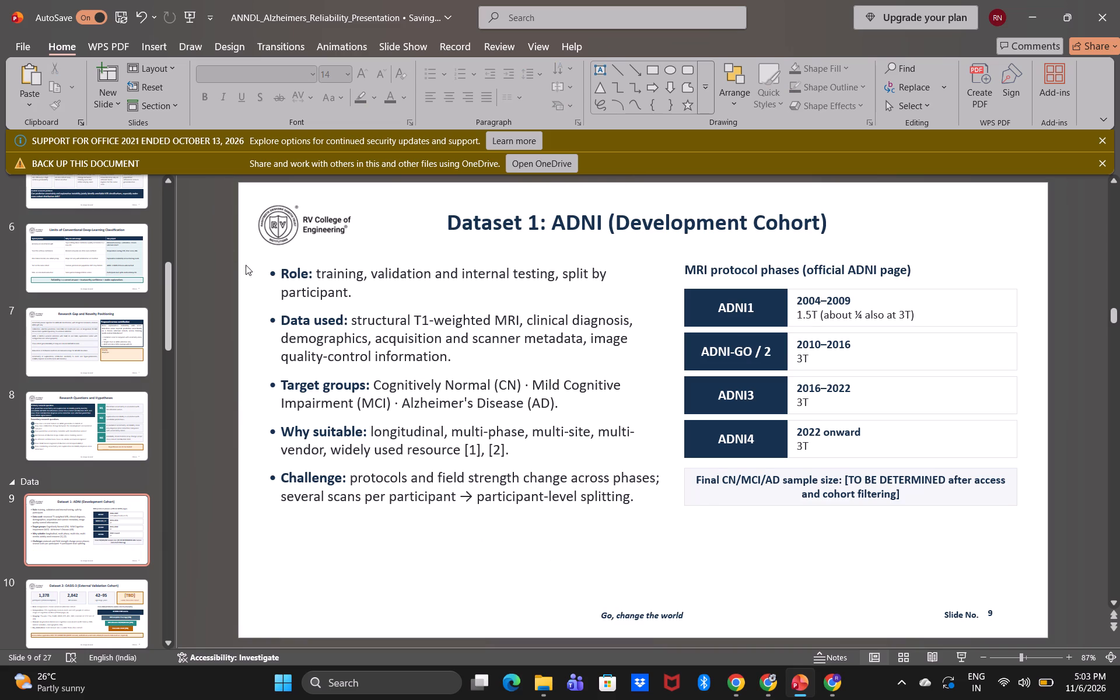
# Move all content below the slide 9 title slightly down together, balancing the space above the footer.
pyautogui.moveTo(262, 259); pyautogui.dragTo(1020, 552)
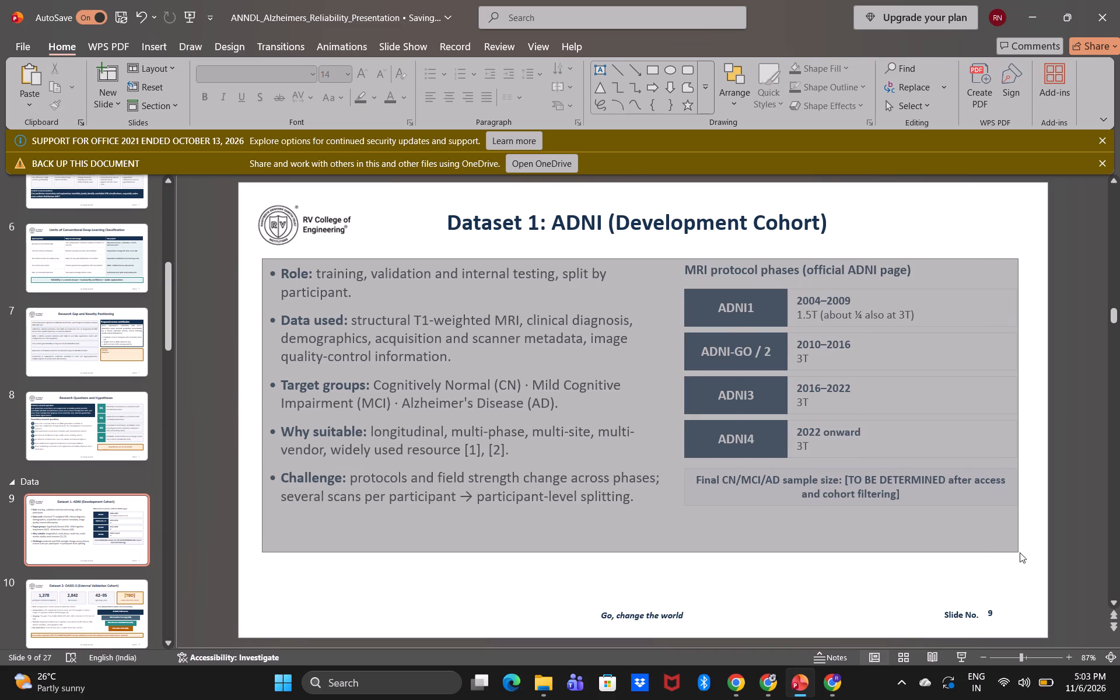
pyautogui.moveTo(1020, 552); pyautogui.dragTo(1027, 551)
pyautogui.press('Down')
pyautogui.press('Down')
pyautogui.press('Down')
pyautogui.press('Down')
pyautogui.press('Down')
pyautogui.press('Down')
pyautogui.press('Down')
pyautogui.press('Down')
pyautogui.press('Down')
pyautogui.press('Down')
pyautogui.press('Down')
pyautogui.press('Down')
pyautogui.press('Down')
pyautogui.press('Down')
pyautogui.press('Down')
pyautogui.press('Down')
pyautogui.press('Down')
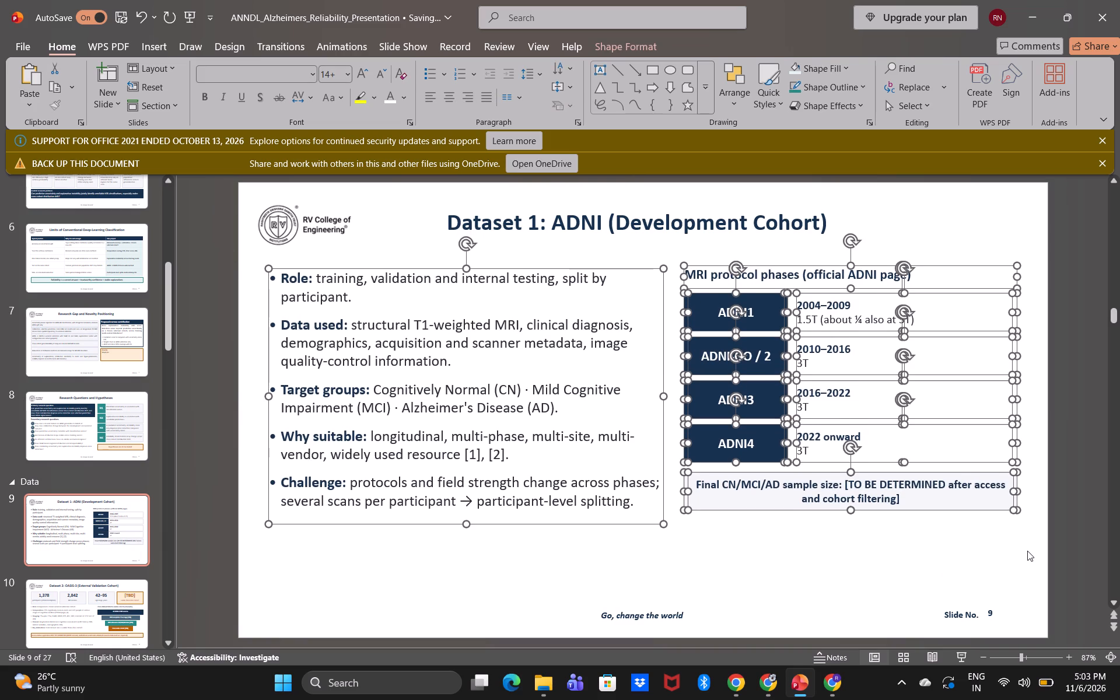
pyautogui.press('Up')
pyautogui.press('Up')
pyautogui.press('Up')
pyautogui.press('Up')
pyautogui.press('Up')
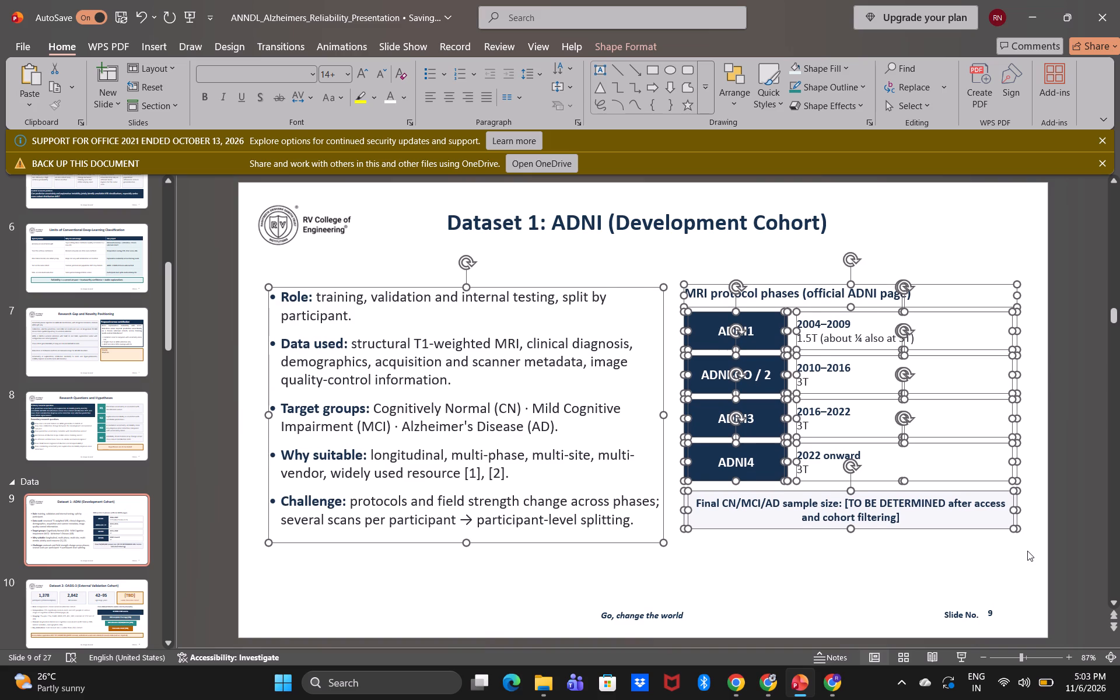
pyautogui.click(1027, 551)
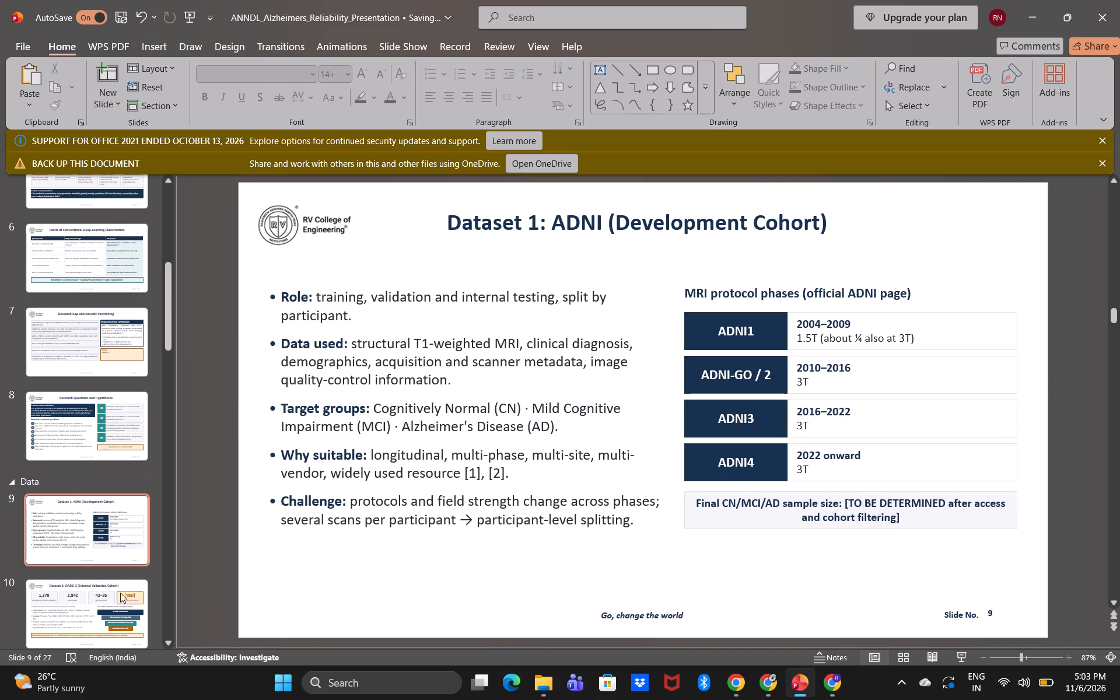
# Delete the access status banner on slide 10, both its text and its background box.
pyautogui.click(84, 602)
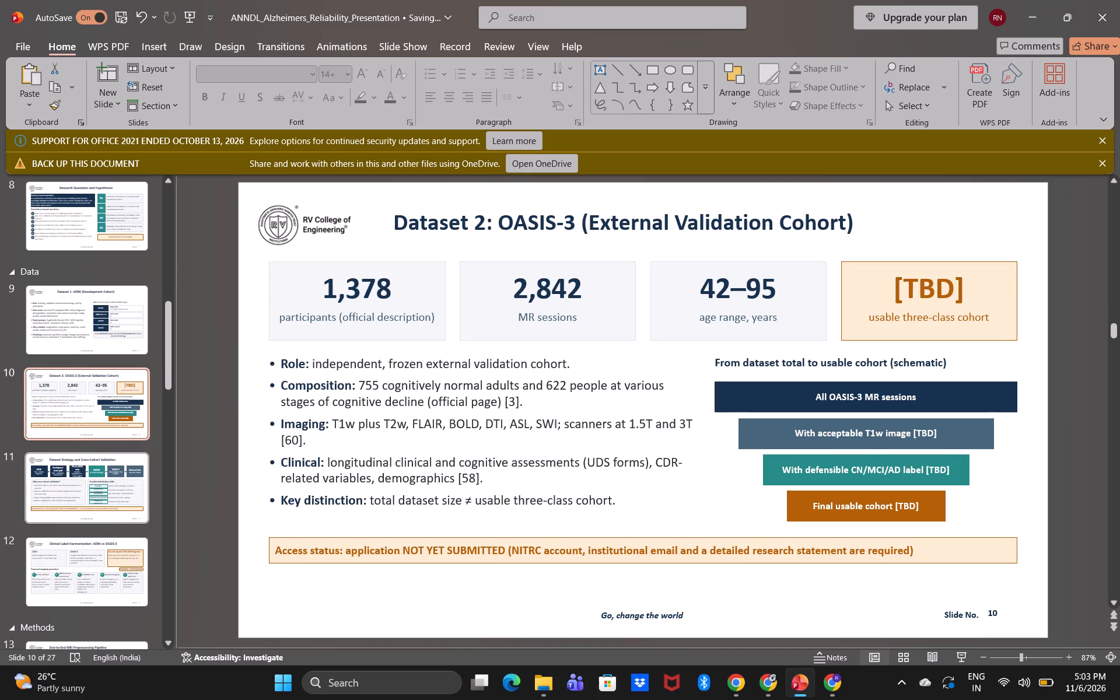
pyautogui.click(435, 540)
pyautogui.press('Delete')
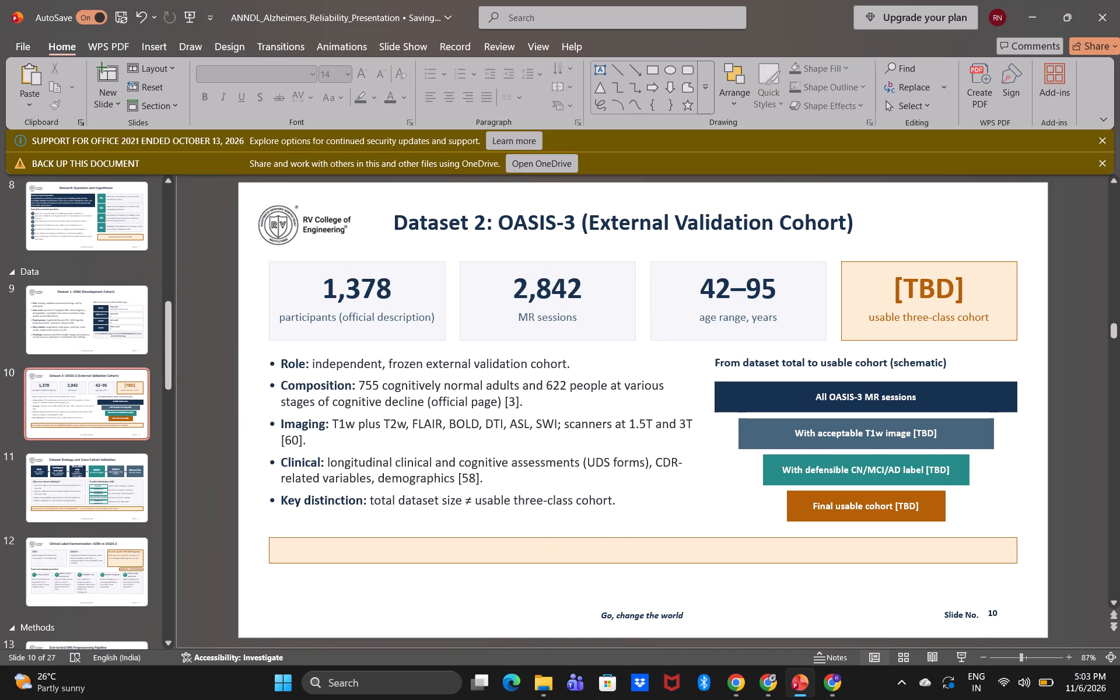
pyautogui.click(435, 540)
pyautogui.press('Delete')
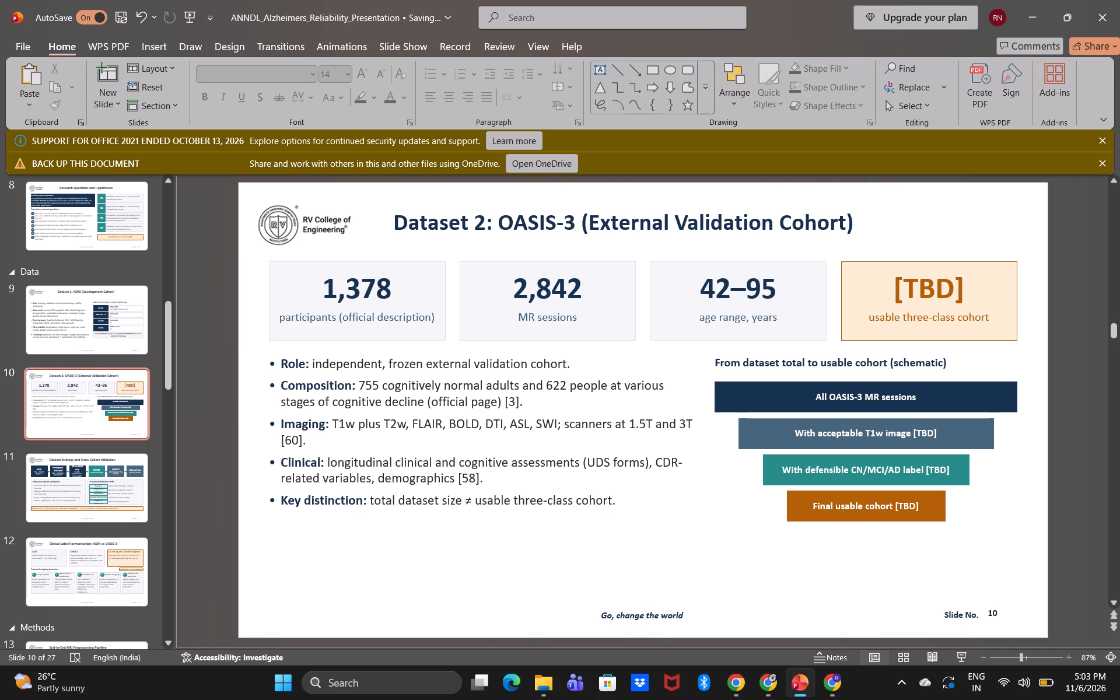
# Move all content below the slide 10 title slightly down together, including the statistic cards, bullets and cohort funnel.
pyautogui.moveTo(251, 257); pyautogui.dragTo(726, 572)
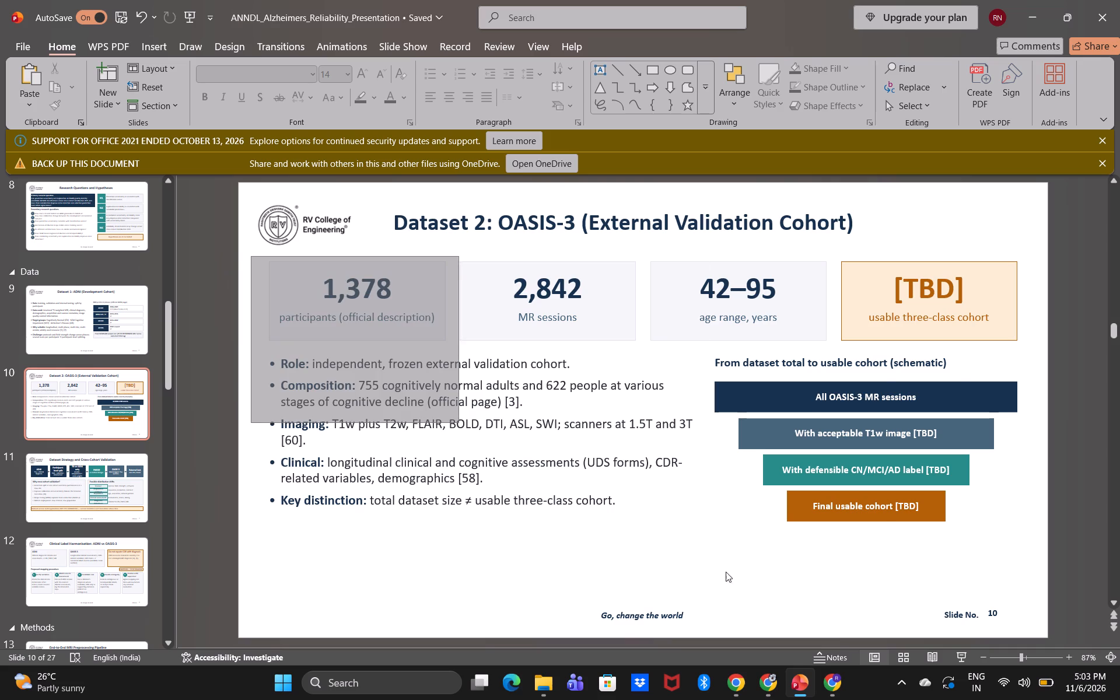
pyautogui.moveTo(726, 572); pyautogui.dragTo(1035, 559)
pyautogui.press('Down')
pyautogui.press('Down')
pyautogui.press('Down')
pyautogui.press('Down')
pyautogui.press('Down')
pyautogui.press('Down')
pyautogui.press('Down')
pyautogui.press('Down')
pyautogui.press('Down')
pyautogui.press('Down')
pyautogui.press('Down')
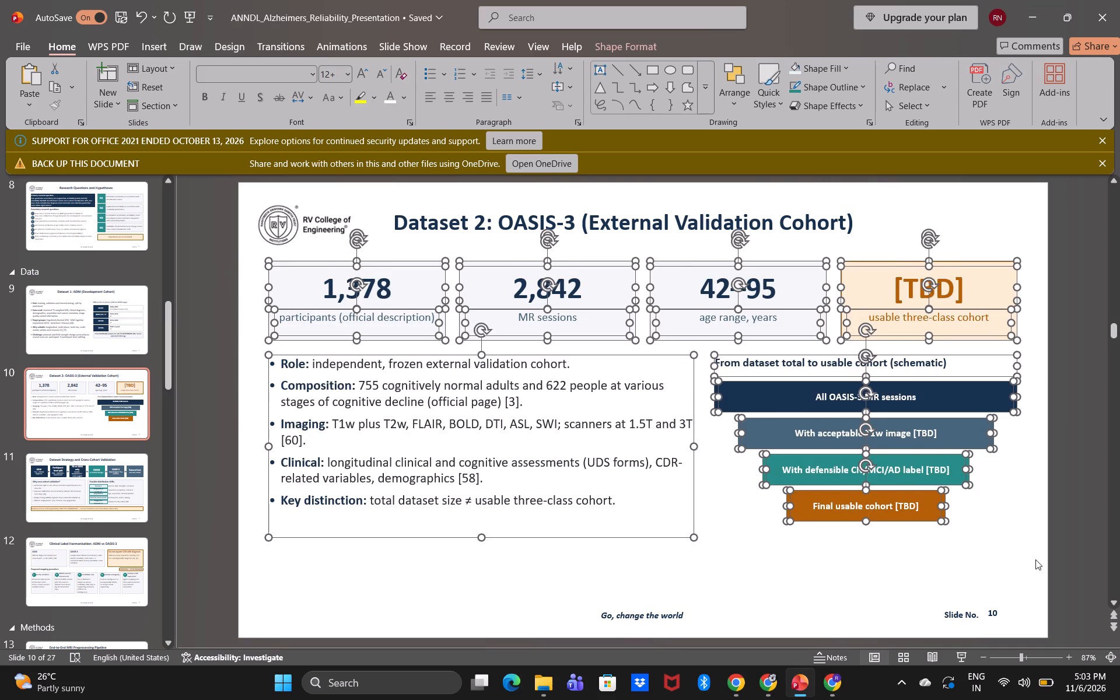
pyautogui.press('Down')
pyautogui.press('Down')
pyautogui.press('Down')
pyautogui.press('Down')
pyautogui.press('Down')
pyautogui.press('Down')
pyautogui.press('Down')
pyautogui.press('Down')
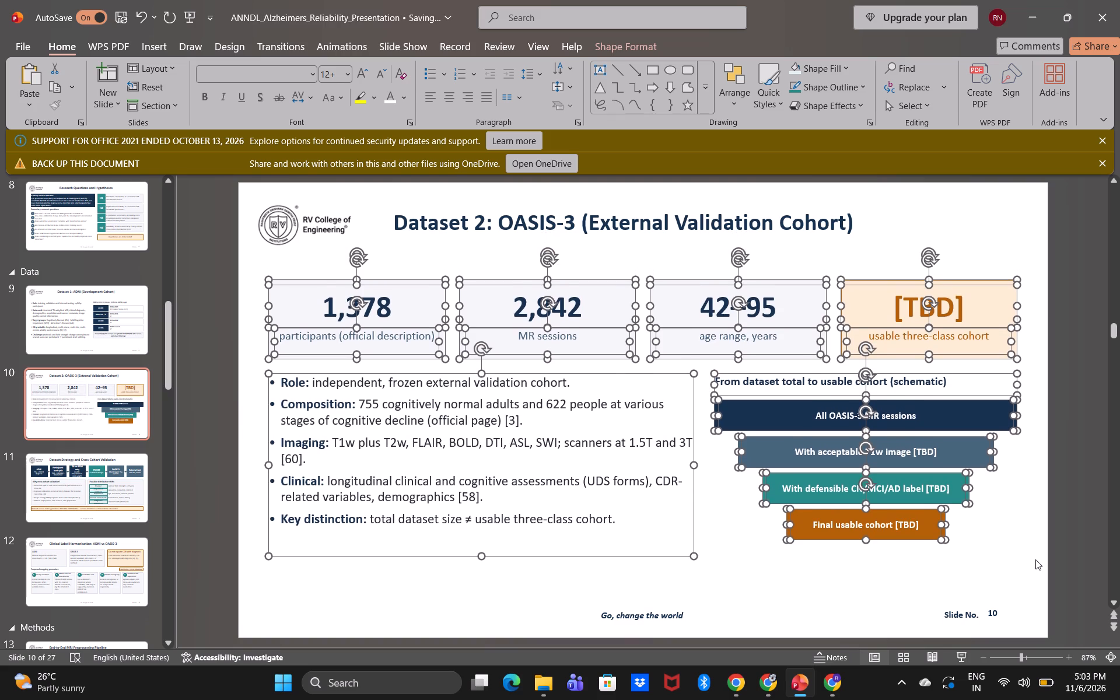
pyautogui.press('Down')
pyautogui.press('Down')
pyautogui.click(1035, 559)
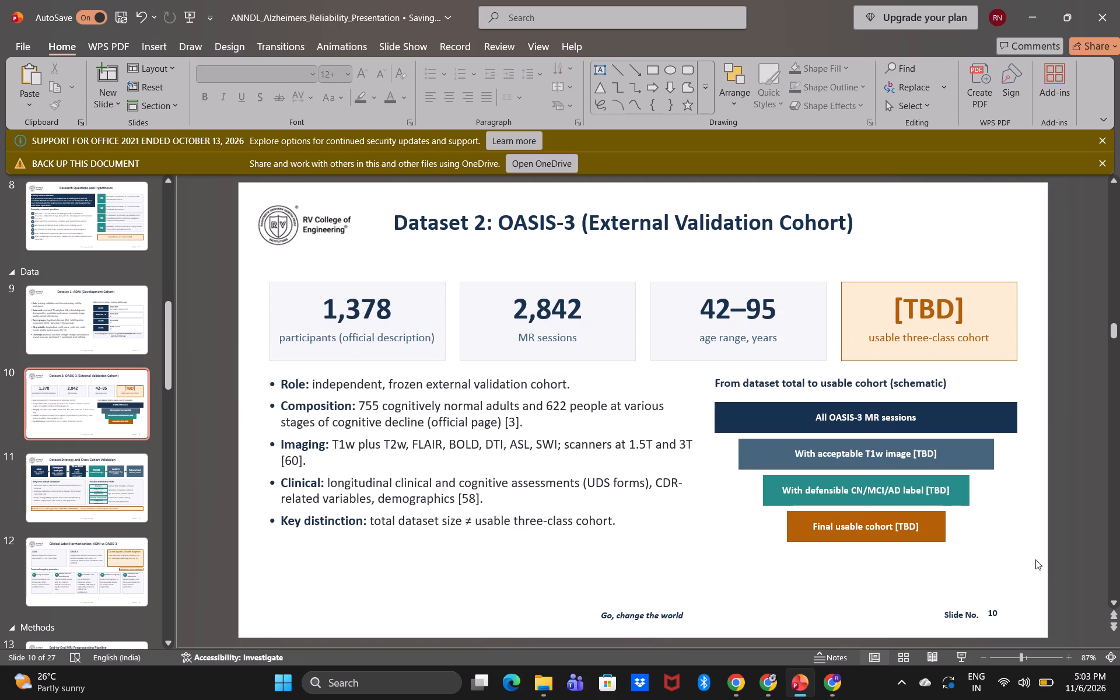
# Delete the dataset access banner on slide 11, both its text and its background box.
pyautogui.click(101, 508)
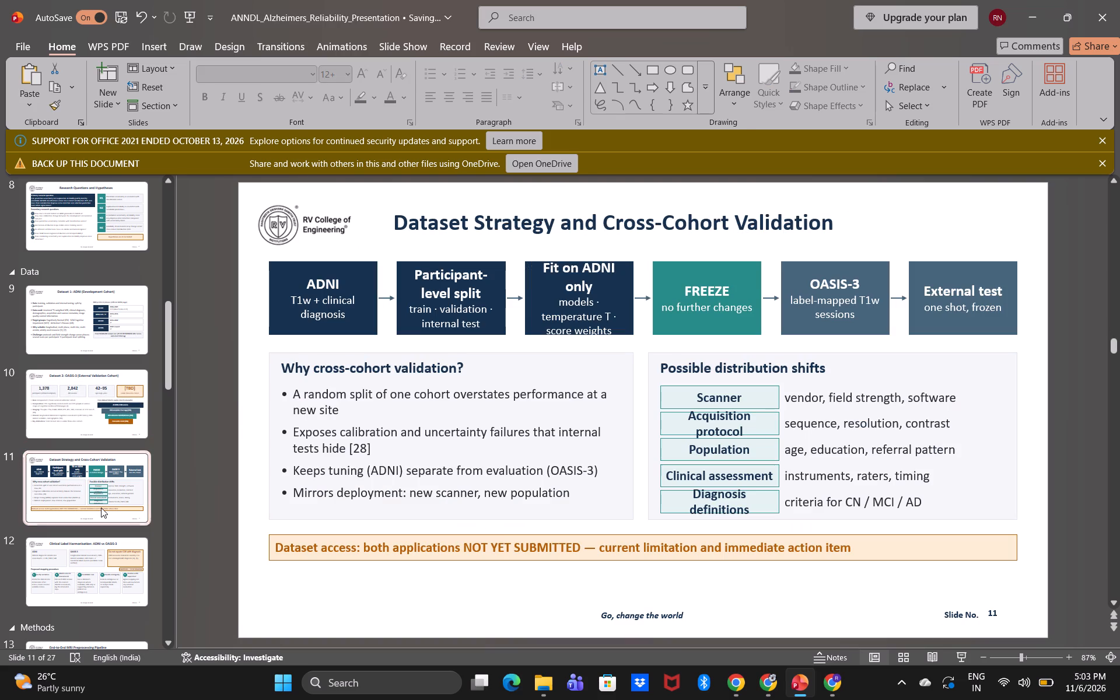
pyautogui.click(379, 535)
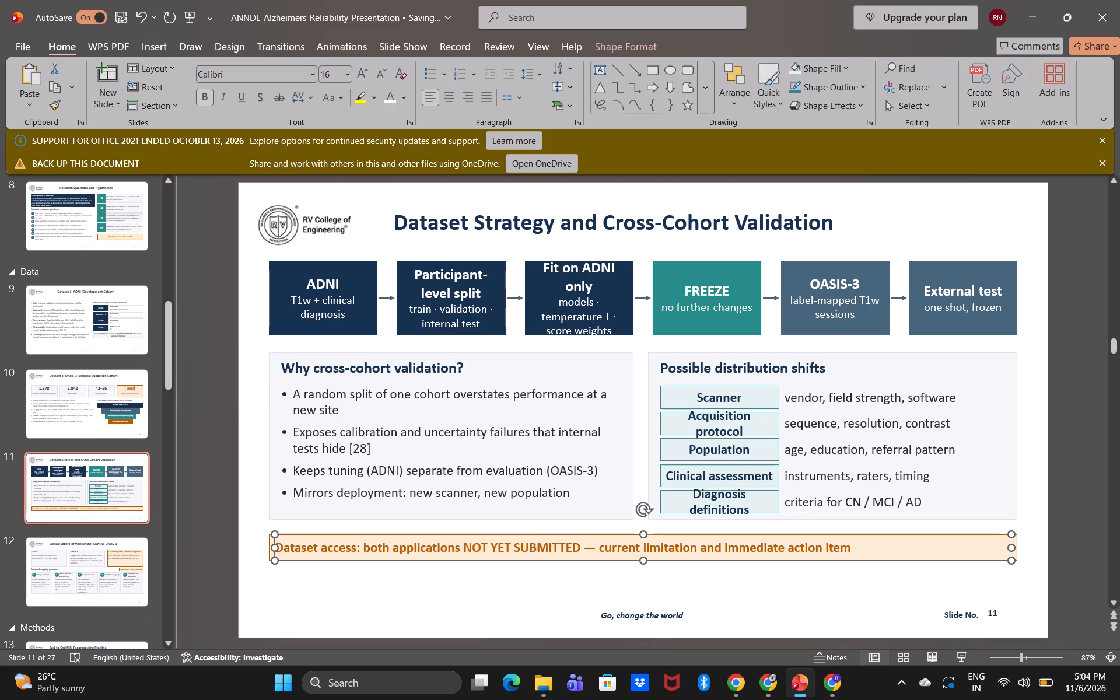
pyautogui.press('Delete')
pyautogui.click(379, 535)
pyautogui.press('Delete')
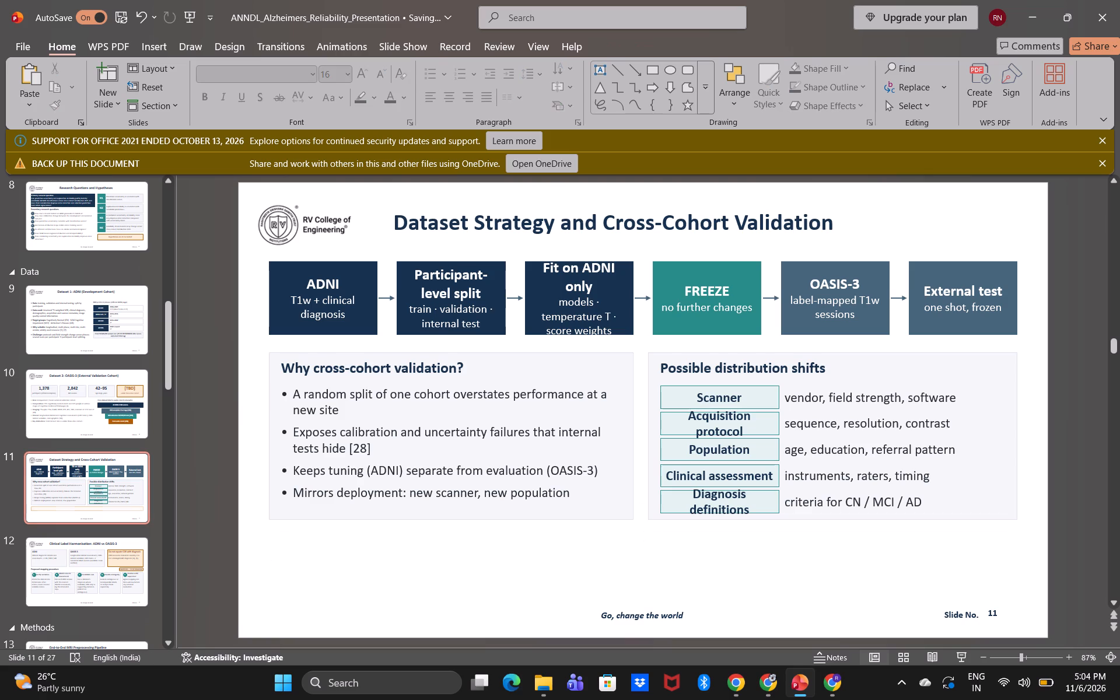
# Move the workflow boxes and both lower panels on slide 11 slightly down together, keeping the title in place.
pyautogui.moveTo(257, 248); pyautogui.dragTo(1112, 526)
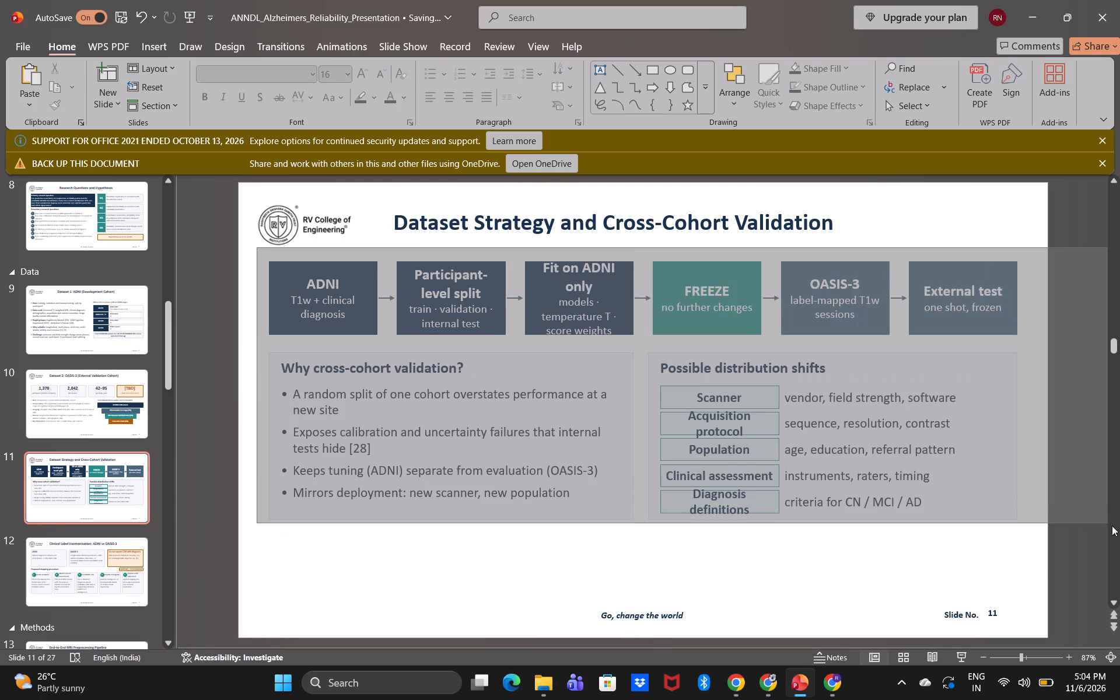
pyautogui.moveTo(1112, 526); pyautogui.dragTo(1073, 572)
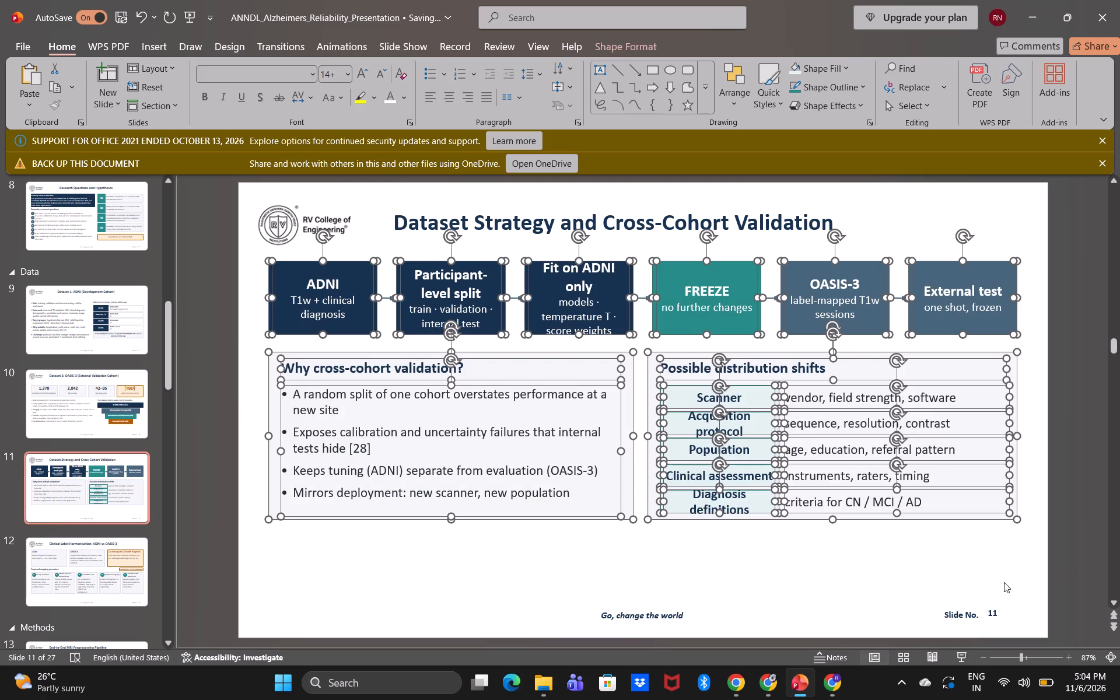
pyautogui.press('Down')
pyautogui.press('Down')
pyautogui.press('Down')
pyautogui.press('Down')
pyautogui.press('Down')
pyautogui.press('Down')
pyautogui.press('Down')
pyautogui.press('Down')
pyautogui.press('Down')
pyautogui.press('Down')
pyautogui.press('Down')
pyautogui.press('Down')
pyautogui.press('Down')
pyautogui.press('Down')
pyautogui.press('Down')
pyautogui.press('Down')
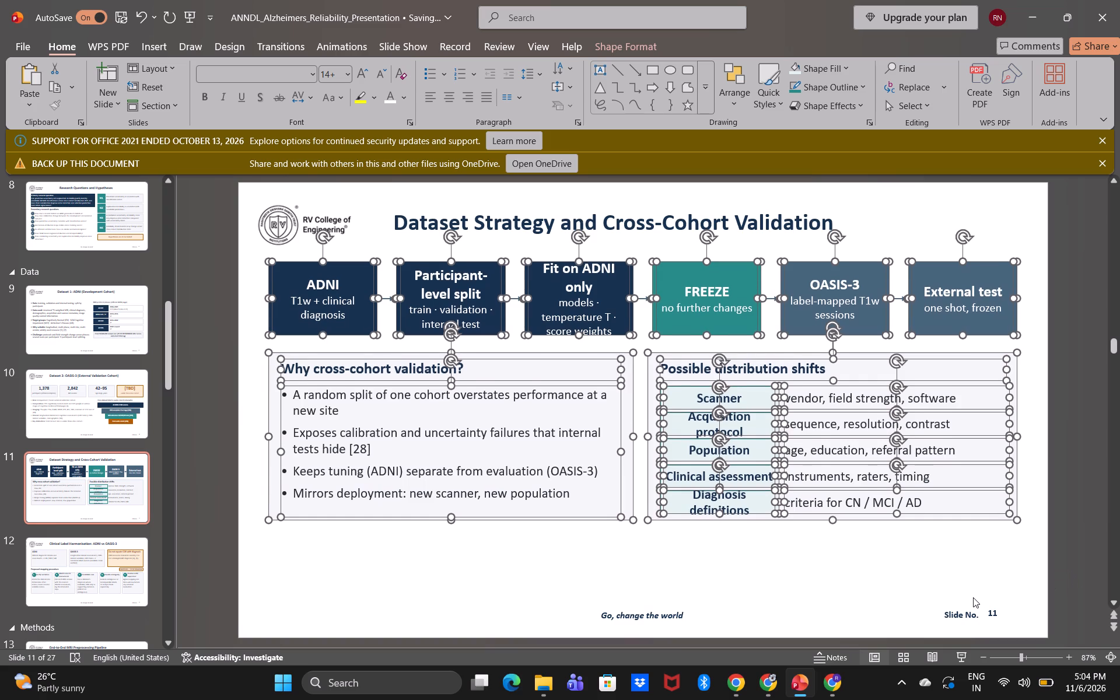
pyautogui.press('Up')
pyautogui.press('Up')
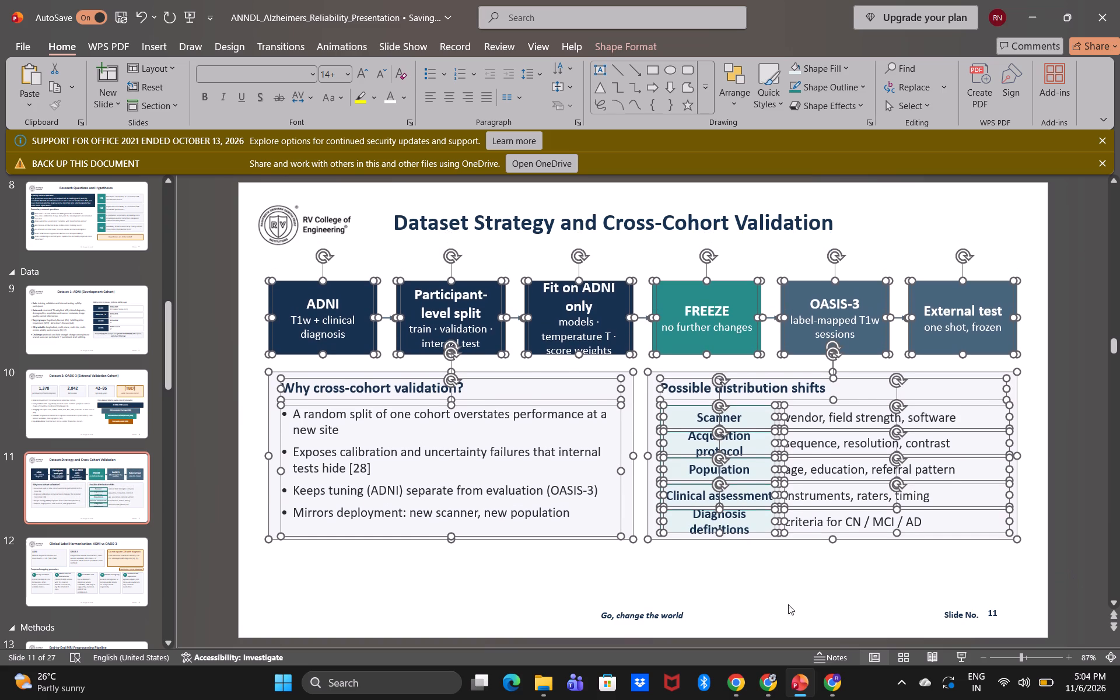
pyautogui.click(775, 611)
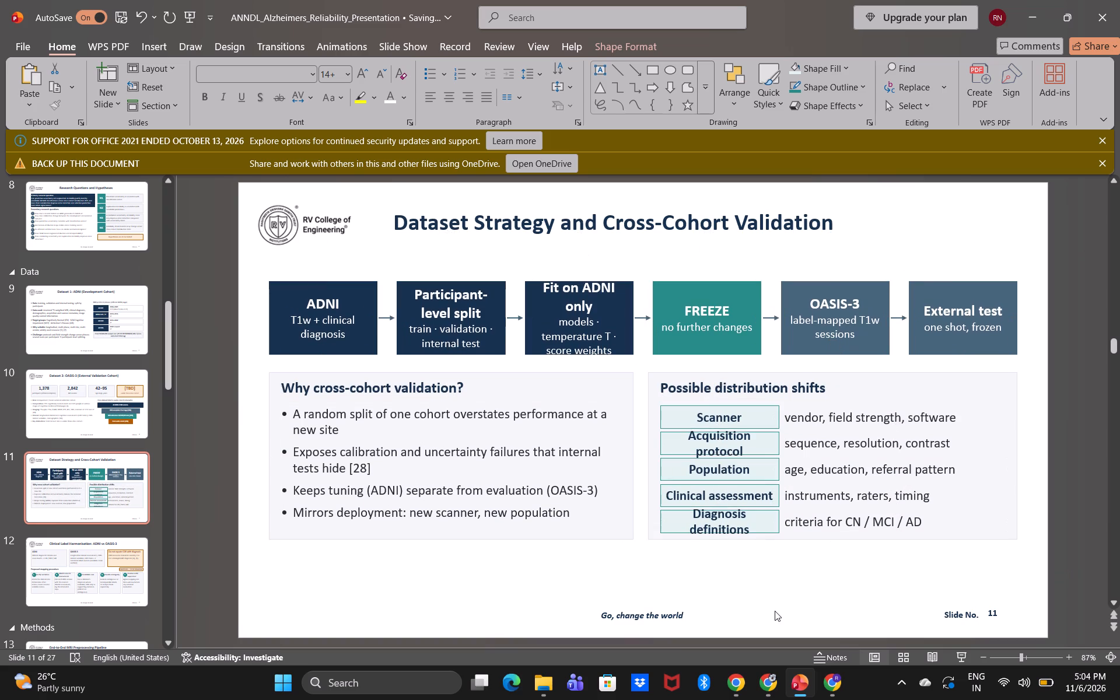
# Extend the slide 12 title box leftward over the college logo and centre the title.
pyautogui.click(124, 572)
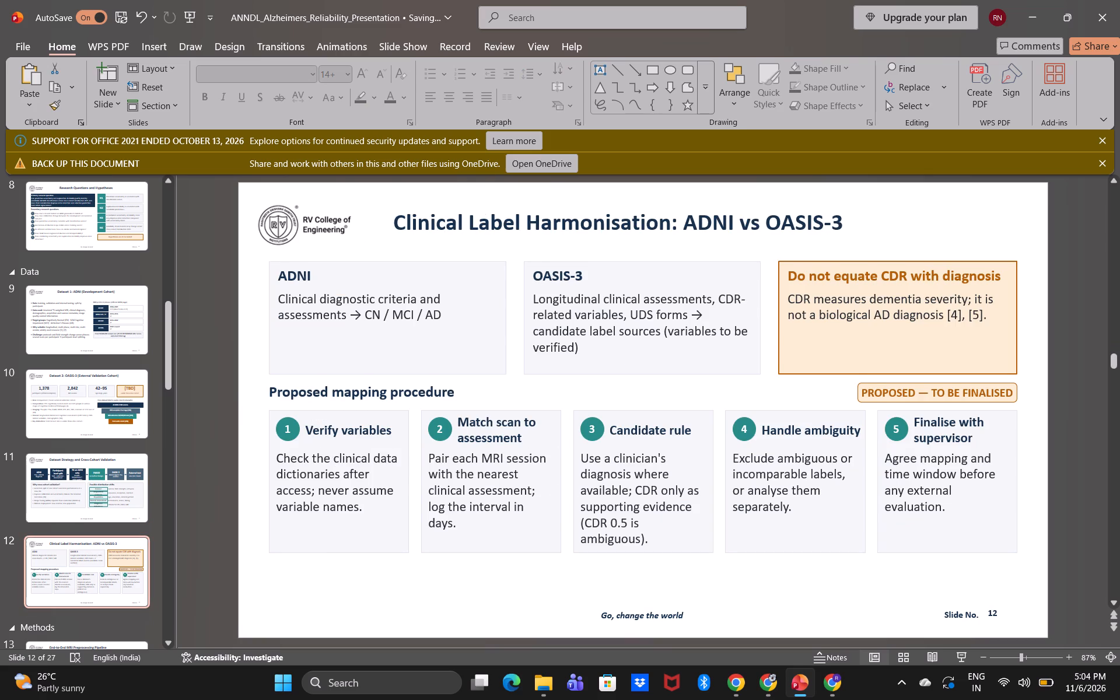
pyautogui.click(480, 217)
pyautogui.moveTo(391, 226); pyautogui.dragTo(256, 230)
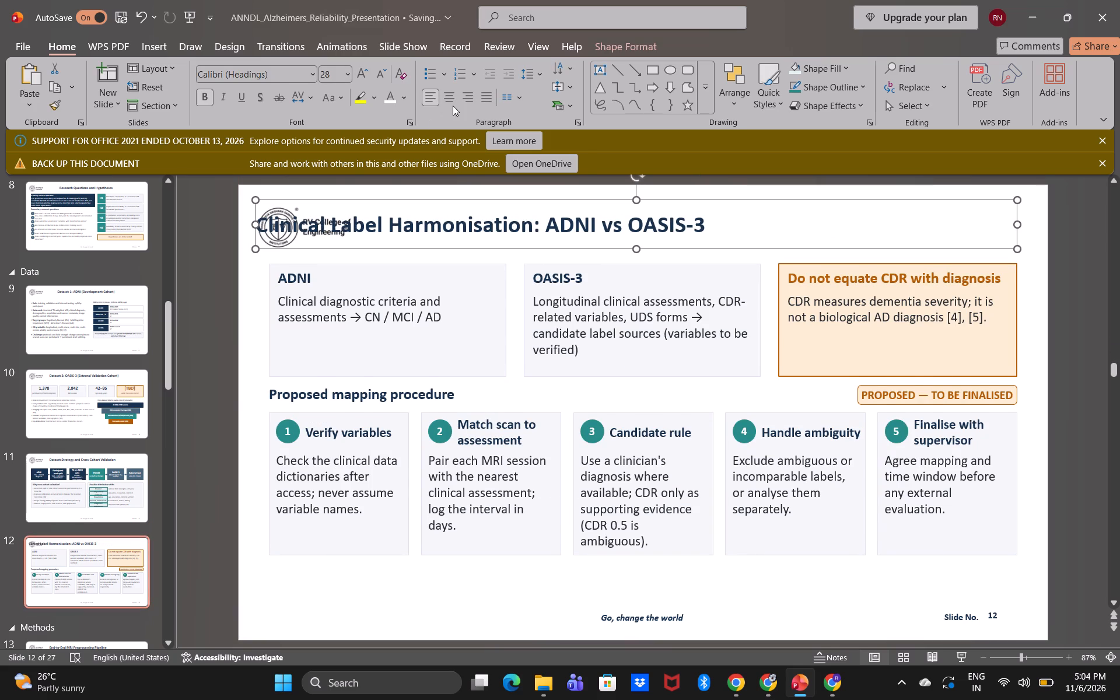
pyautogui.click(456, 99)
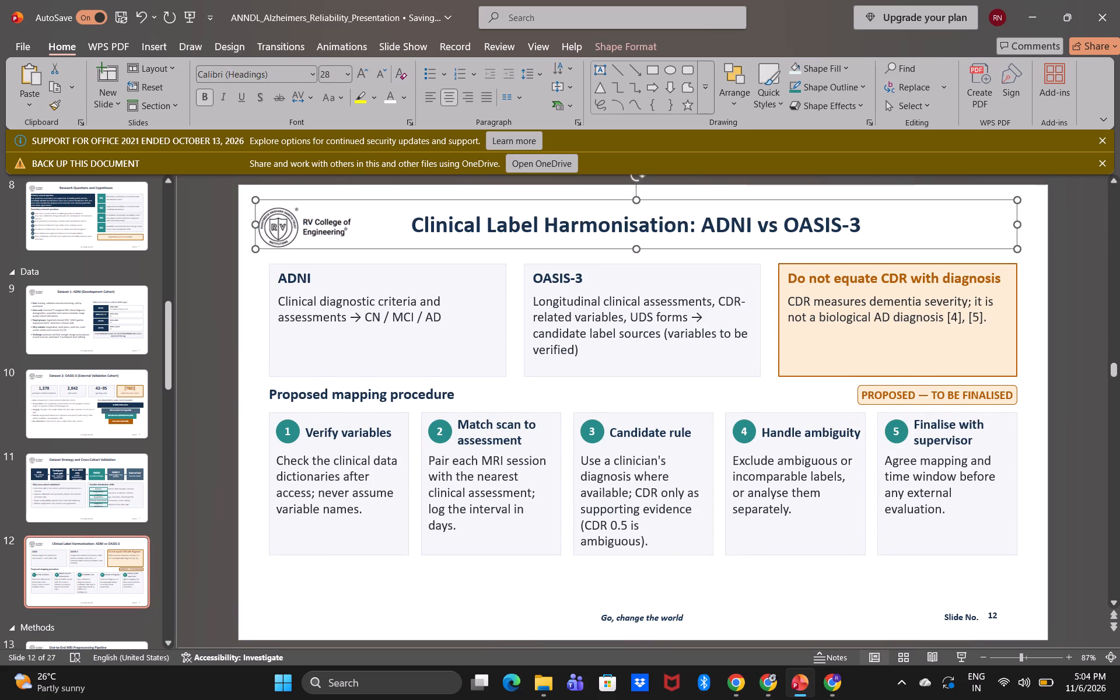
pyautogui.click(567, 584)
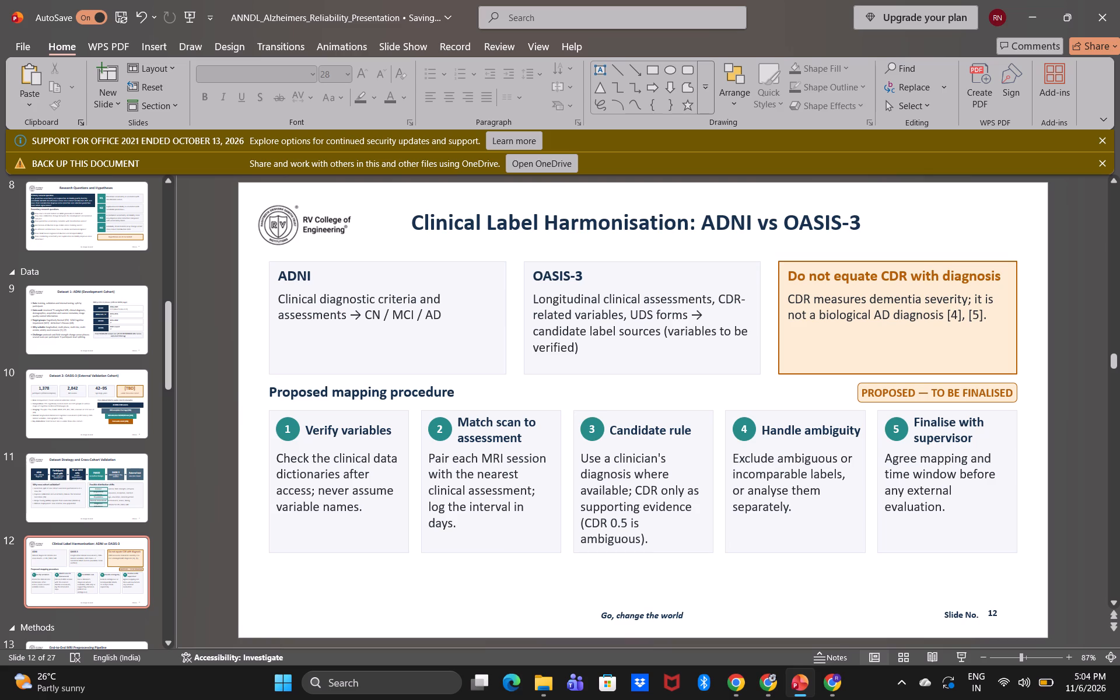
# Delete the "PROPOSED — TO BE FINALISED" badge on slide 12, both its text and its background box.
pyautogui.click(885, 382)
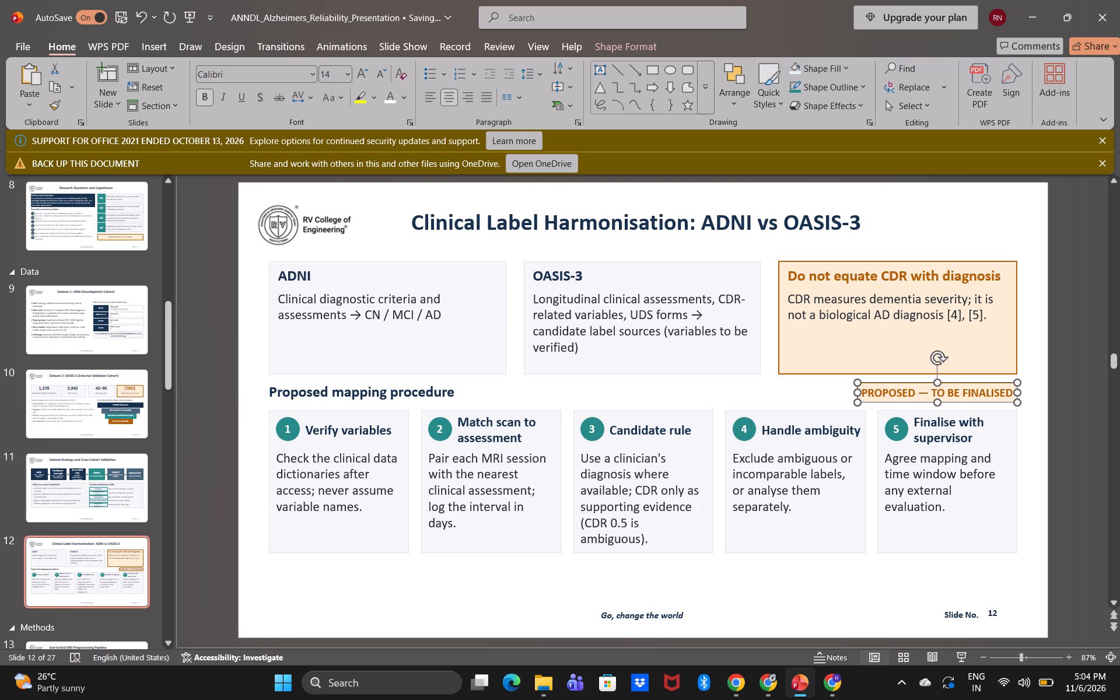
pyautogui.press('Delete')
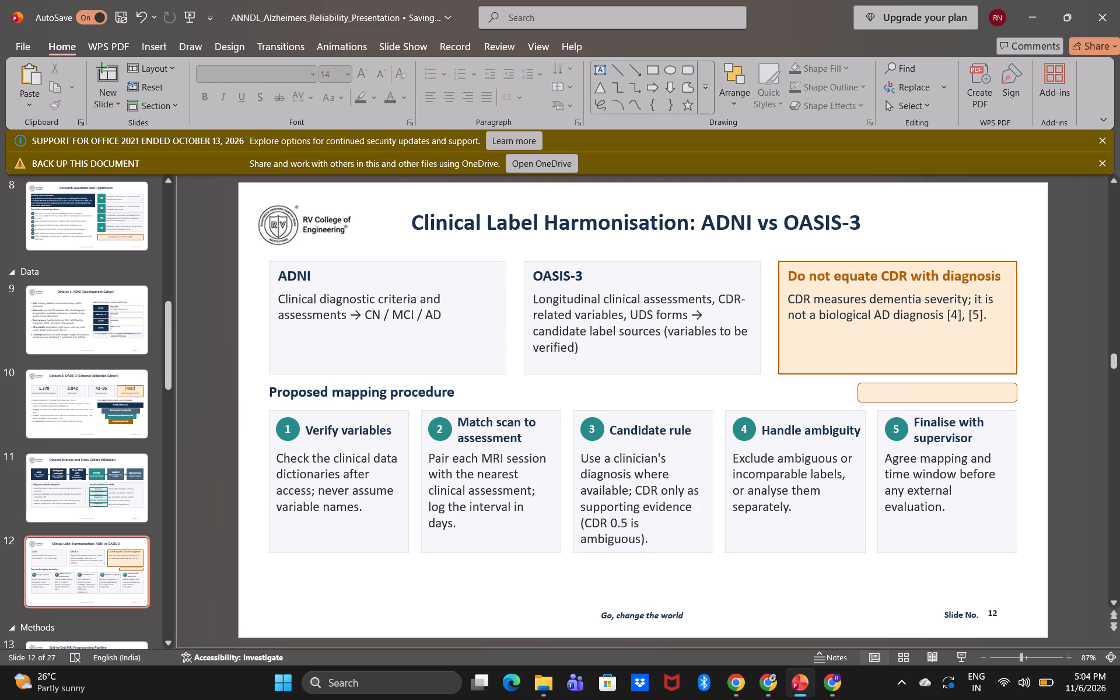
pyautogui.click(885, 387)
pyautogui.press('Delete')
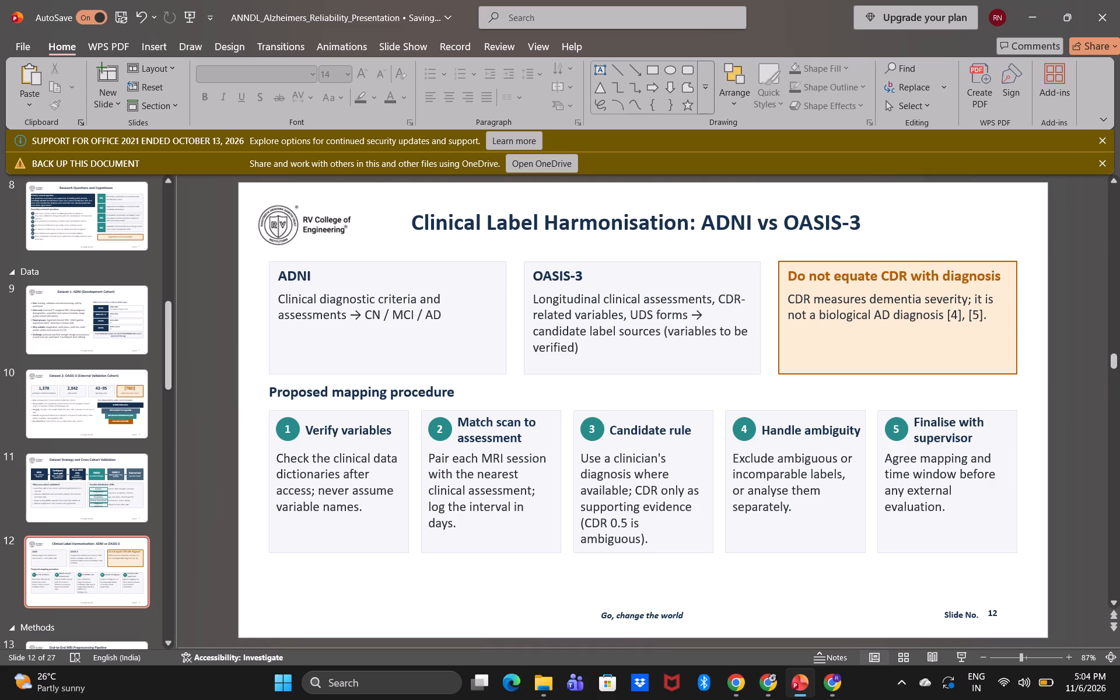
# Remove the citations "[4], [5]" and the closing full stop from the CDR callout on slide 12.
pyautogui.moveTo(946, 317); pyautogui.dragTo(988, 320)
pyautogui.press('BackSpace')
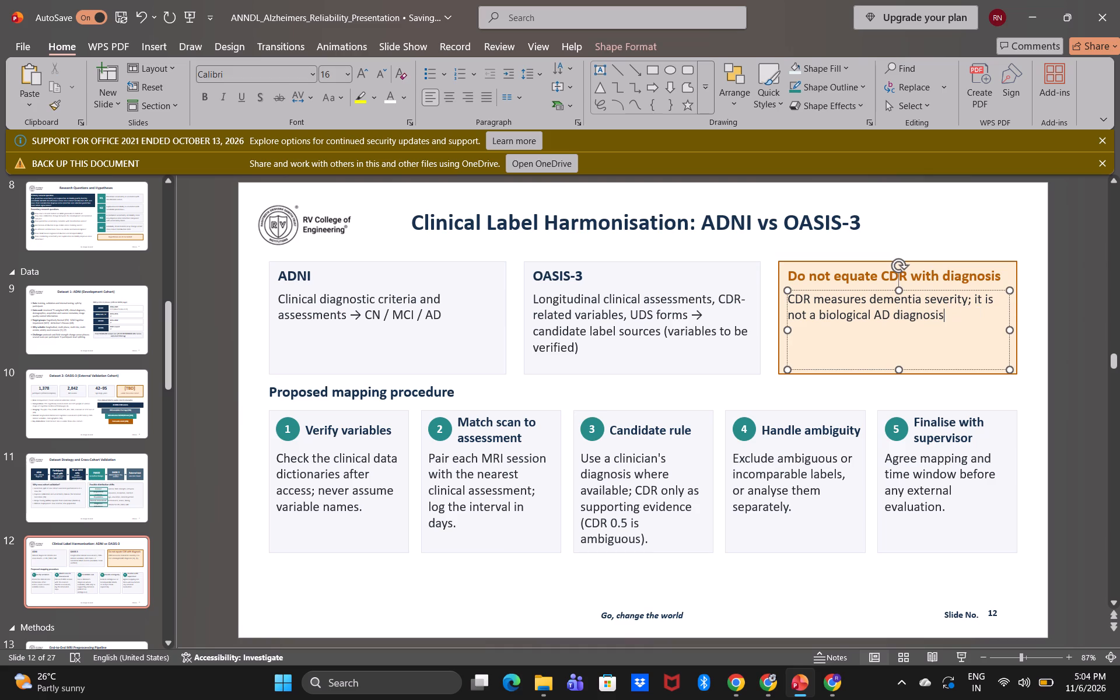
pyautogui.click(1092, 373)
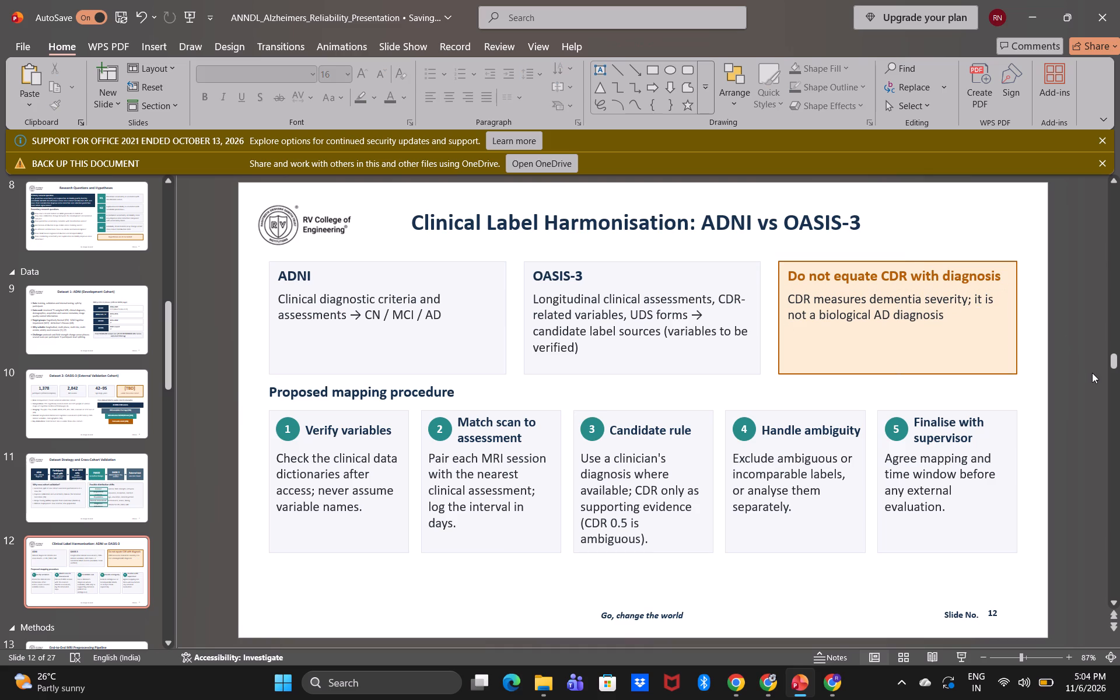
# Shorten the CDR callout's text box and orange background box on slide 12 to fit just below the two-line text.
pyautogui.click(942, 348)
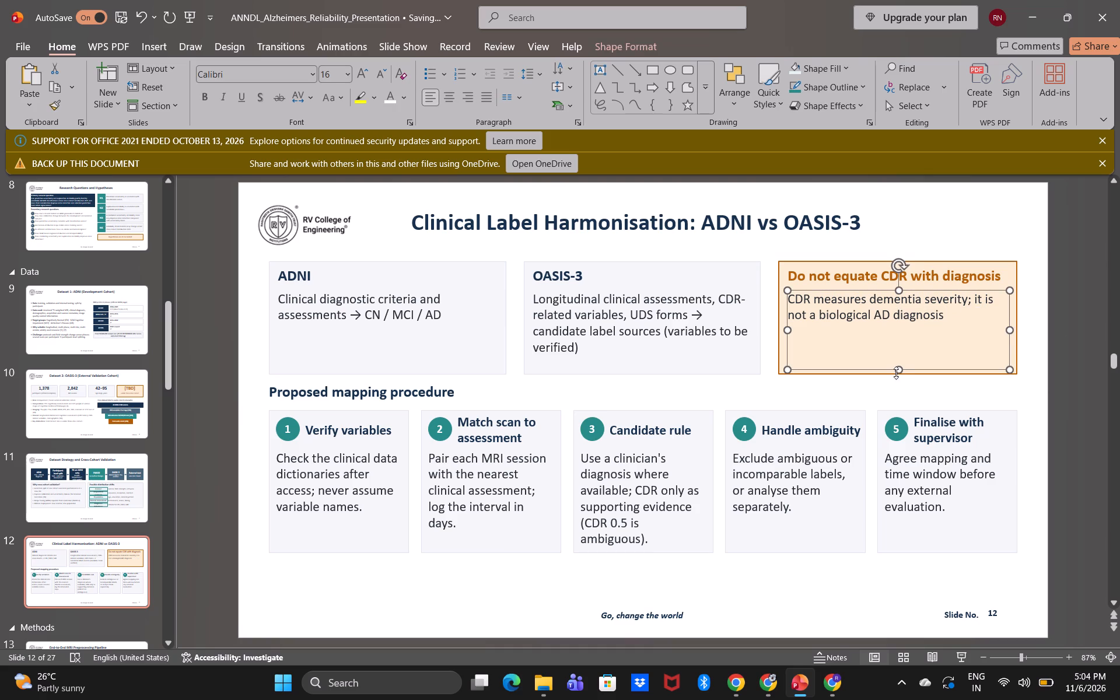
pyautogui.moveTo(902, 370); pyautogui.dragTo(901, 325)
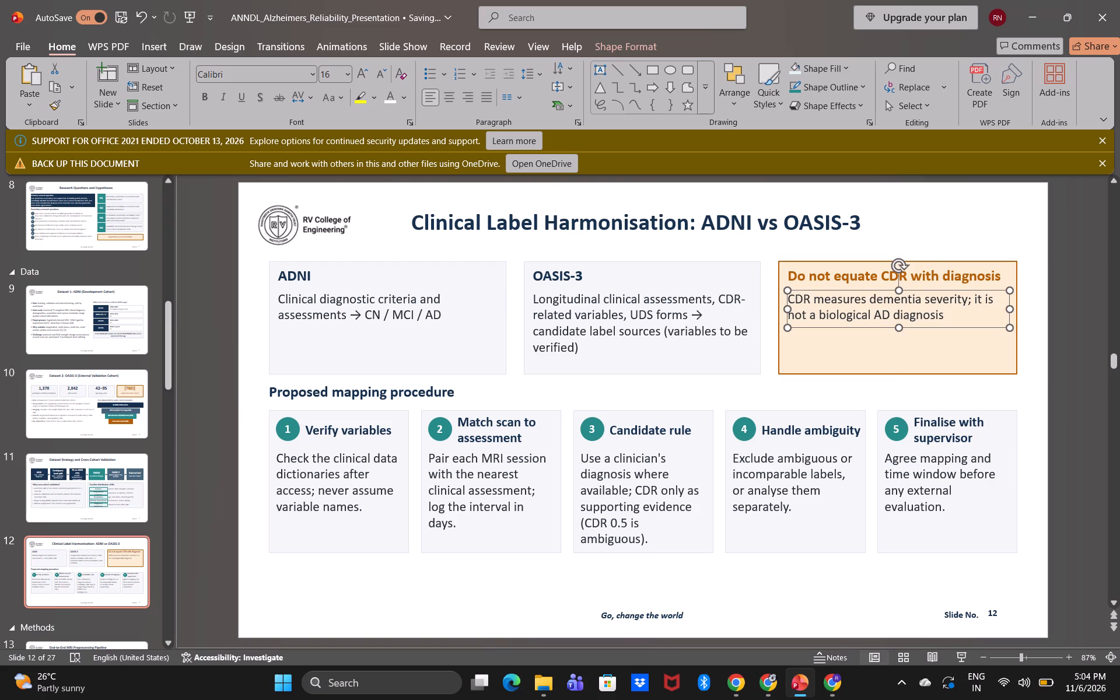
pyautogui.click(907, 337)
pyautogui.moveTo(900, 374); pyautogui.dragTo(905, 344)
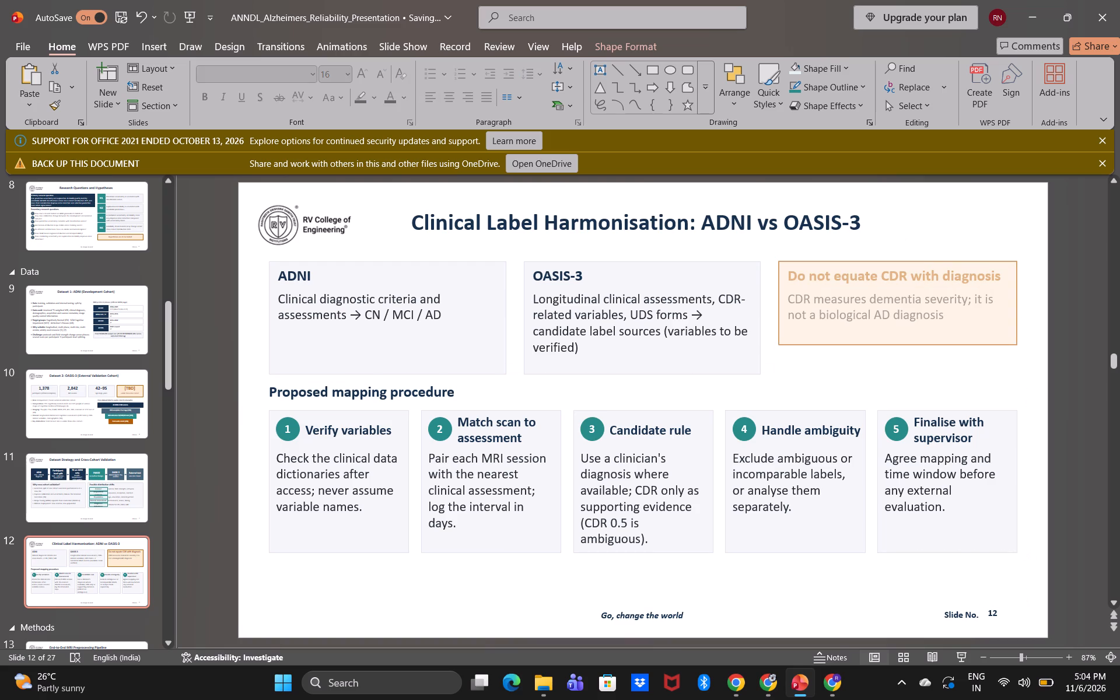
pyautogui.moveTo(905, 344); pyautogui.dragTo(912, 331)
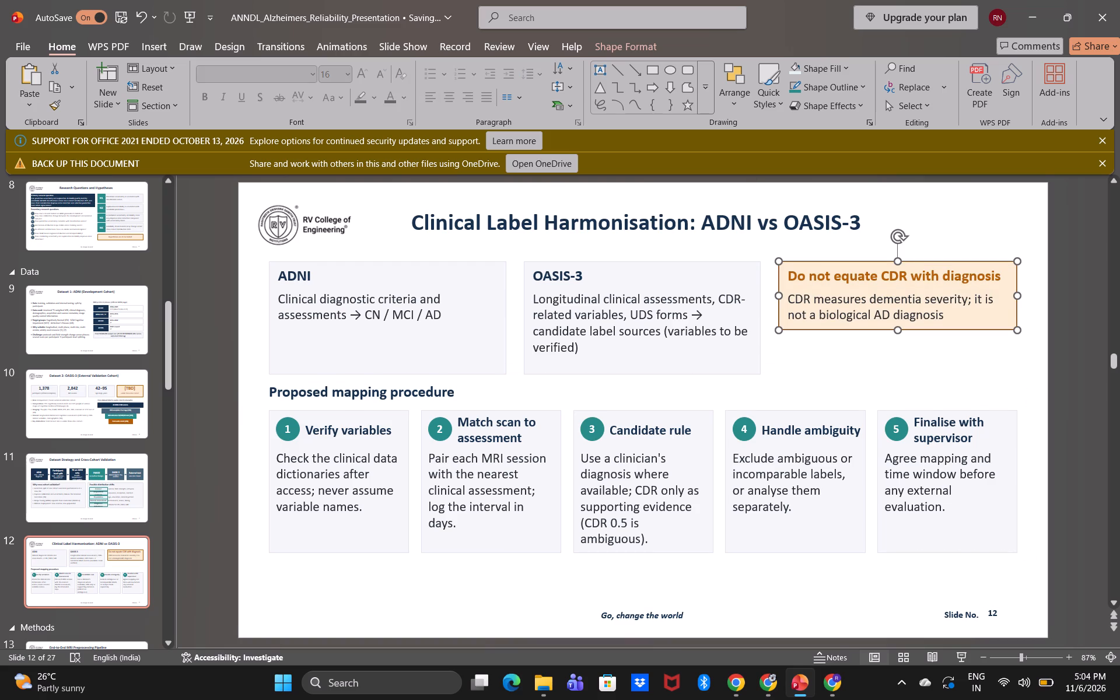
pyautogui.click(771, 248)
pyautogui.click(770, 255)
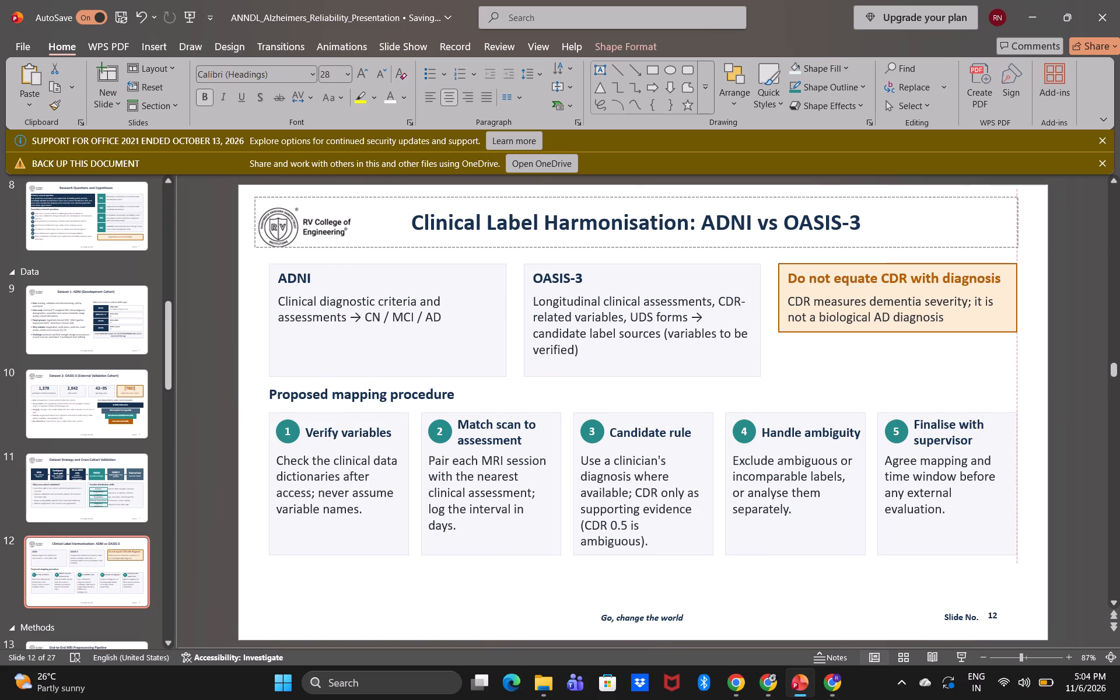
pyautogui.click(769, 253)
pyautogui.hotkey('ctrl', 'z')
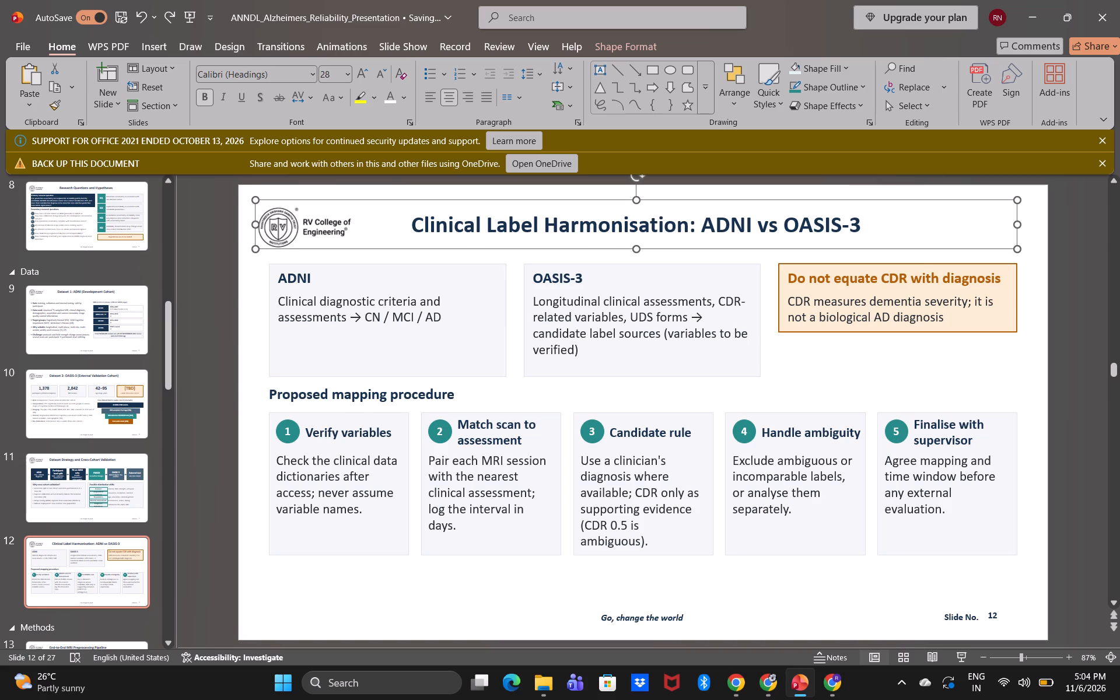
# Move the whole CDR callout on slide 12 down so it sits vertically centred beside the ADNI and OASIS-3 boxes.
pyautogui.click(795, 382)
pyautogui.moveTo(771, 360); pyautogui.dragTo(991, 271)
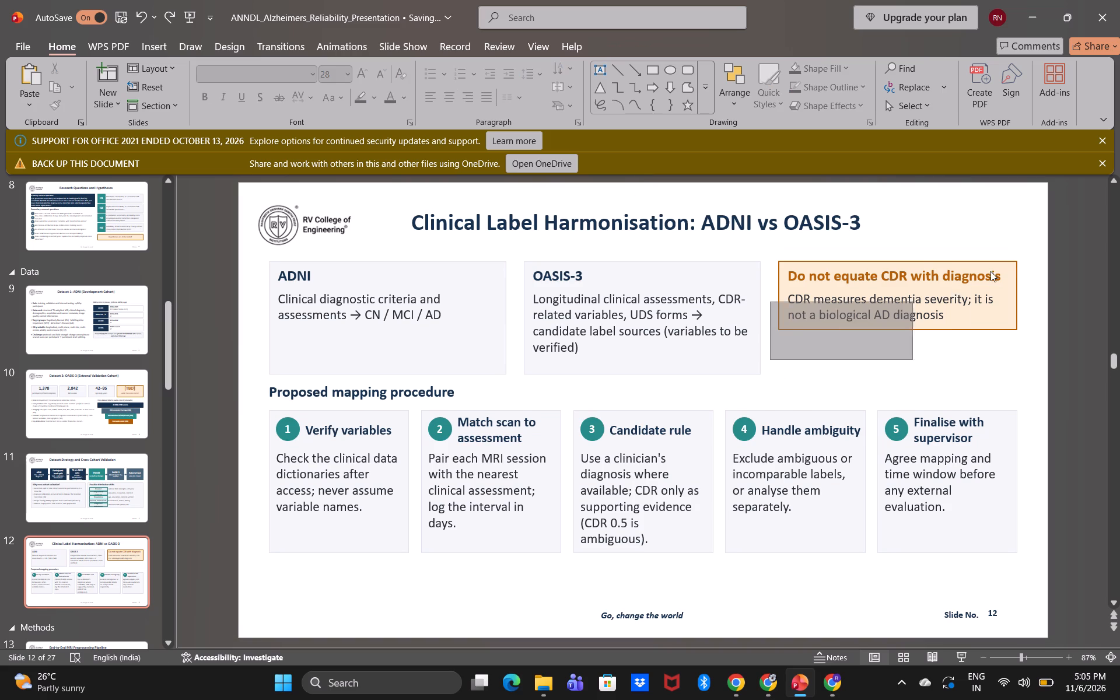
pyautogui.moveTo(991, 271); pyautogui.dragTo(1091, 230)
pyautogui.press('Down')
pyautogui.press('Down')
pyautogui.press('Down')
pyautogui.press('Down')
pyautogui.press('Down')
pyautogui.press('Down')
pyautogui.press('Down')
pyautogui.press('Down')
pyautogui.press('Down')
pyautogui.press('Down')
pyautogui.press('Down')
pyautogui.press('Down')
pyautogui.press('Down')
pyautogui.press('Down')
pyautogui.press('Down')
pyautogui.press('Down')
pyautogui.press('Down')
pyautogui.press('Down')
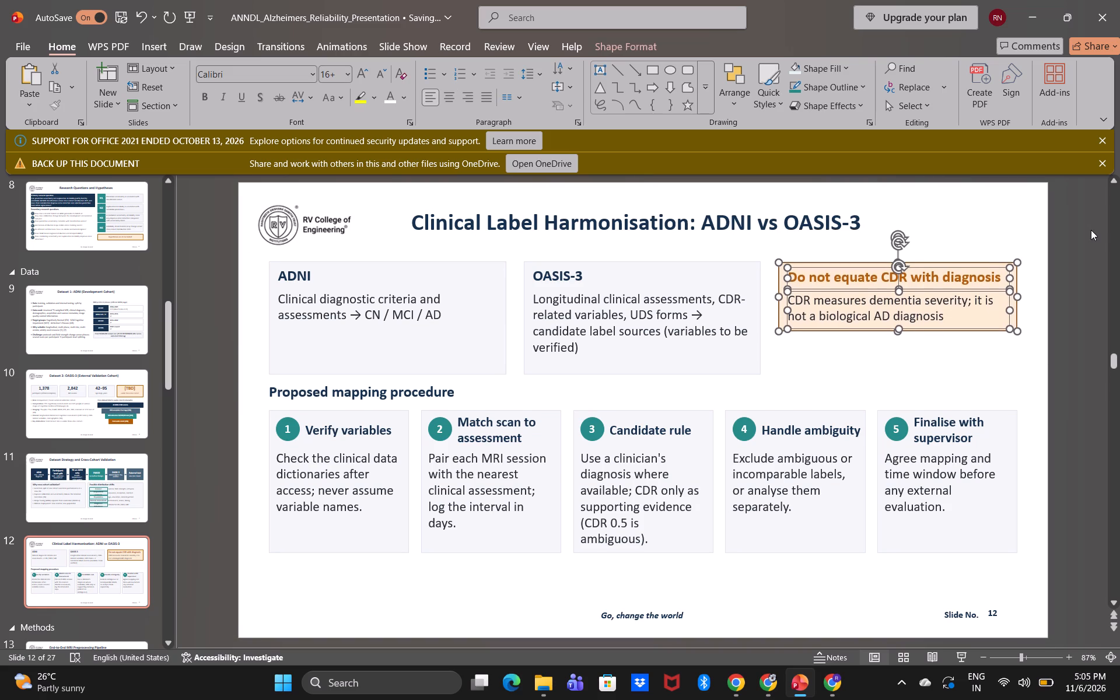
pyautogui.press('Up')
pyautogui.press('Up')
pyautogui.press('Up')
pyautogui.press('Up')
pyautogui.press('Up')
pyautogui.press('Up')
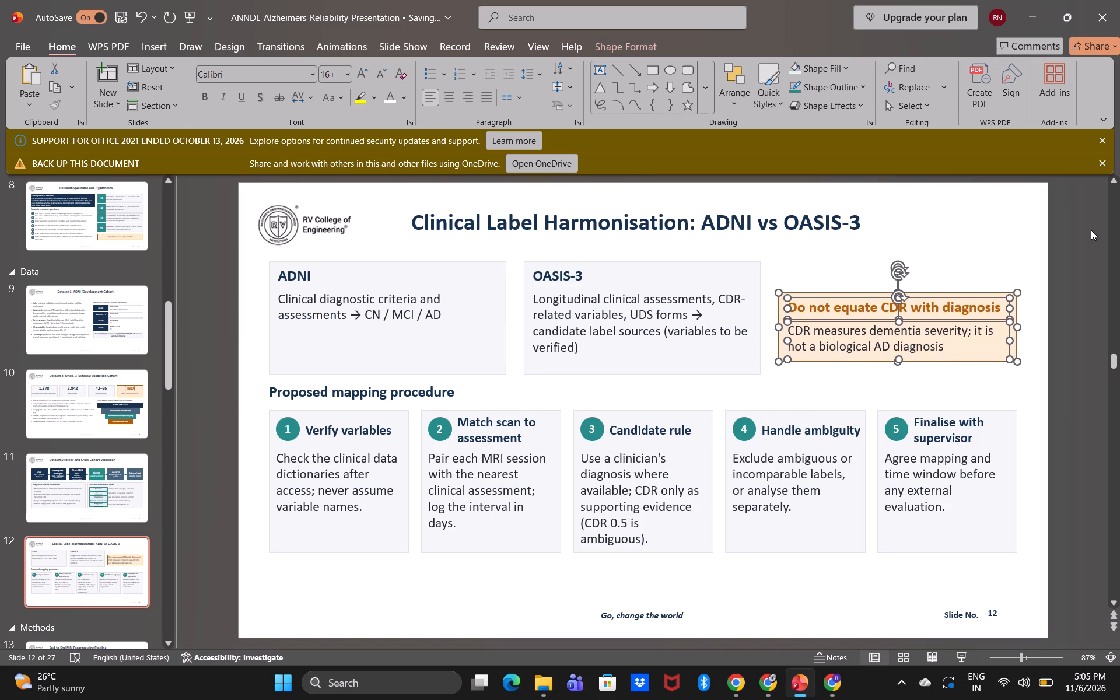
pyautogui.press('Up')
pyautogui.press('Up')
pyautogui.press('Up')
pyautogui.press('Up')
pyautogui.press('Up')
pyautogui.press('Up')
pyautogui.press('Up')
pyautogui.press('Up')
pyautogui.press('Up')
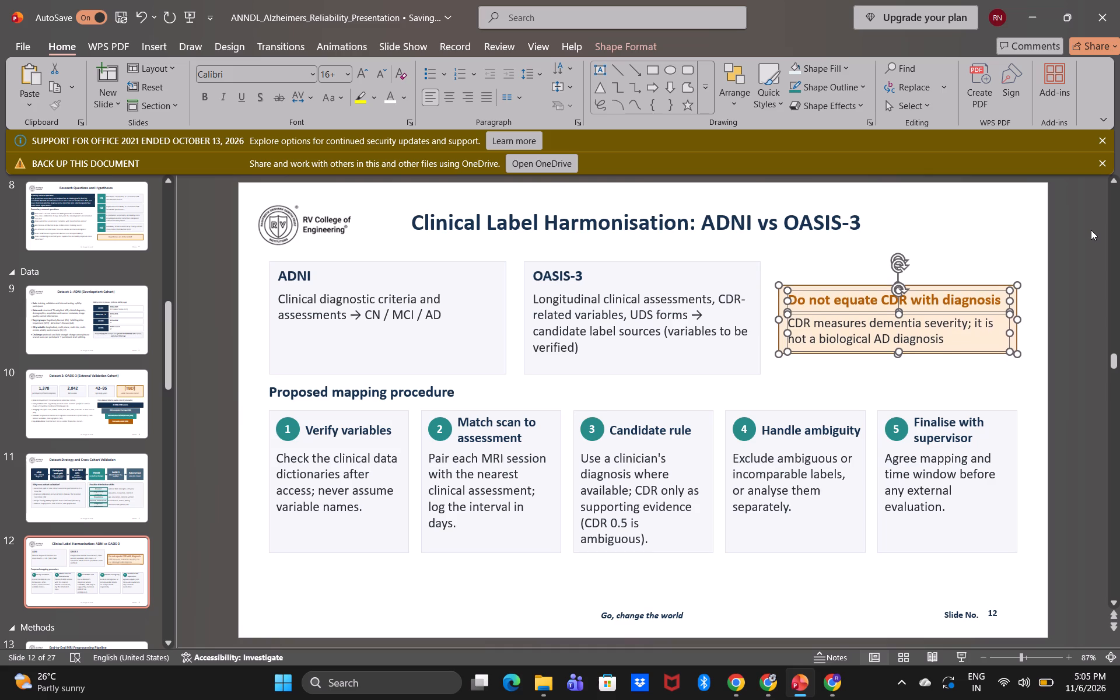
pyautogui.press('Up')
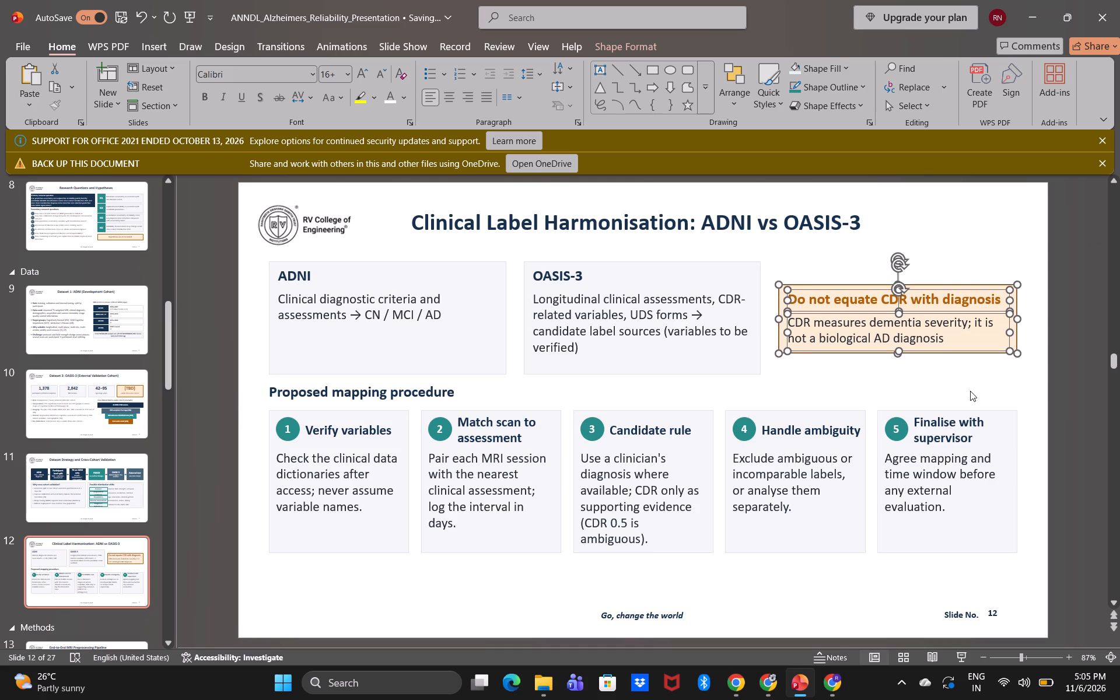
pyautogui.click(970, 391)
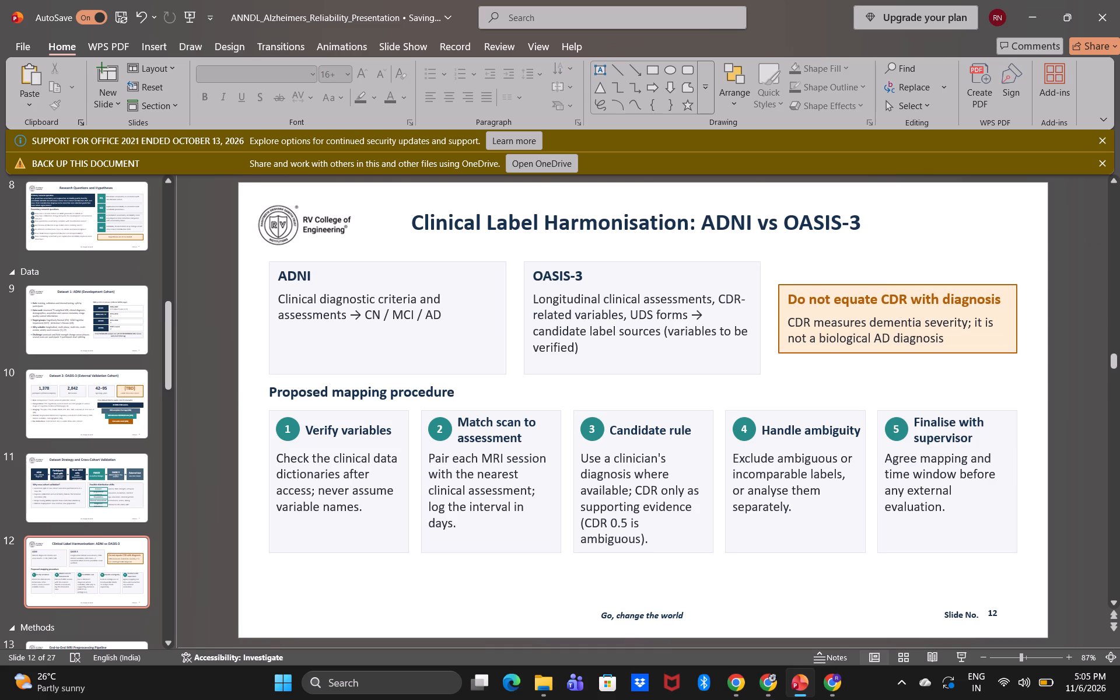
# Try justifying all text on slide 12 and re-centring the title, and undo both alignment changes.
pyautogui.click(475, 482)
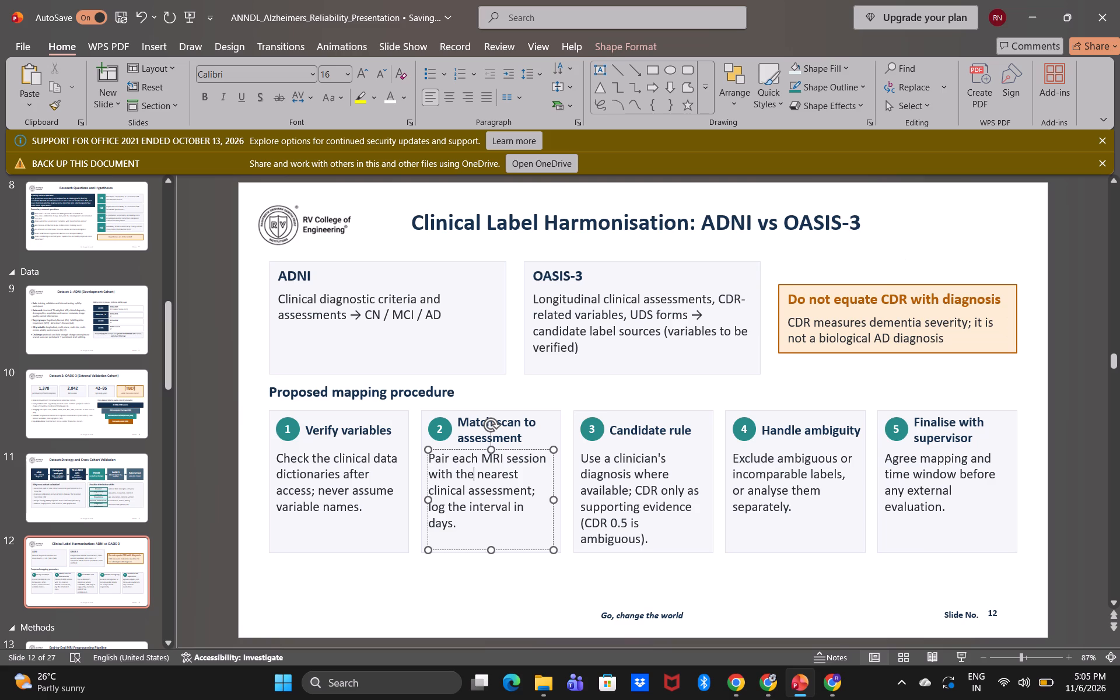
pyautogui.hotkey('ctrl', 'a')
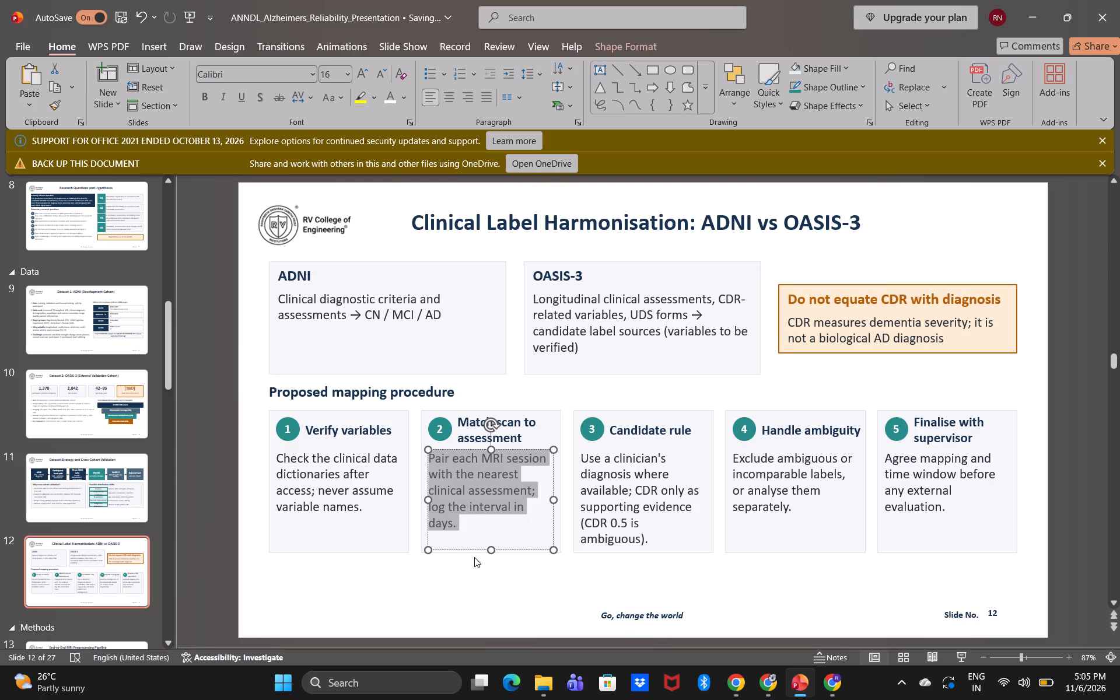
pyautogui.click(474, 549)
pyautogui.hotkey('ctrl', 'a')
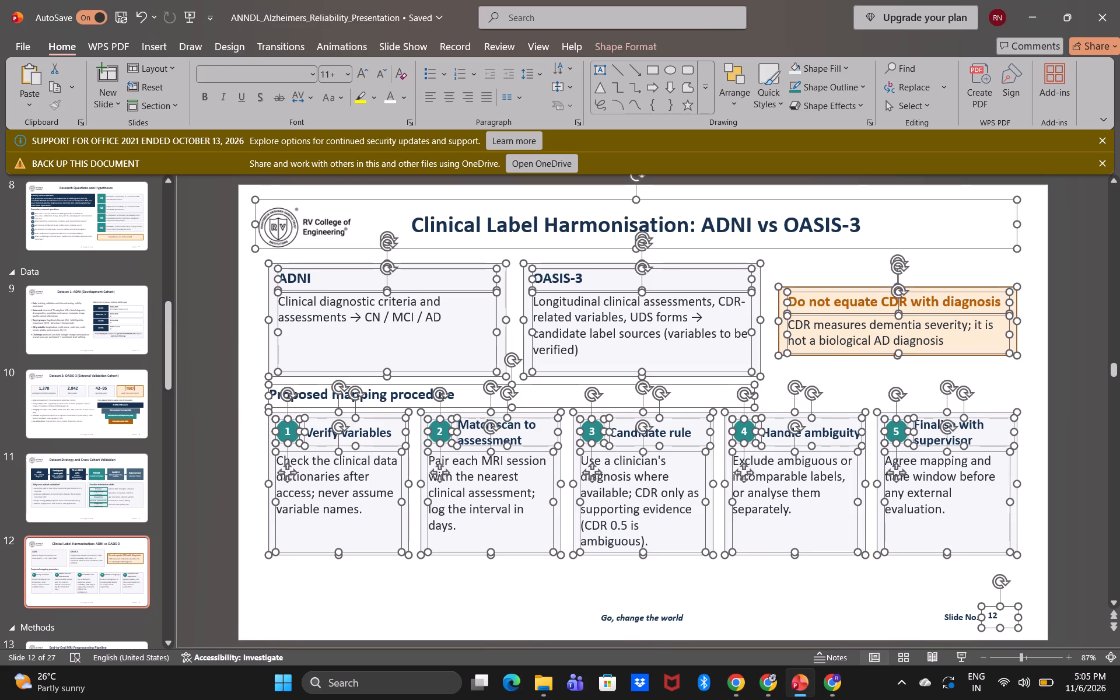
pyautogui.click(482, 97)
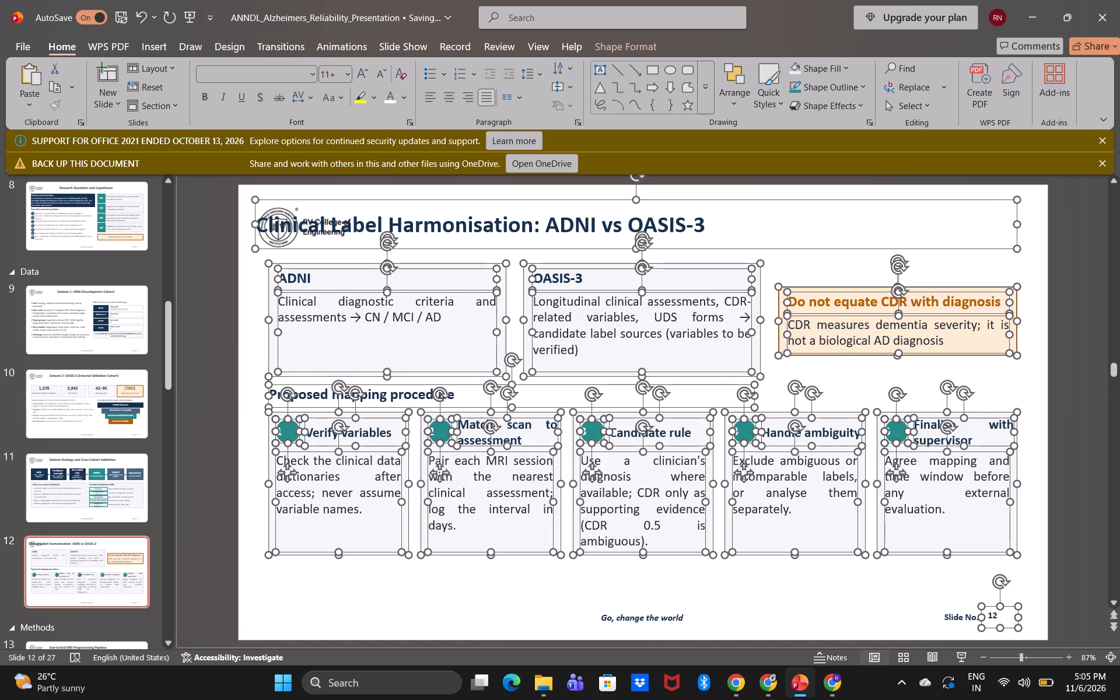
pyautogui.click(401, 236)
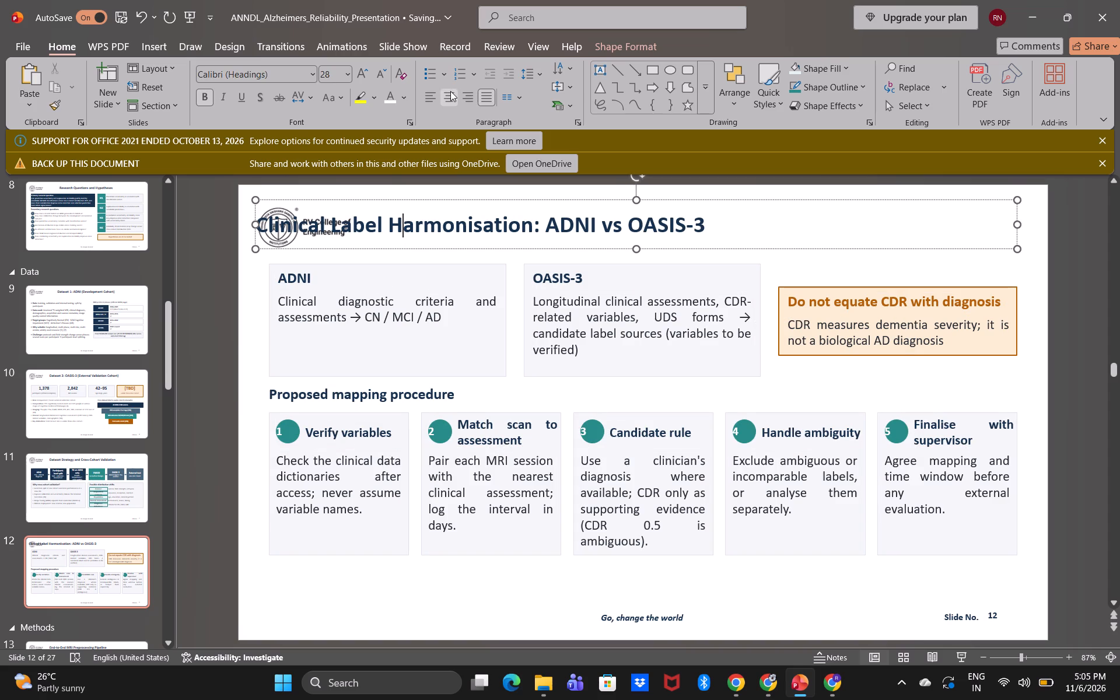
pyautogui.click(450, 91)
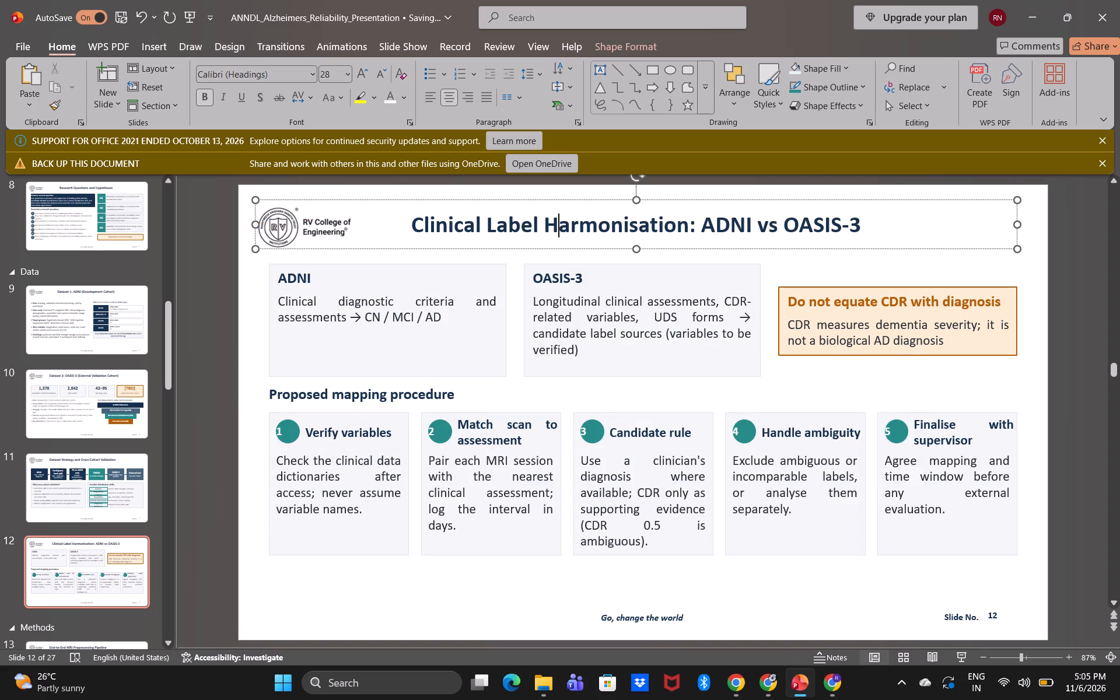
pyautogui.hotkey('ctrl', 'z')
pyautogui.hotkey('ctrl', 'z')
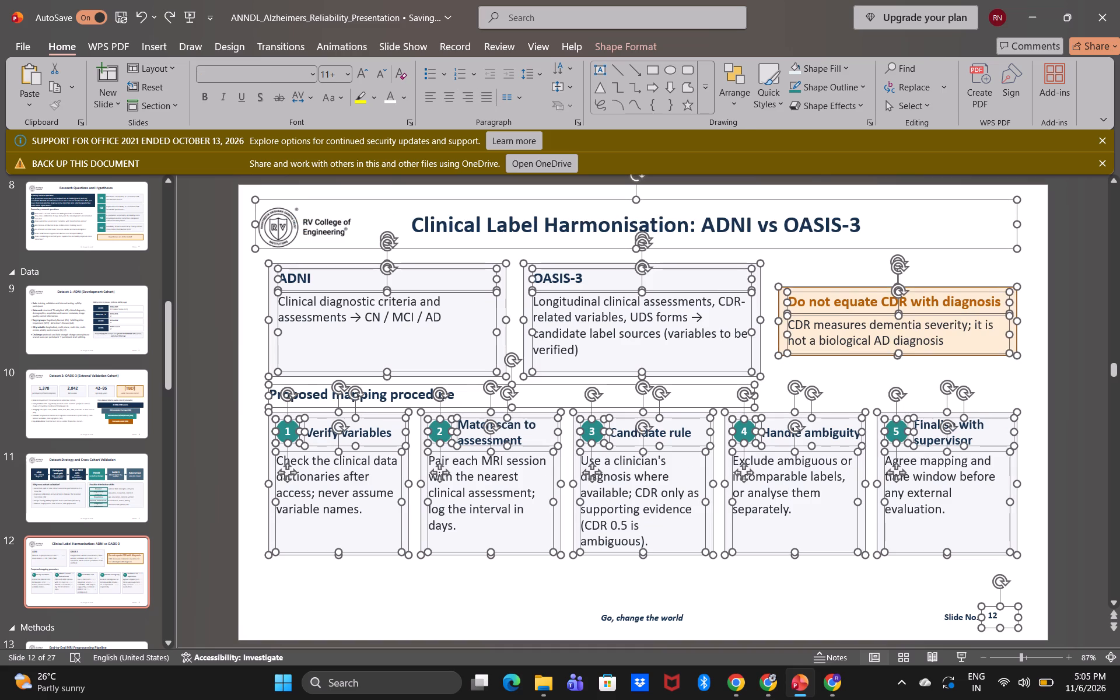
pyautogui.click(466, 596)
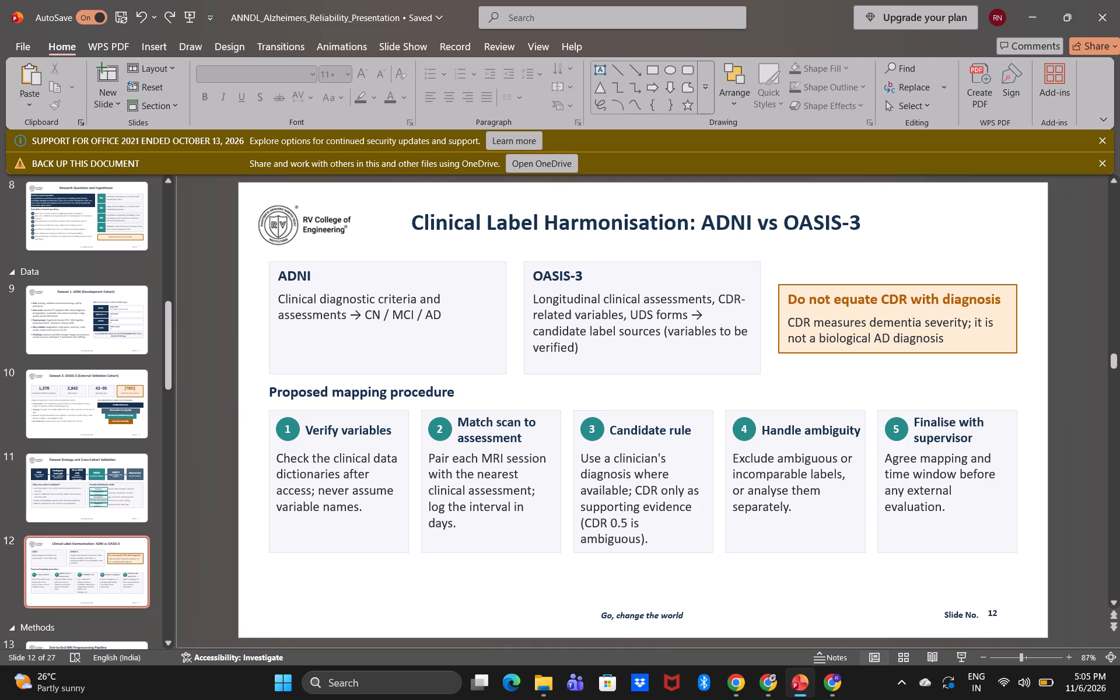
# Remove the citation "[48]" and its comma from the MNI152 template caption under the brain images on slide 13.
pyautogui.scroll(-1, 116, 576)
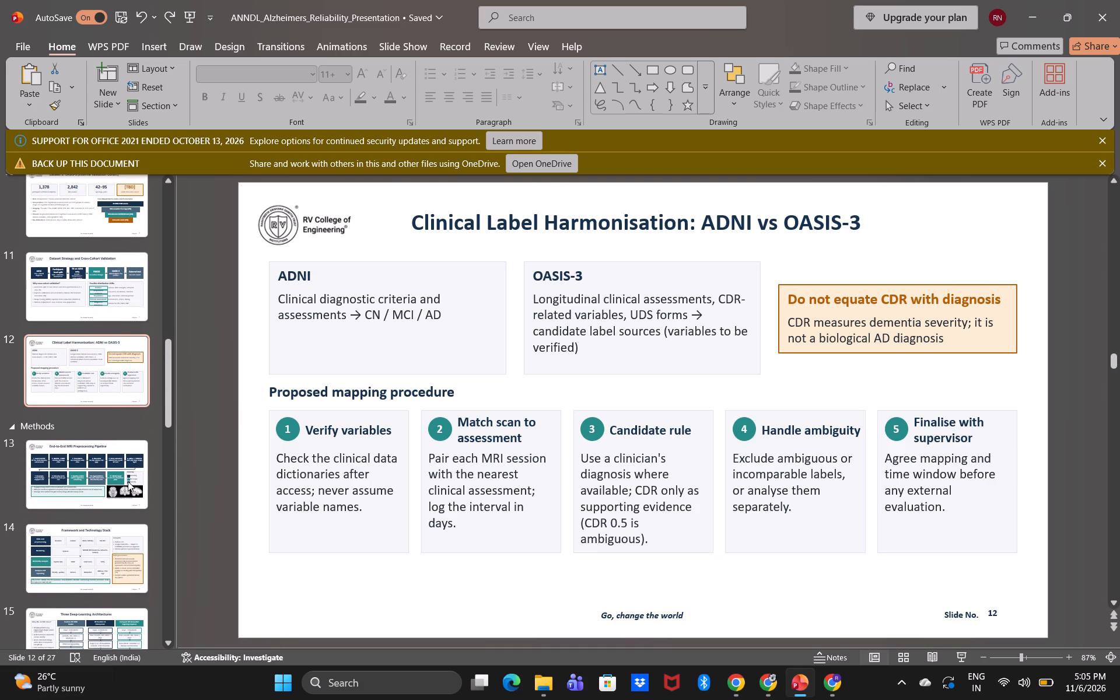
pyautogui.click(111, 461)
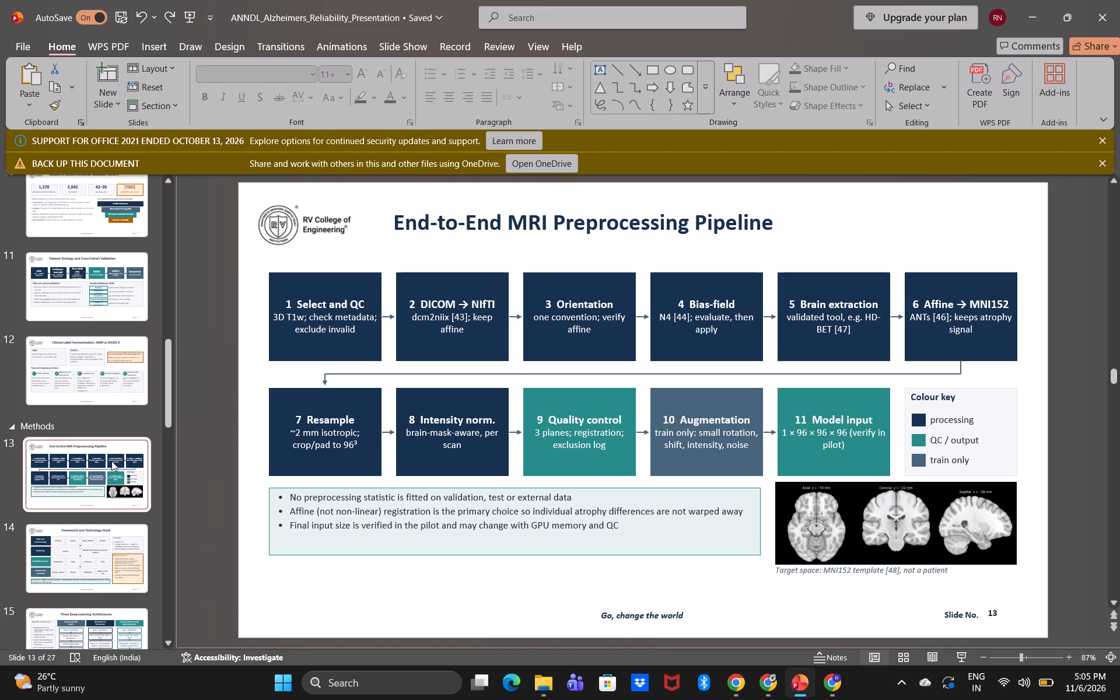
pyautogui.click(111, 461)
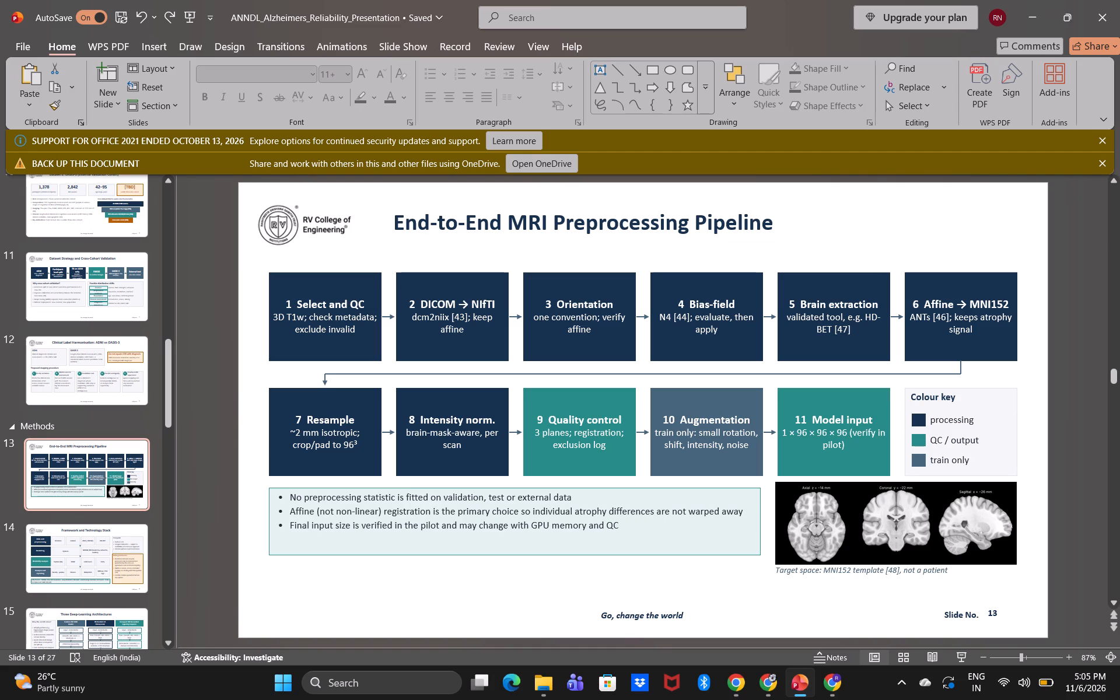
pyautogui.moveTo(884, 573); pyautogui.dragTo(893, 573)
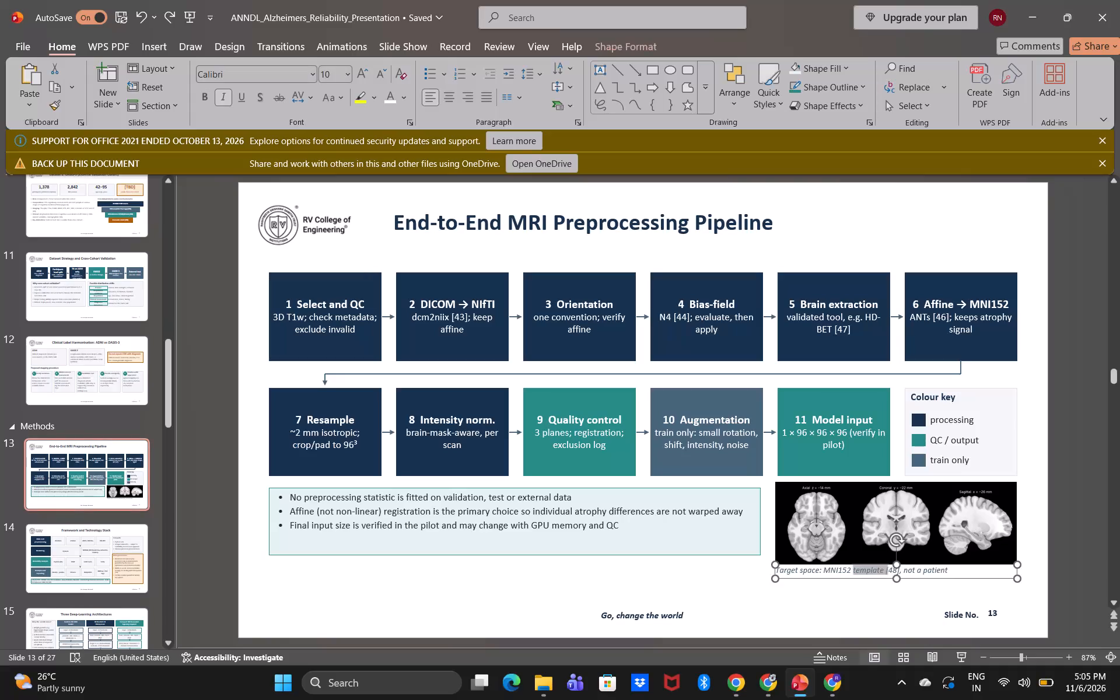
pyautogui.moveTo(893, 573); pyautogui.dragTo(896, 573)
pyautogui.click(896, 573)
pyautogui.moveTo(902, 573); pyautogui.dragTo(887, 572)
pyautogui.press('BackSpace')
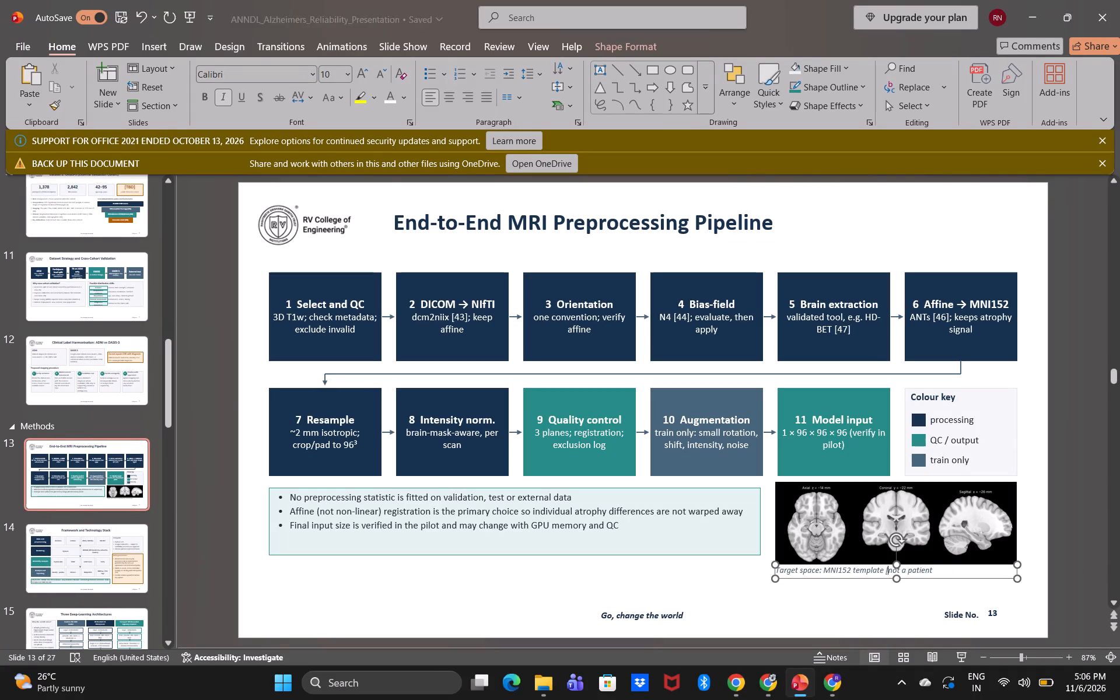
pyautogui.press('BackSpace')
pyautogui.click(850, 605)
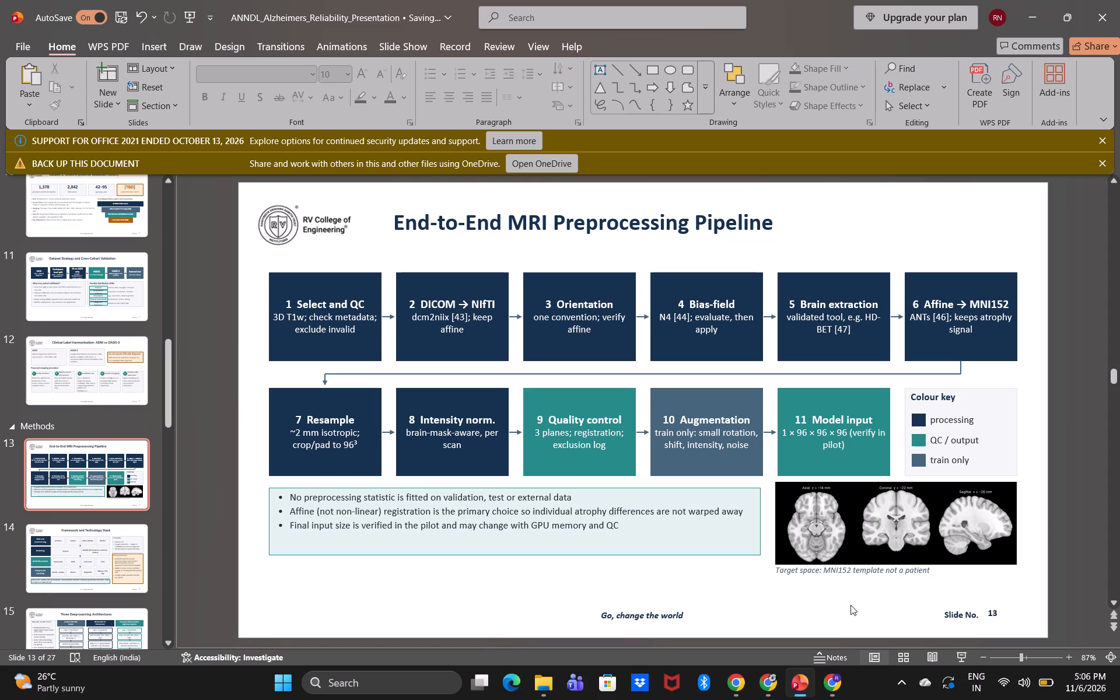
# Remove the citation "[59]" from the Data governance box and "[39], [40]" from the PyTorch + MONAI note on slide 14.
pyautogui.click(100, 542)
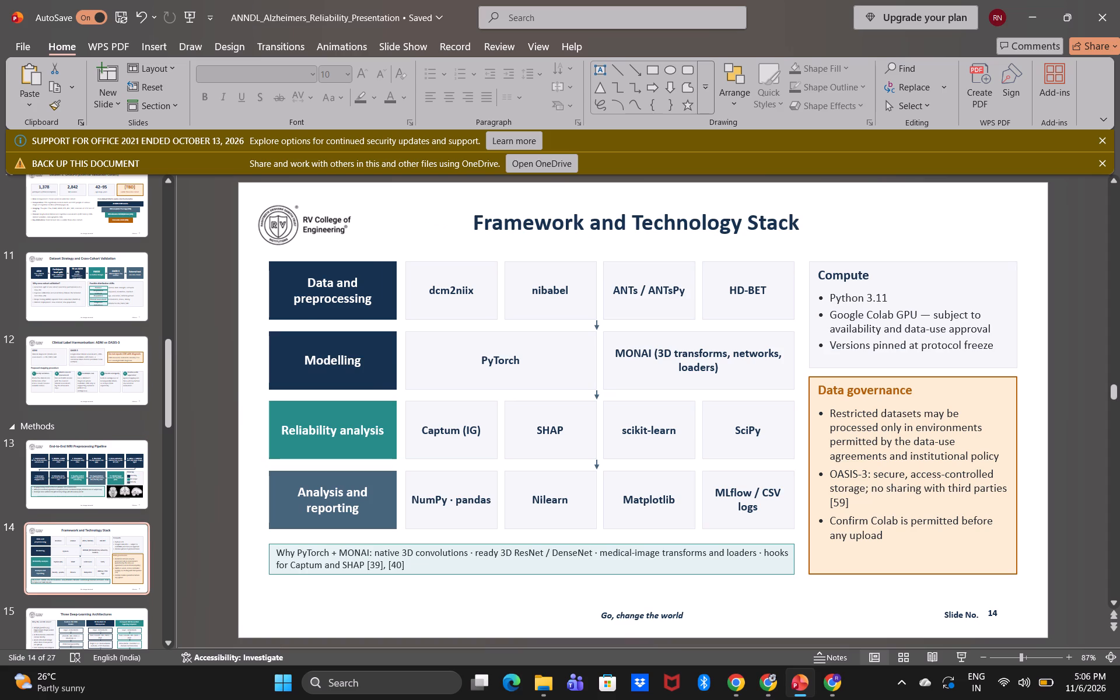
pyautogui.moveTo(829, 503); pyautogui.dragTo(860, 503)
pyautogui.press('BackSpace')
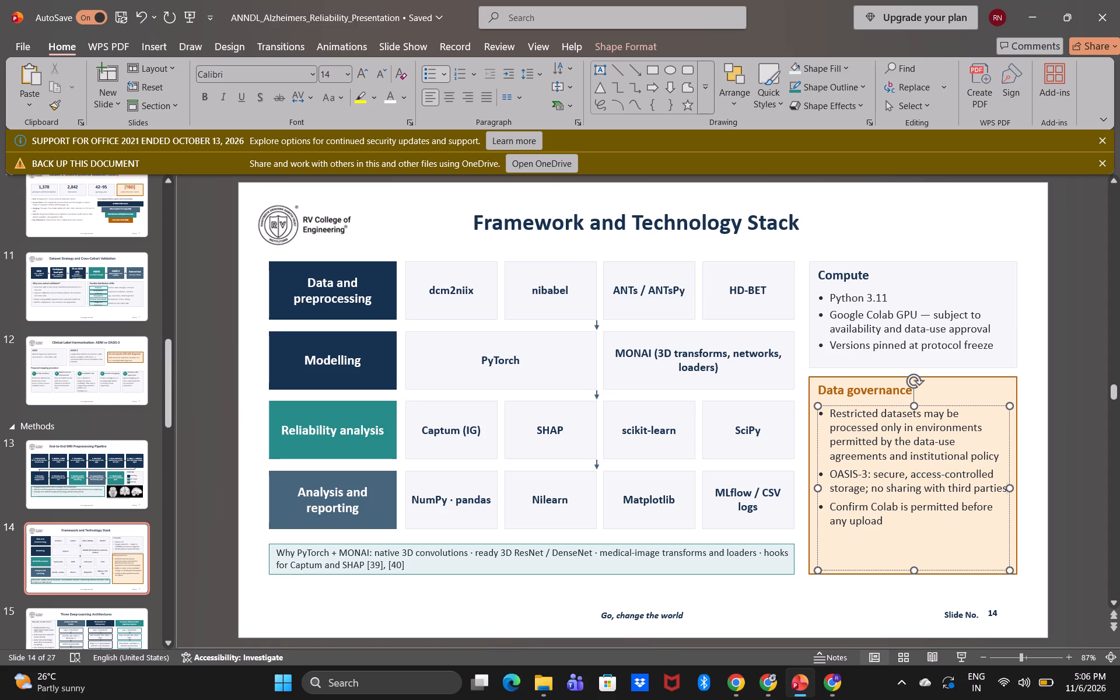
pyautogui.moveTo(366, 566); pyautogui.dragTo(408, 563)
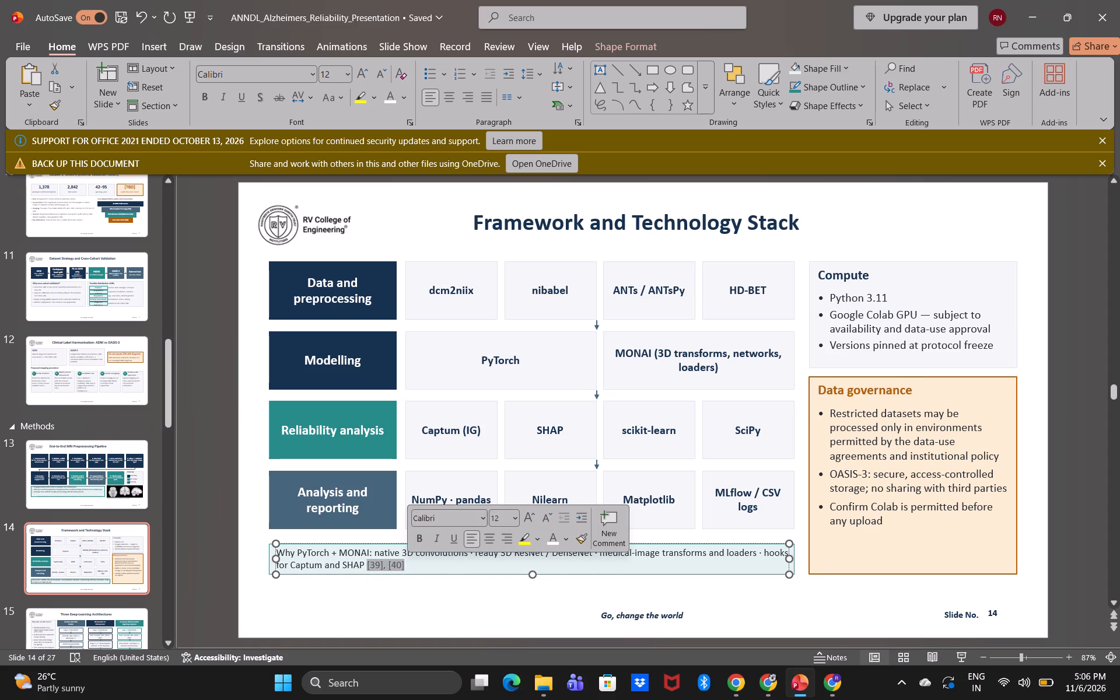
pyautogui.press('BackSpace')
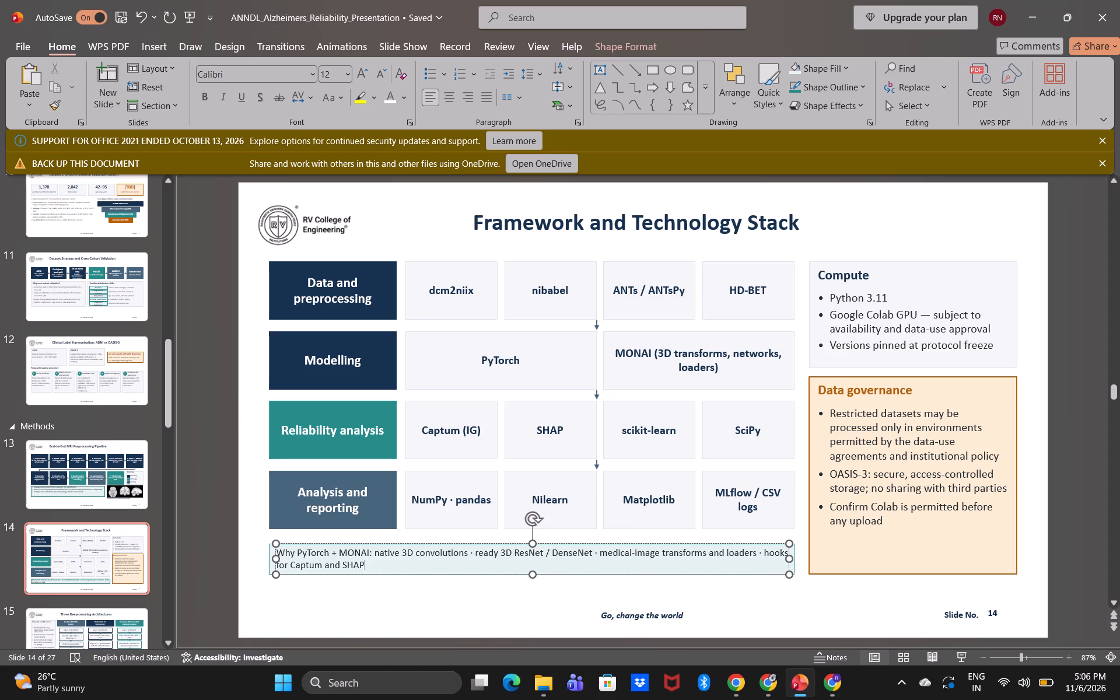
# Replace the three middle-dot separators in slide 14's "Why PyTorch + MONAI" note with commas.
pyautogui.click(472, 554)
pyautogui.press('BackSpace')
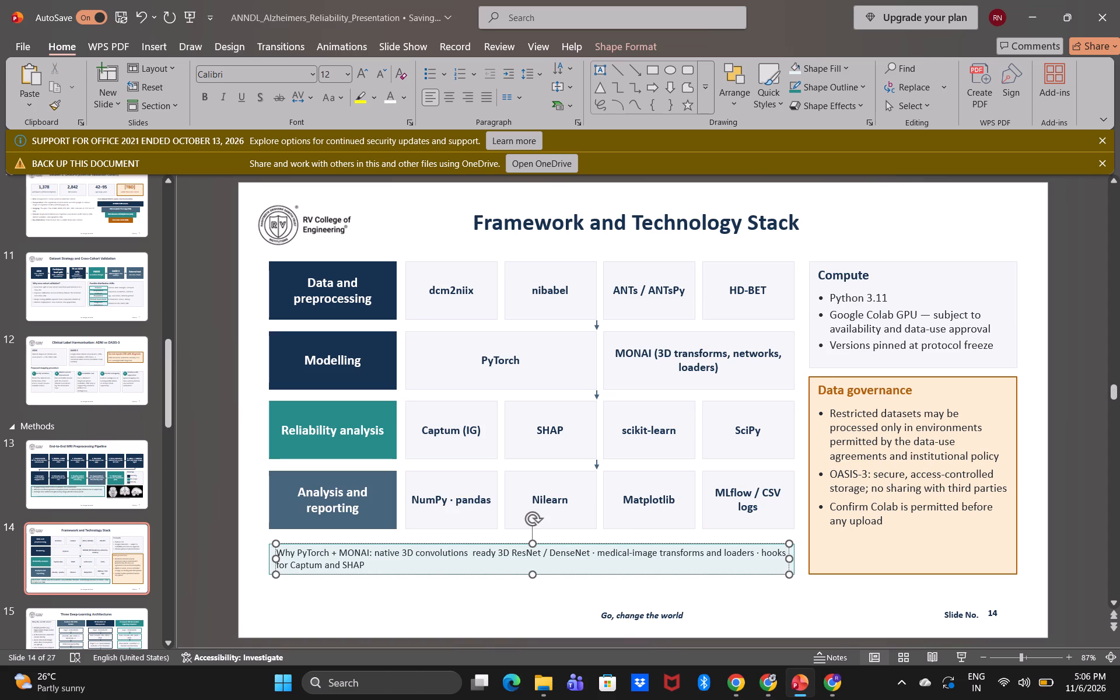
pyautogui.press('BackSpace')
pyautogui.press(',')
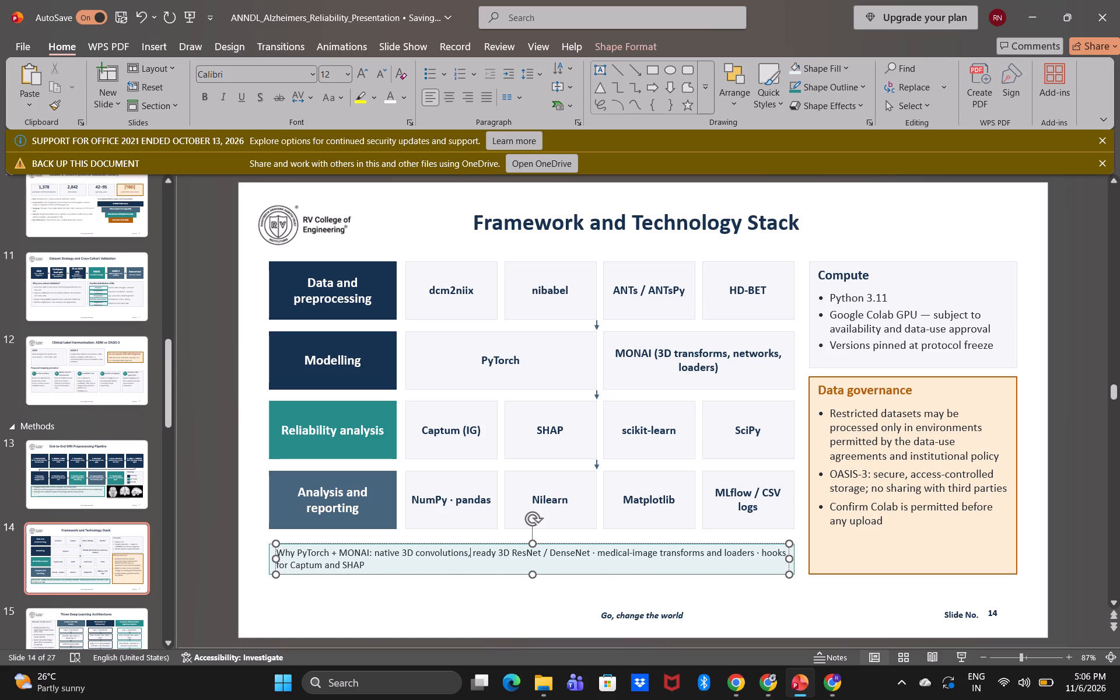
pyautogui.click(593, 555)
pyautogui.press('Delete')
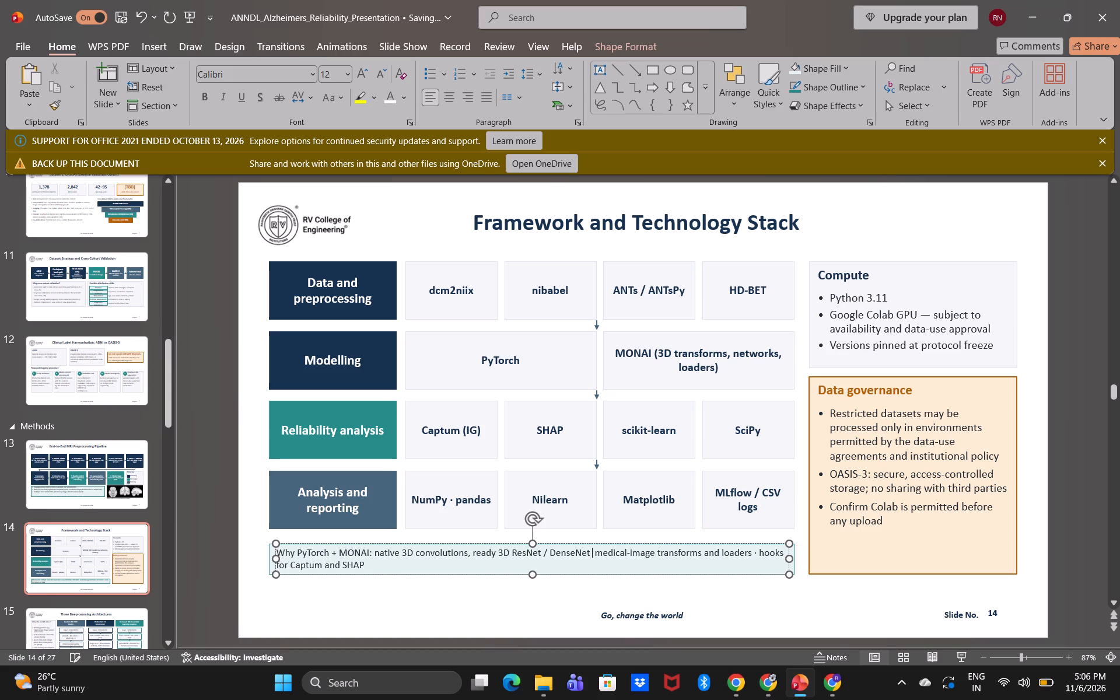
pyautogui.press('BackSpace')
pyautogui.press(',')
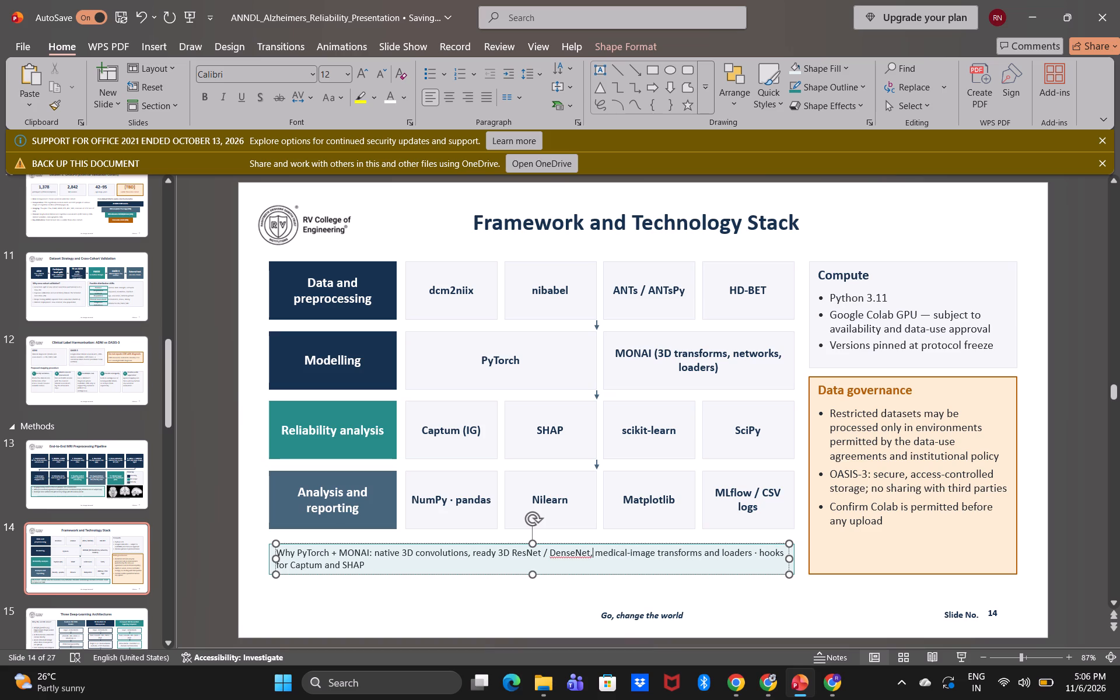
pyautogui.click(756, 555)
pyautogui.press('BackSpace')
pyautogui.press('BackSpace')
pyautogui.press(',')
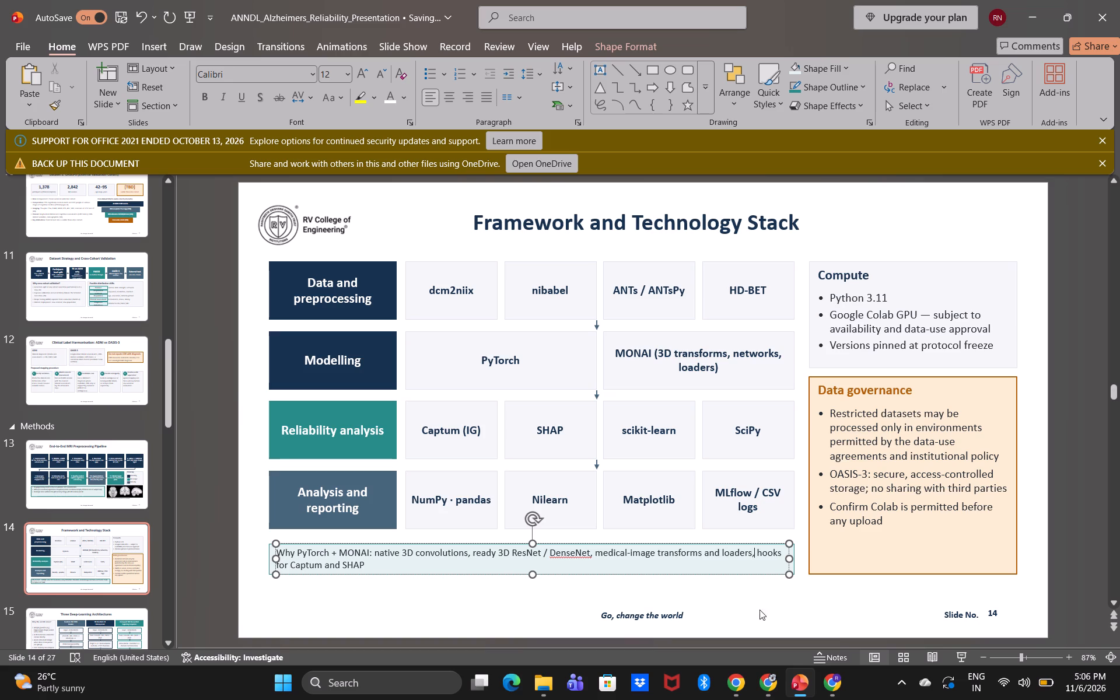
pyautogui.click(753, 612)
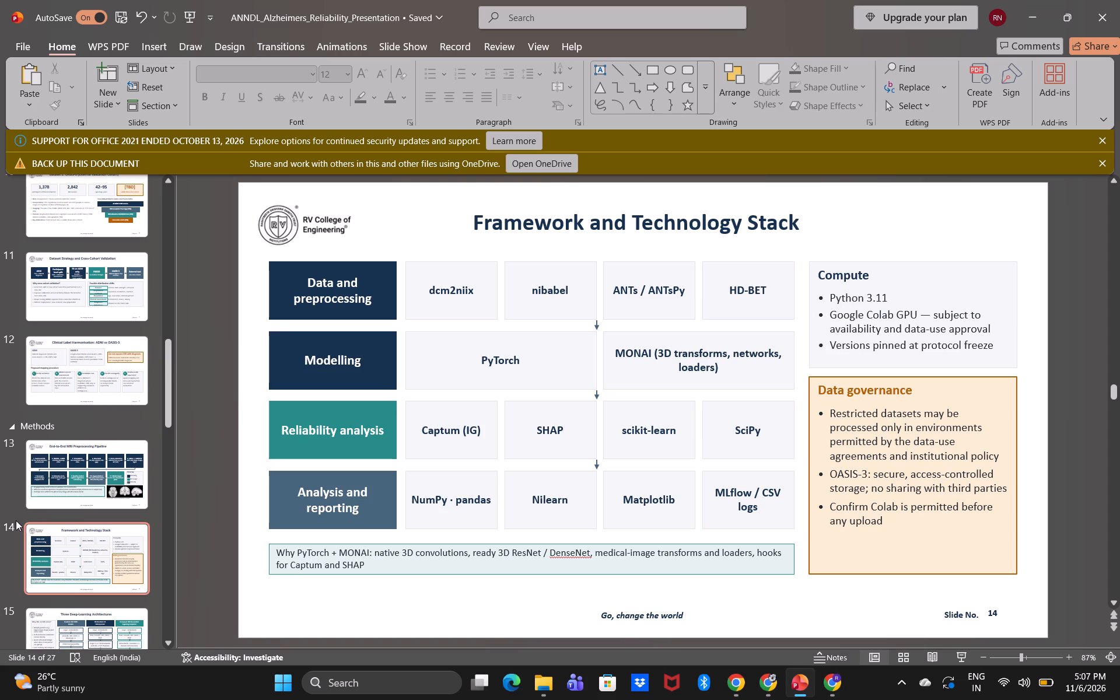
# Remove the citation "[27]" after "Monte Carlo Dropout" in the reliability diagrams callout on slide 16.
pyautogui.scroll(-1, 93, 556)
pyautogui.click(104, 540)
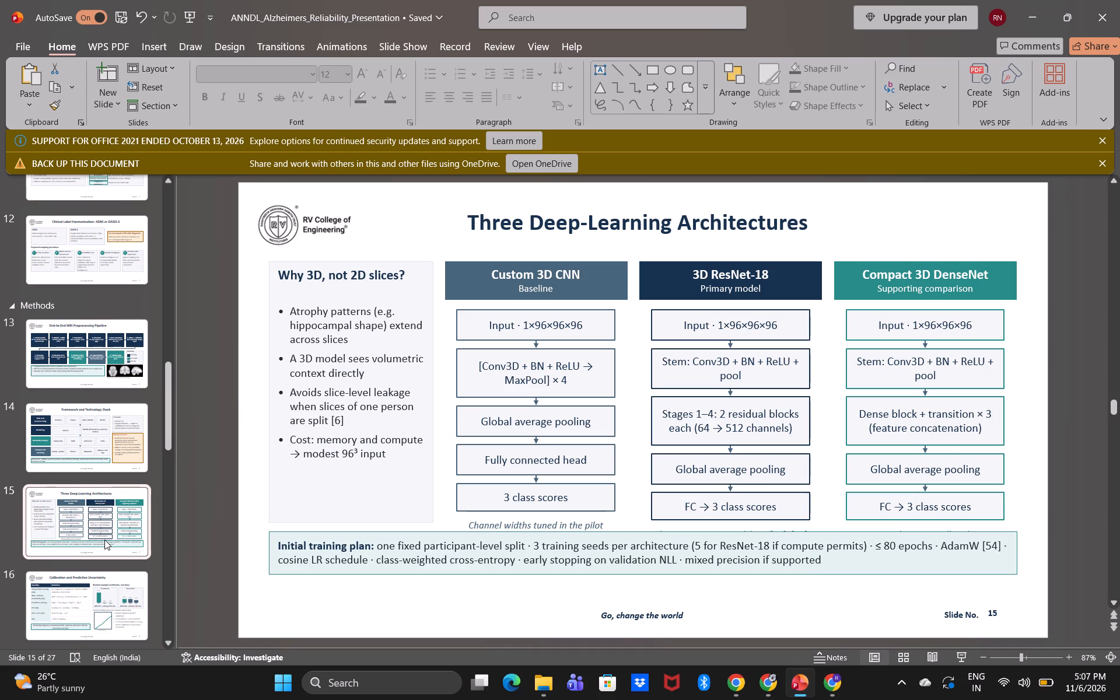
pyautogui.click(69, 596)
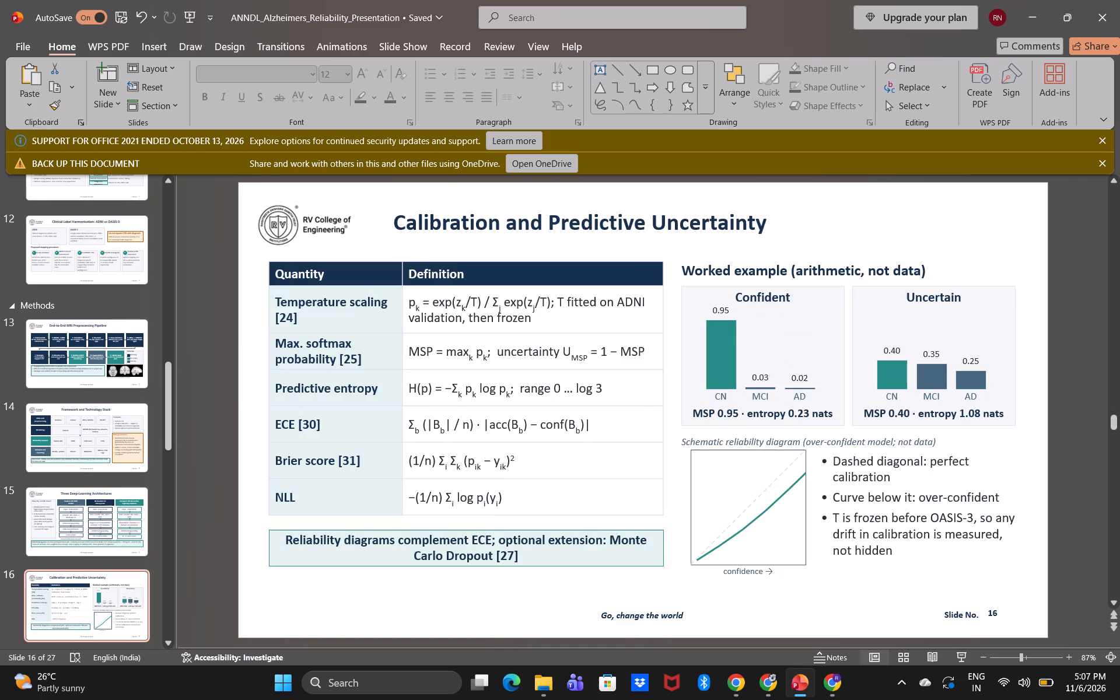
pyautogui.moveTo(497, 559); pyautogui.dragTo(523, 561)
pyautogui.press('BackSpace')
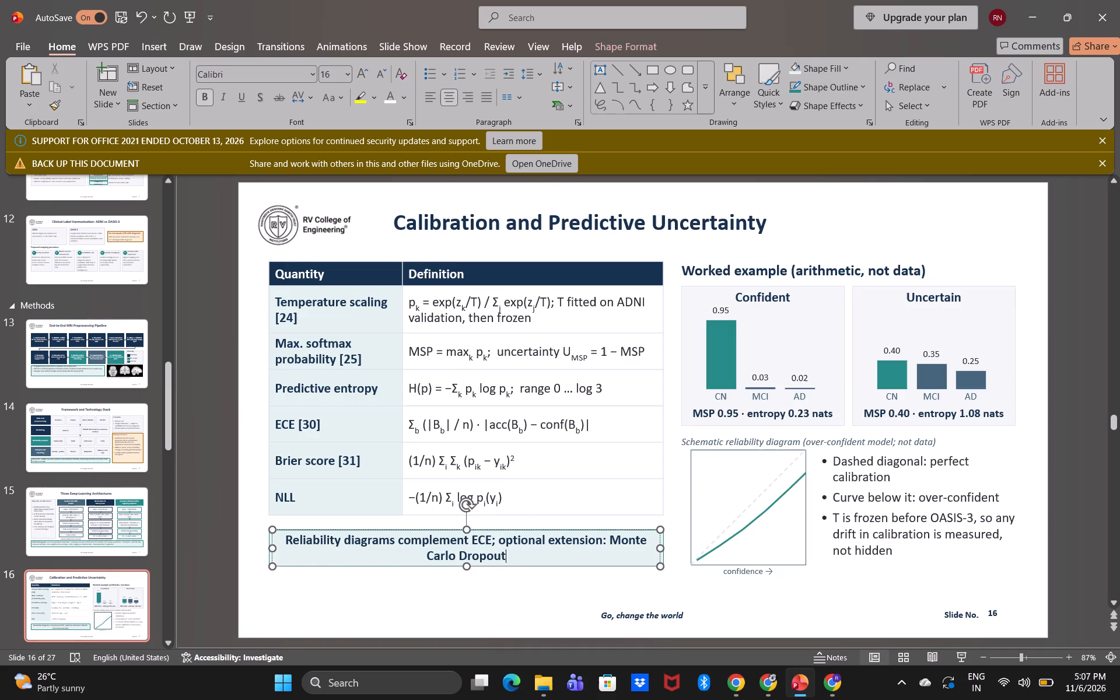
pyautogui.click(522, 614)
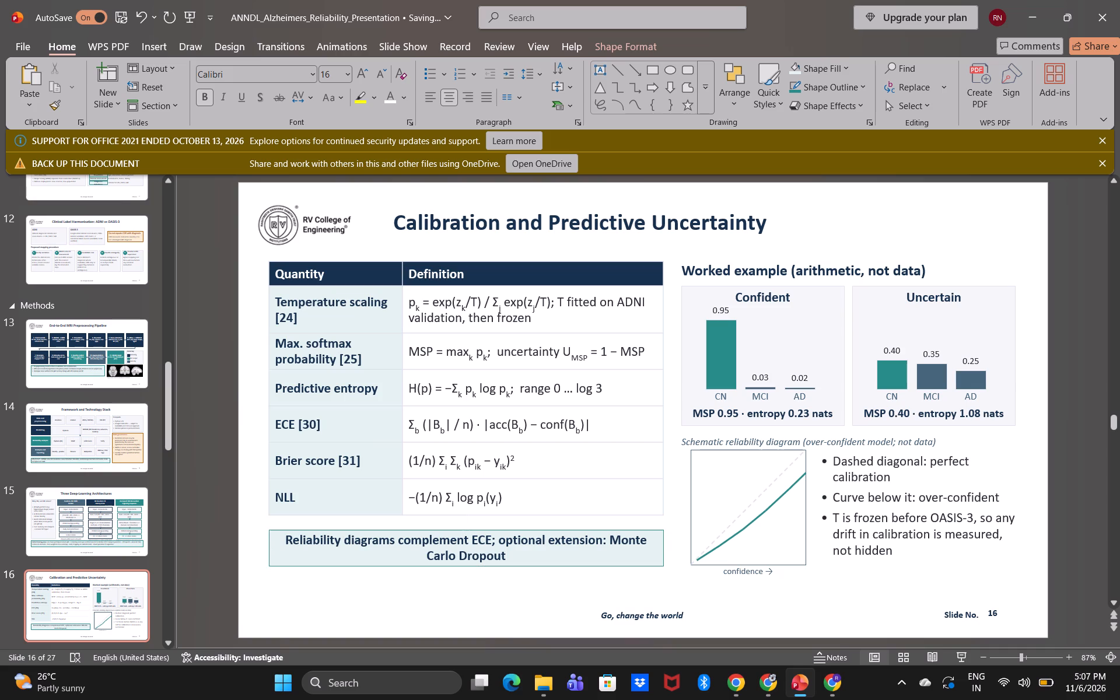
# Extend slide 16's title box leftward across the logo and centre the "Calibration and Predictive Uncertainty" title.
pyautogui.click(534, 235)
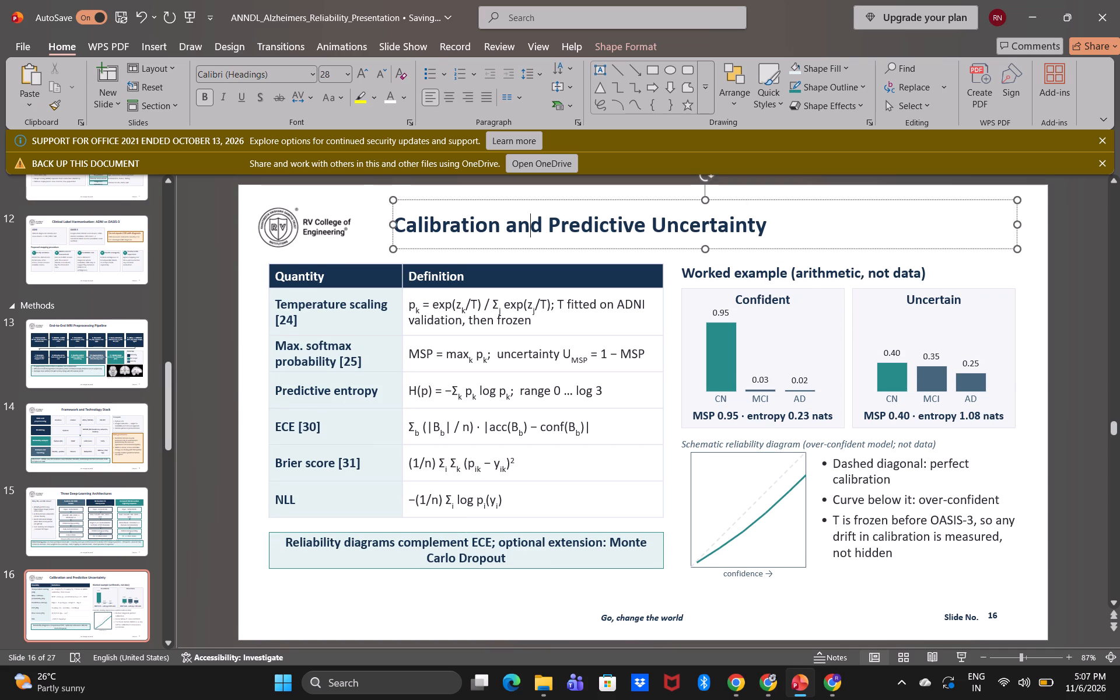
pyautogui.moveTo(394, 223); pyautogui.dragTo(256, 233)
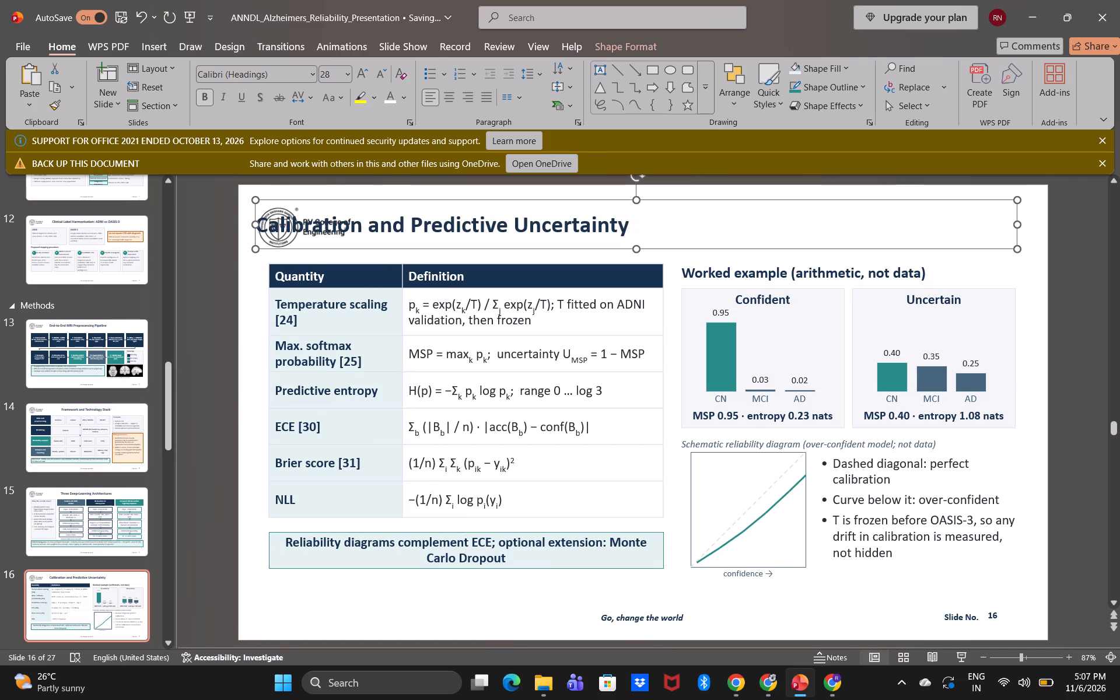
pyautogui.click(443, 96)
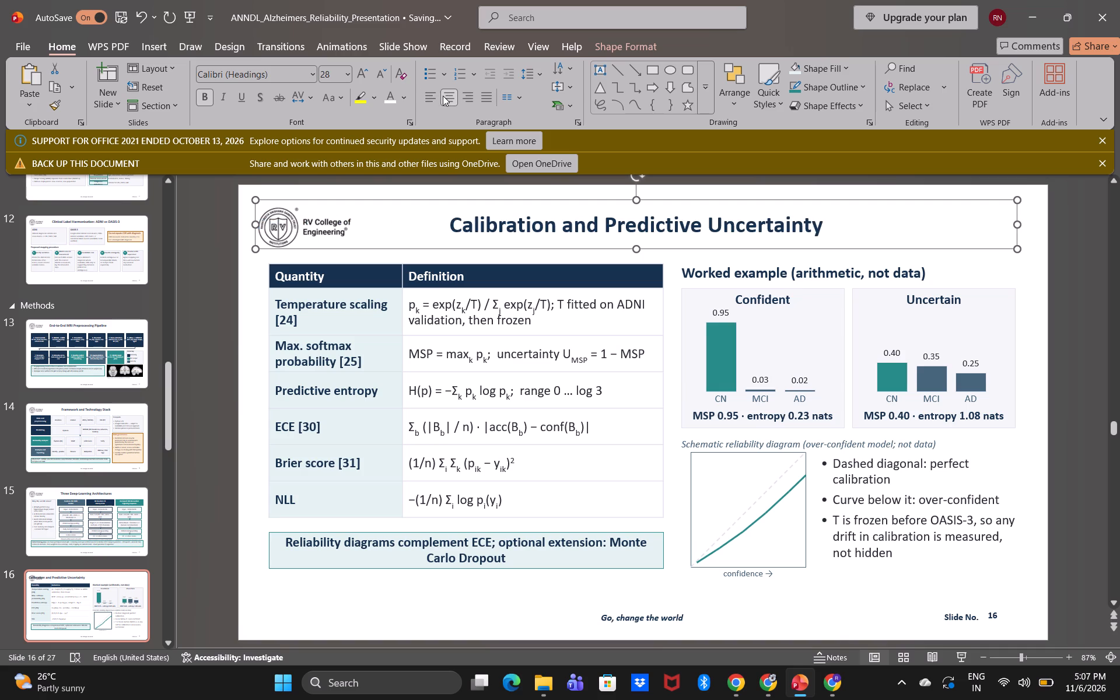
# Extend slide 13's title box leftward across the logo and centre the "End-to-End MRI Preprocessing Pipeline" title.
pyautogui.click(99, 371)
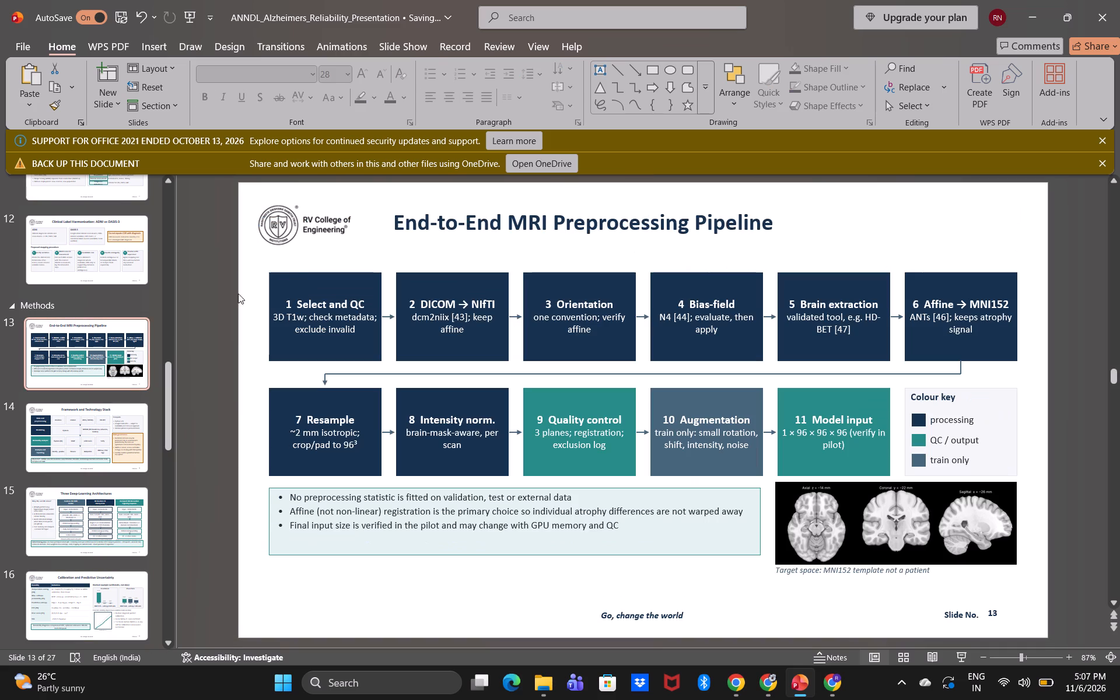
pyautogui.click(422, 222)
pyautogui.moveTo(394, 223); pyautogui.dragTo(257, 215)
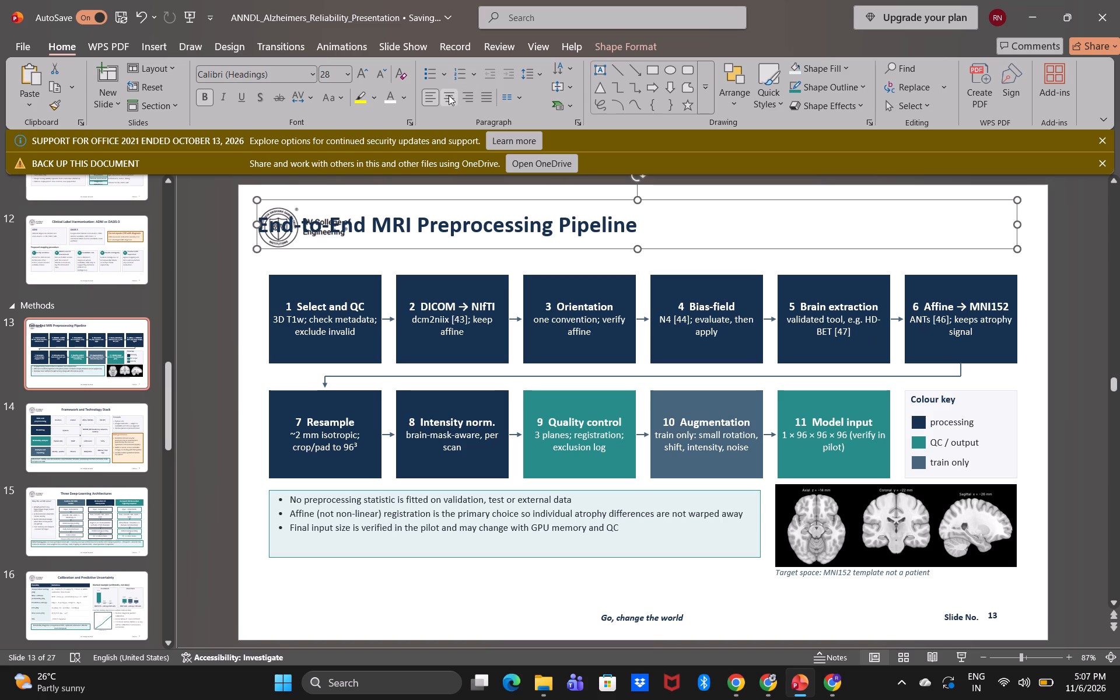
pyautogui.click(449, 95)
# Check the title alignment on slides 14, 15 and 16.
pyautogui.click(96, 435)
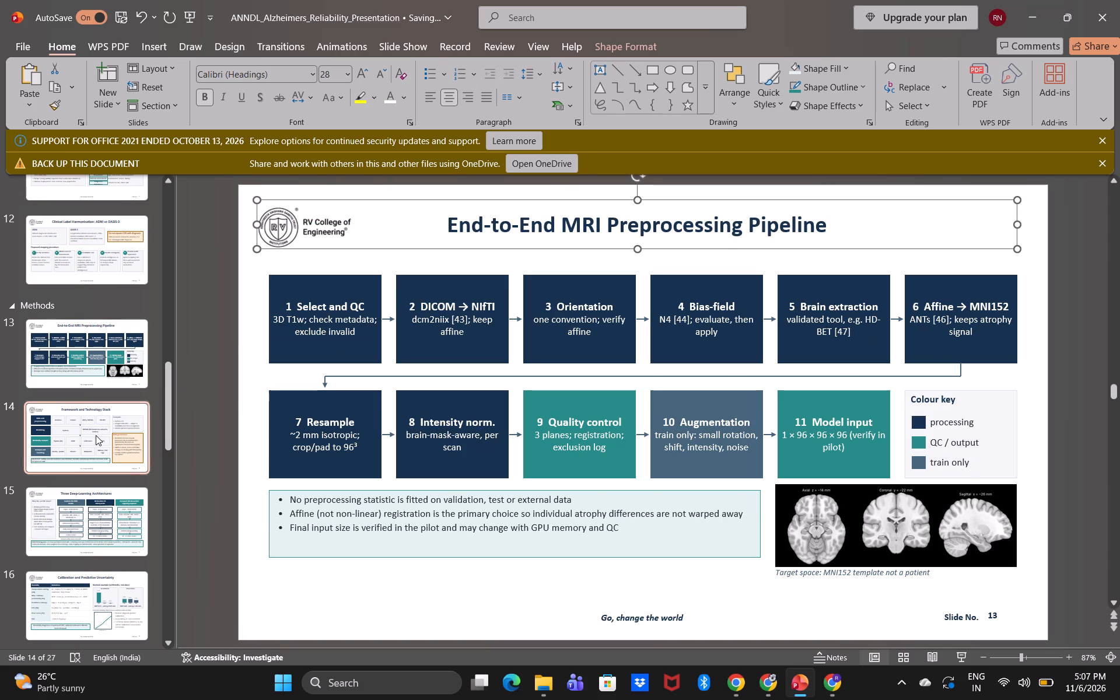
pyautogui.click(473, 210)
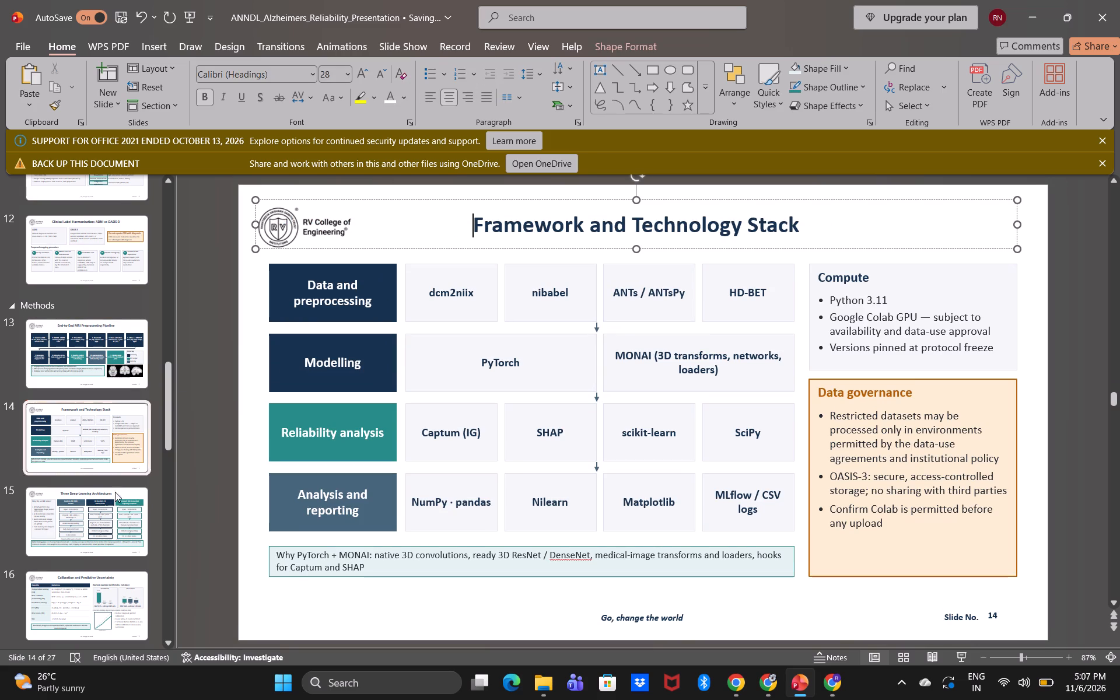
pyautogui.click(102, 527)
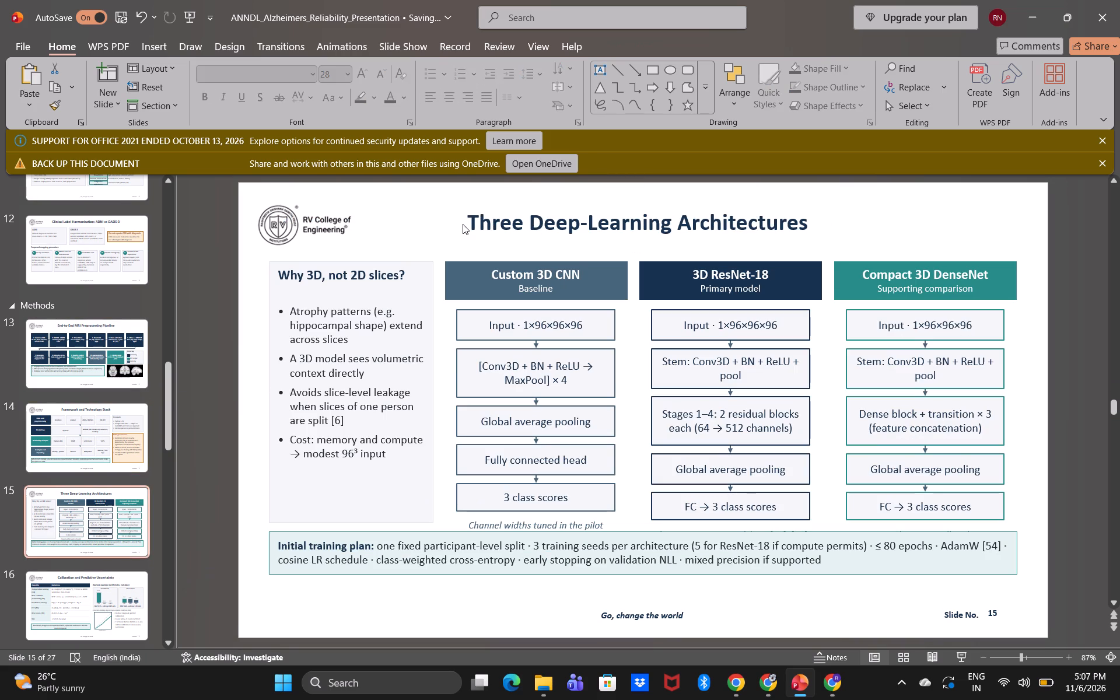
pyautogui.click(463, 224)
pyautogui.click(482, 225)
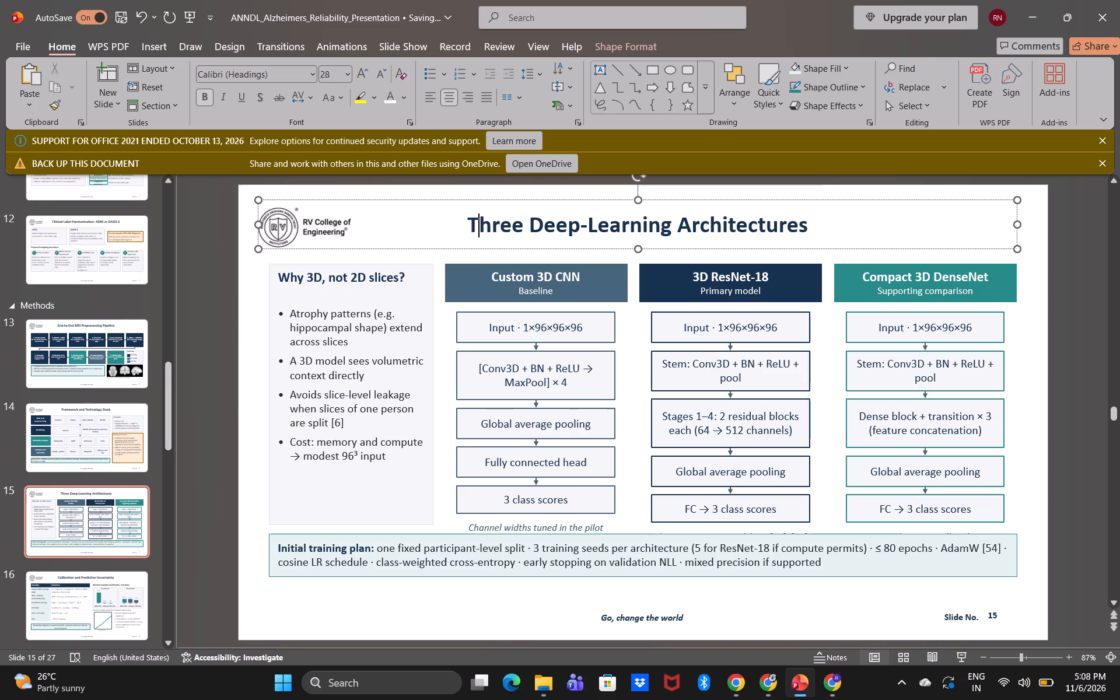
pyautogui.scroll(-1, 477, 307)
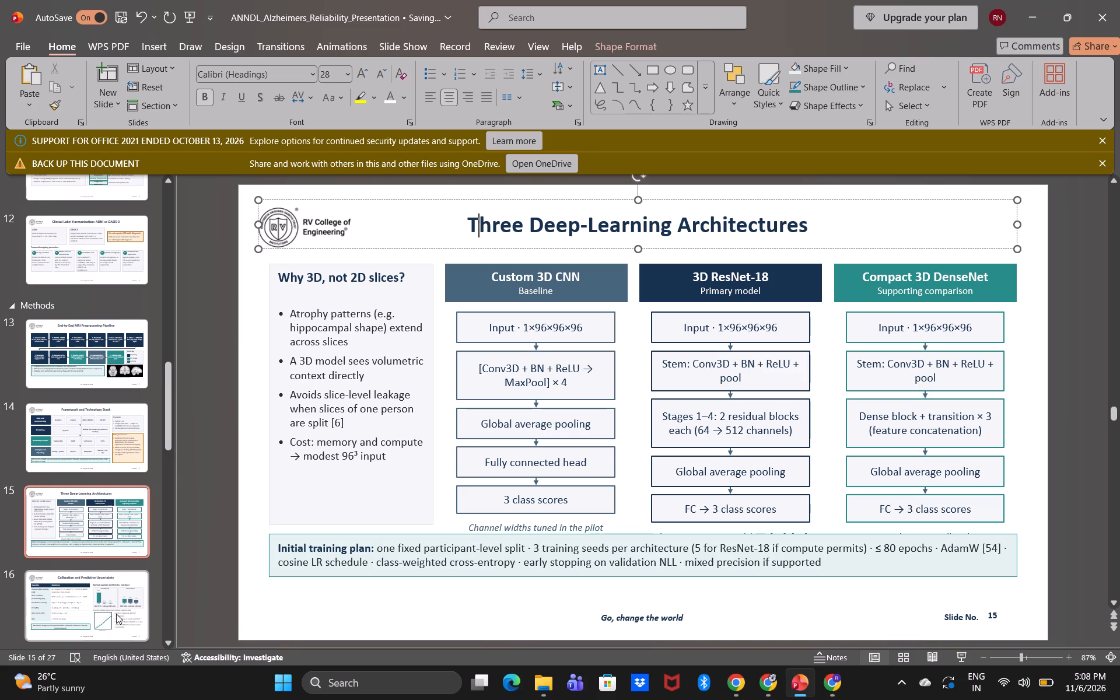
pyautogui.click(116, 614)
pyautogui.scroll(-1, 116, 614)
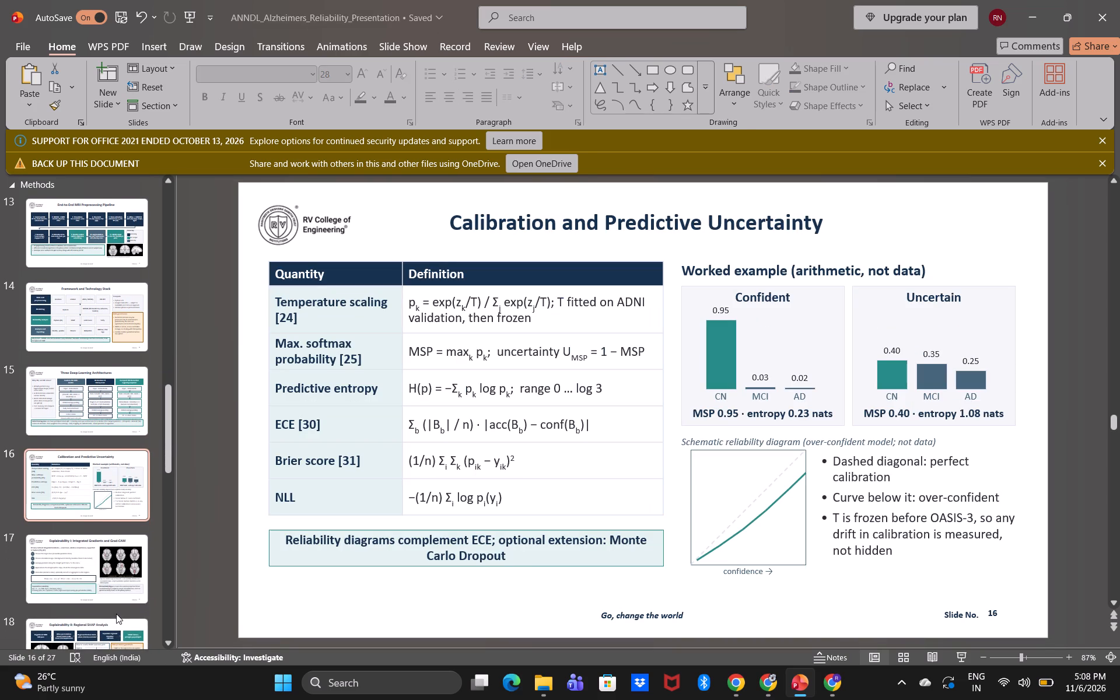
# Replace the em dash with a hyphen and remove the citations "[35], [41]" in slide 17's "Primary method" line.
pyautogui.click(128, 580)
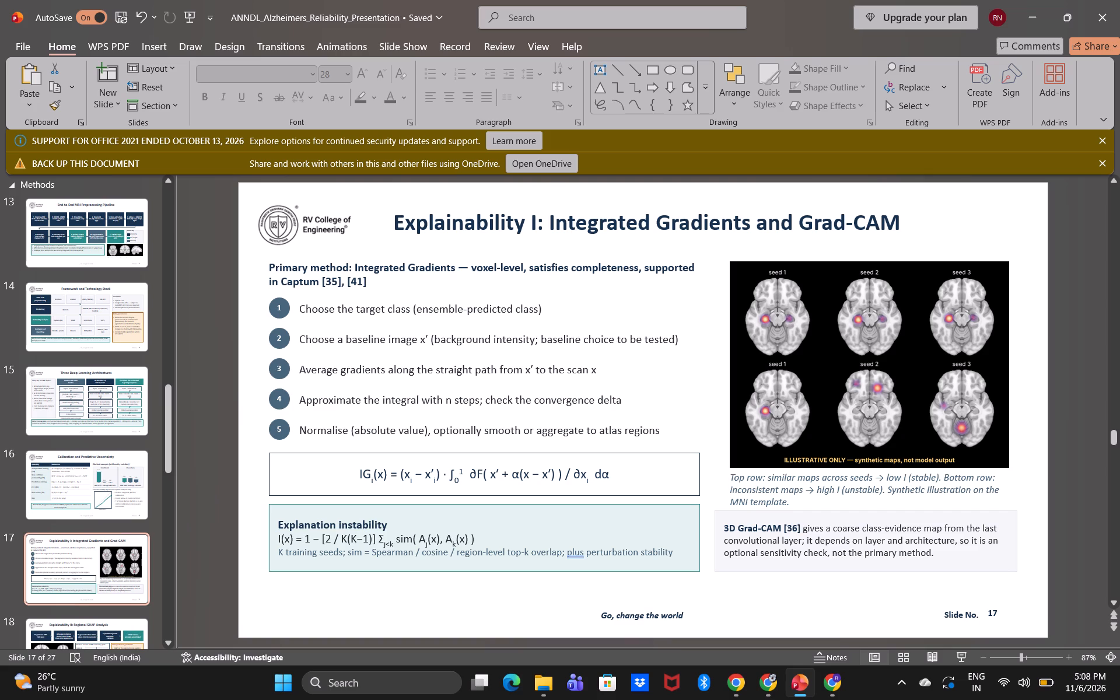
pyautogui.doubleClick(467, 272)
pyautogui.press('-')
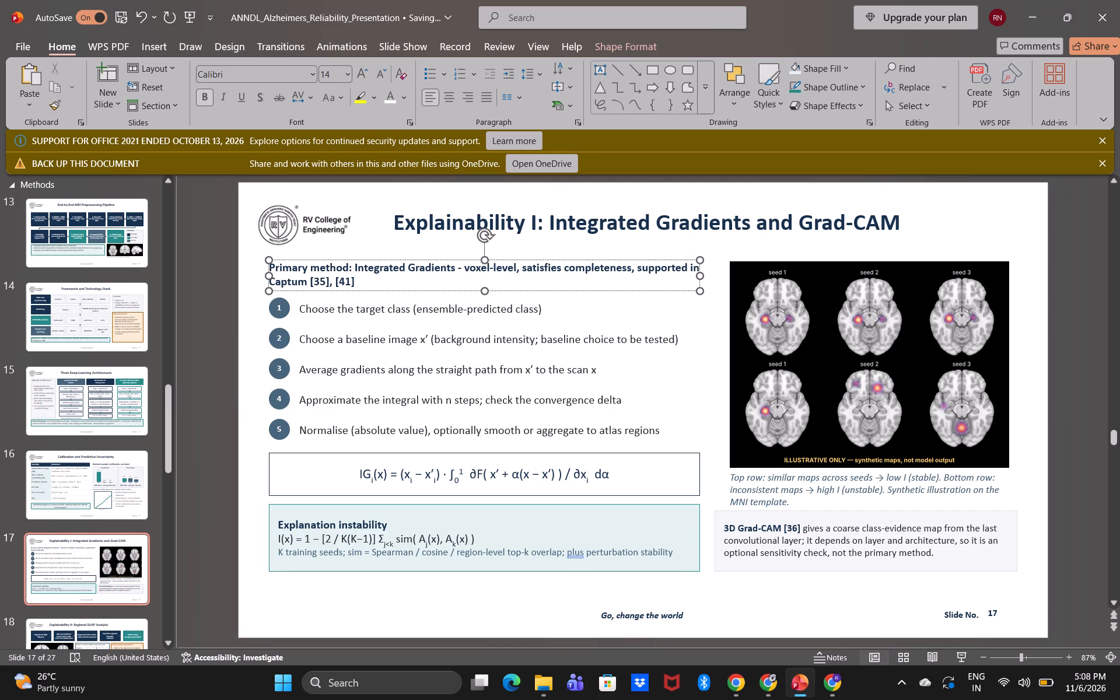
pyautogui.moveTo(310, 281); pyautogui.dragTo(361, 284)
pyautogui.press('BackSpace')
pyautogui.click(188, 372)
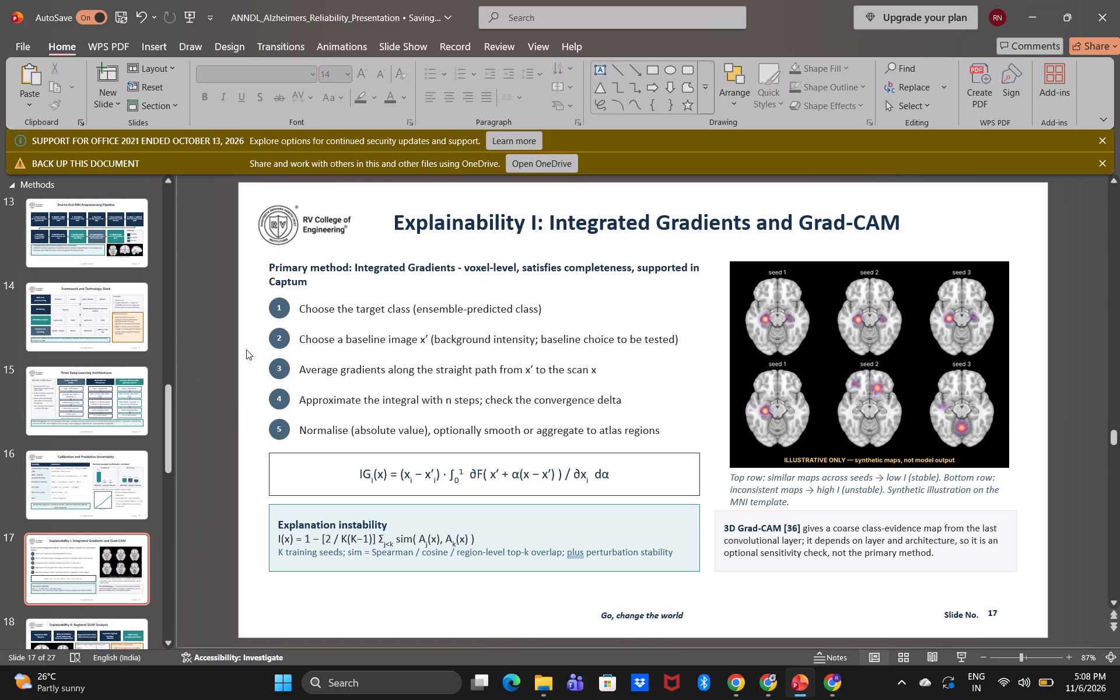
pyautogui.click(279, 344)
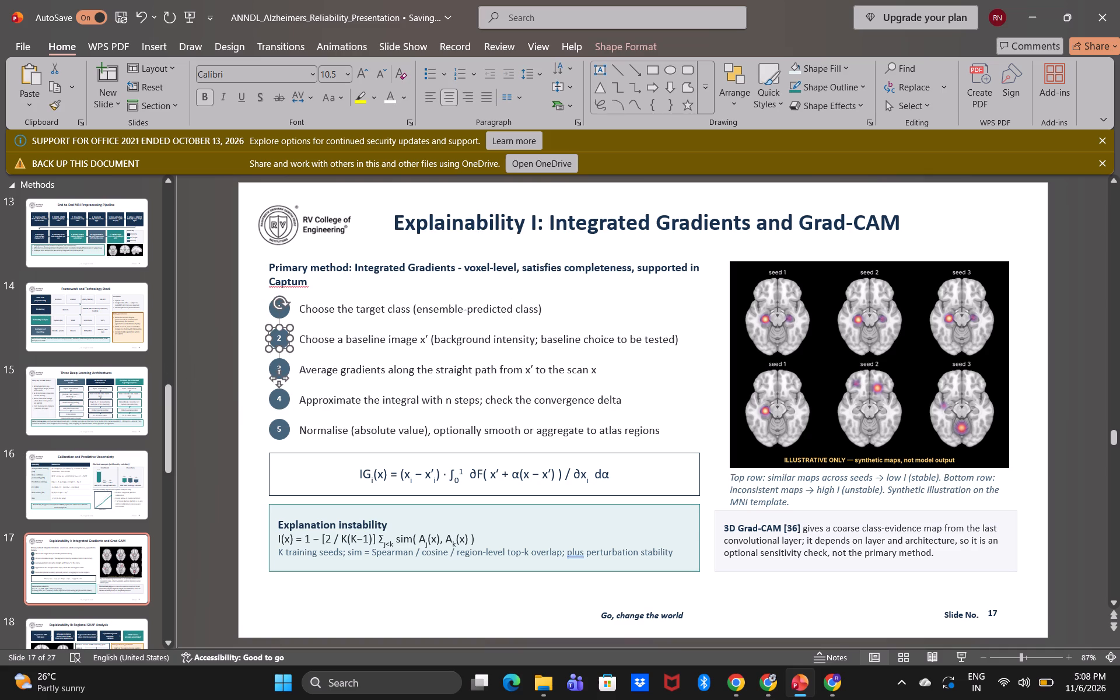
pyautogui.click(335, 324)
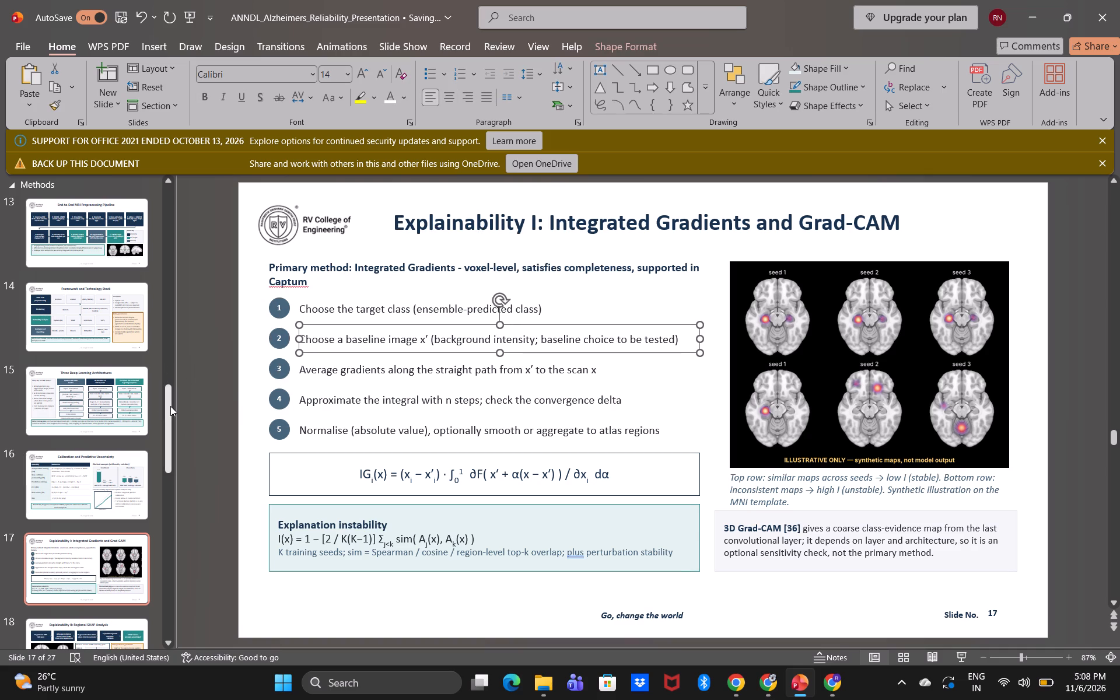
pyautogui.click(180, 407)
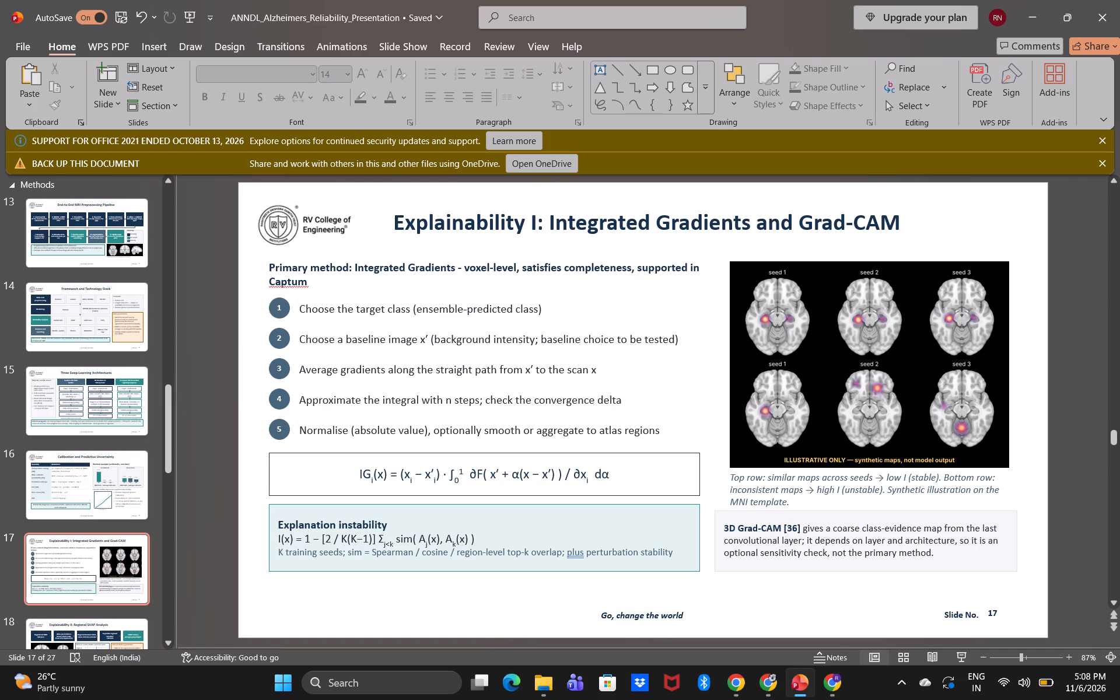
# Remove the citation "[36]" after "3D Grad-CAM" in the note under slide 17's brain maps.
pyautogui.moveTo(785, 526); pyautogui.dragTo(801, 528)
pyautogui.press('BackSpace')
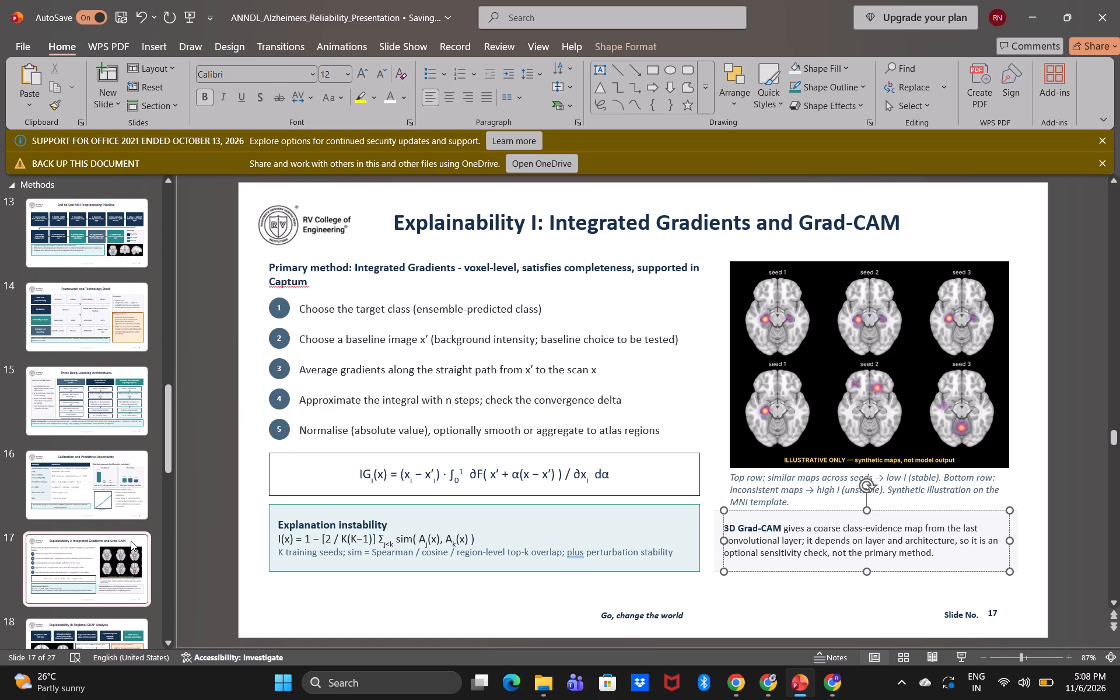
# Remove the citations "[49], [50], [65]" from slide 18's schematic caption, ending it with "compatibility checks)".
pyautogui.scroll(-1, 131, 541)
pyautogui.click(112, 598)
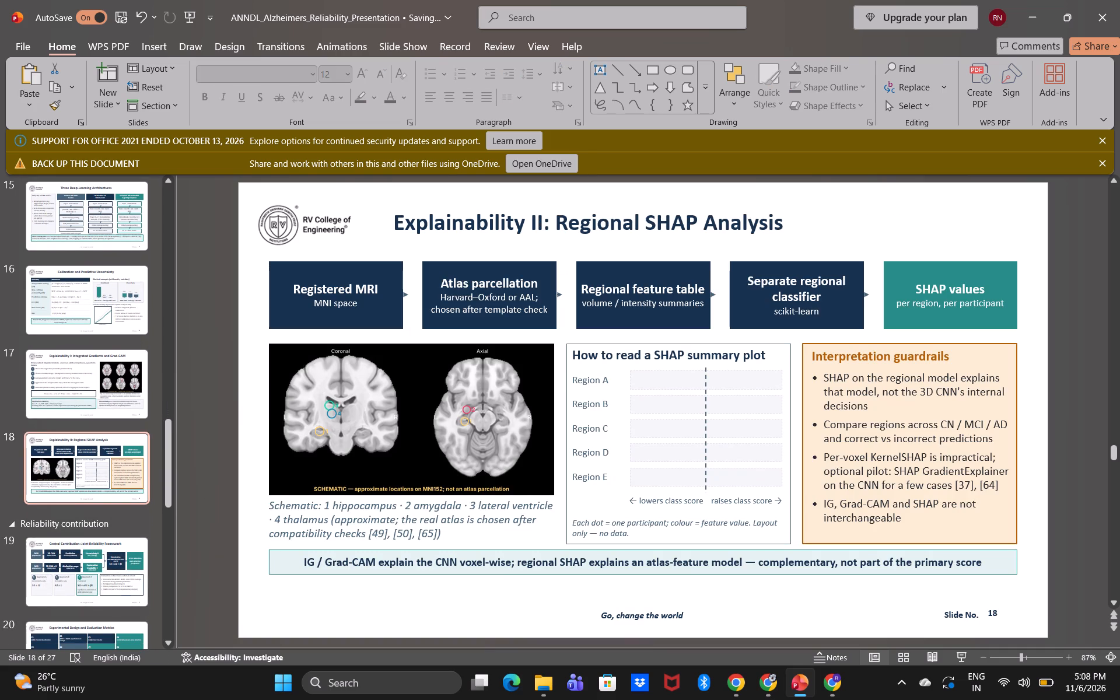
pyautogui.moveTo(367, 536); pyautogui.dragTo(409, 535)
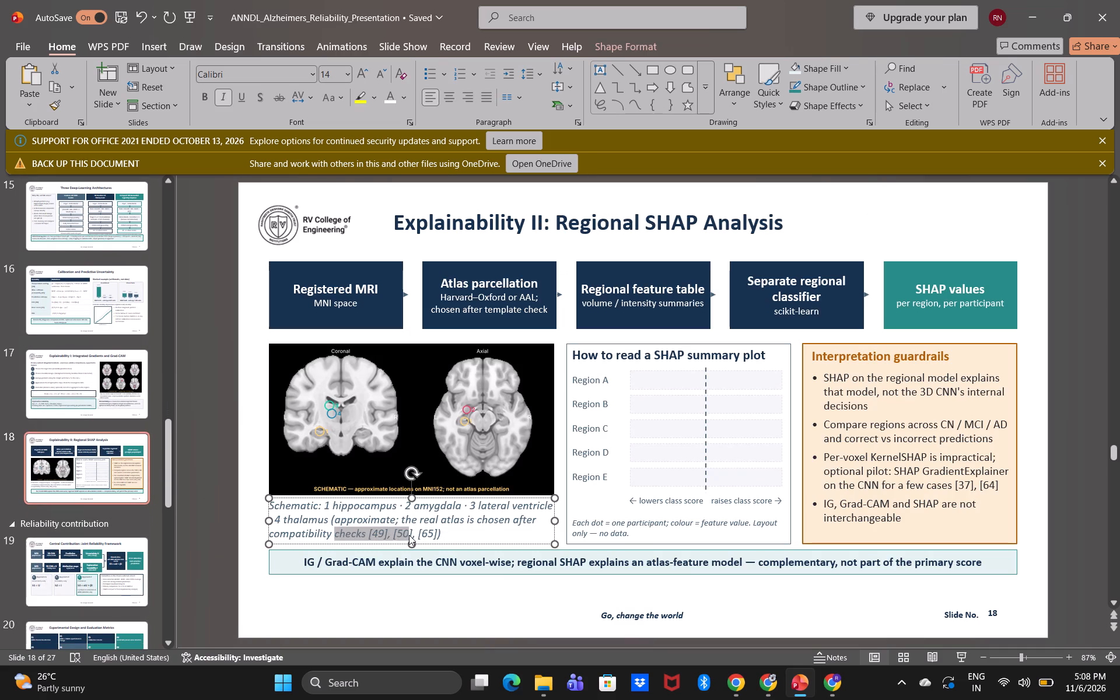
pyautogui.click(409, 535)
pyautogui.moveTo(367, 534); pyautogui.dragTo(397, 537)
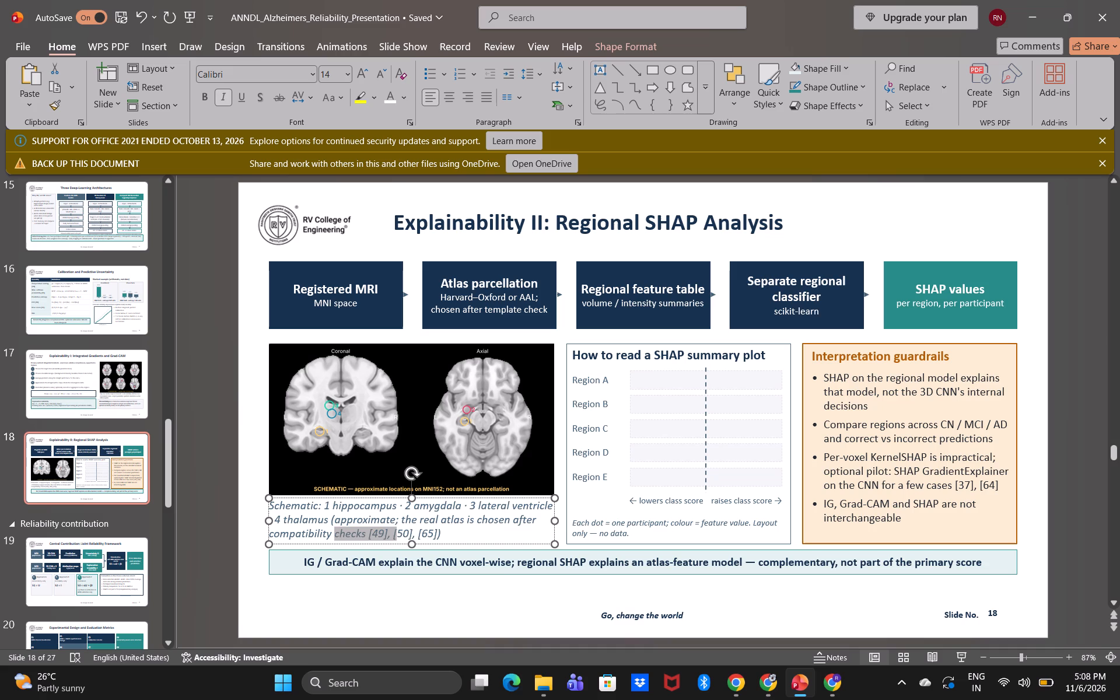
pyautogui.moveTo(397, 537); pyautogui.dragTo(408, 537)
pyautogui.click(408, 537)
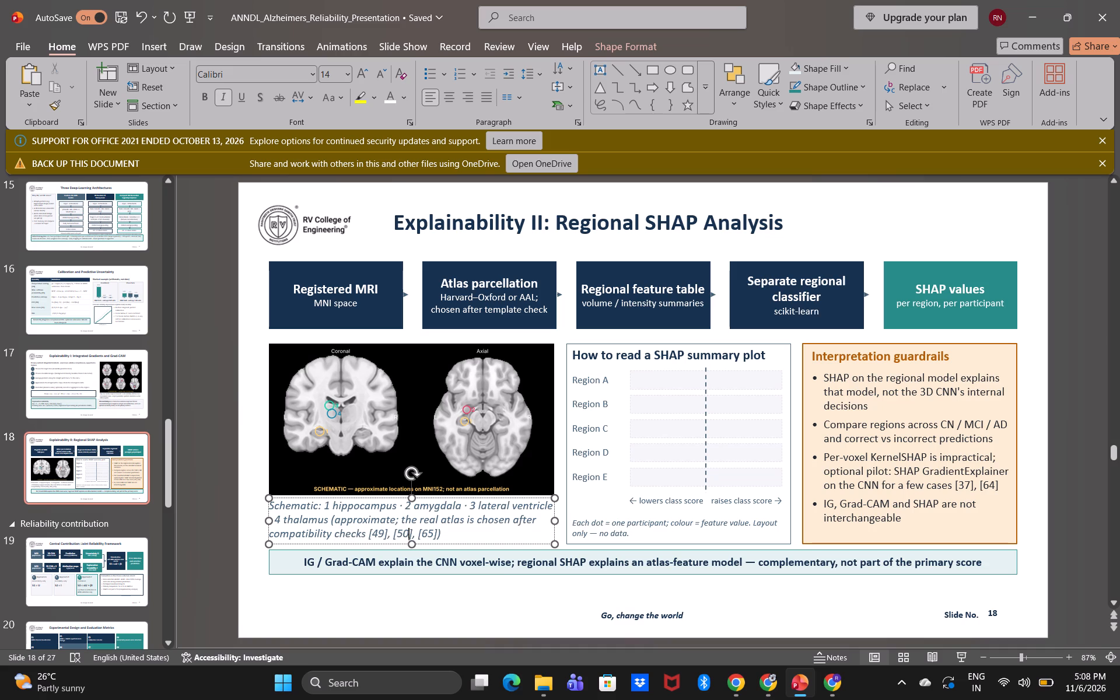
pyautogui.moveTo(436, 534); pyautogui.dragTo(422, 533)
pyautogui.moveTo(422, 533); pyautogui.dragTo(372, 537)
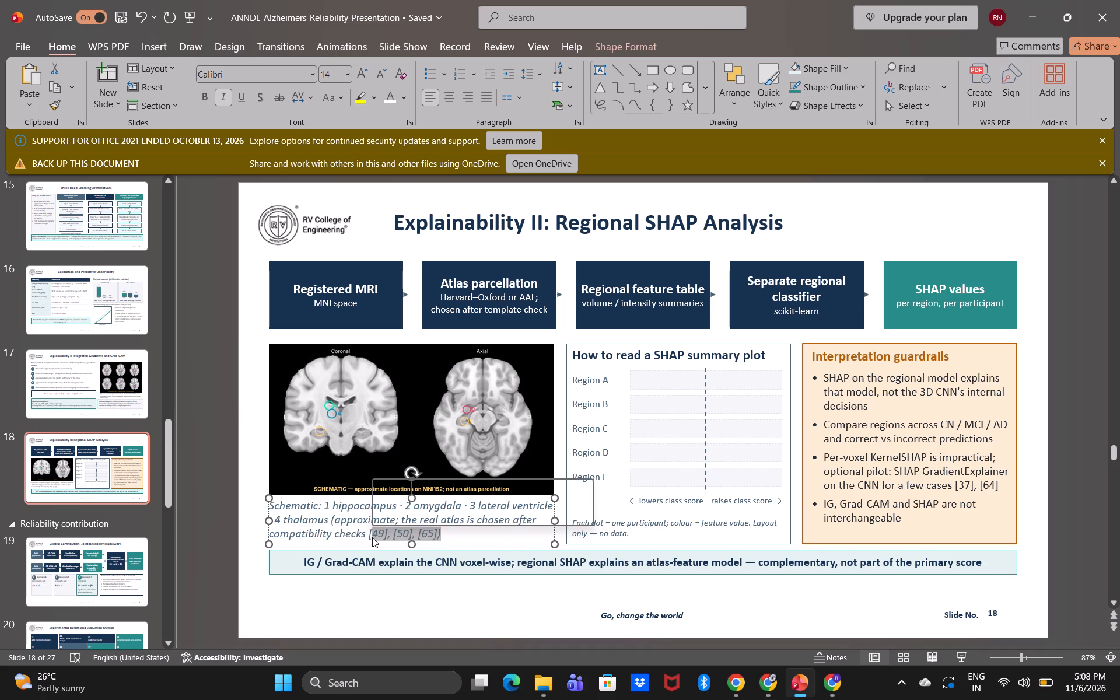
pyautogui.press('BackSpace')
pyautogui.press('BackSpace')
pyautogui.press('BackSpace')
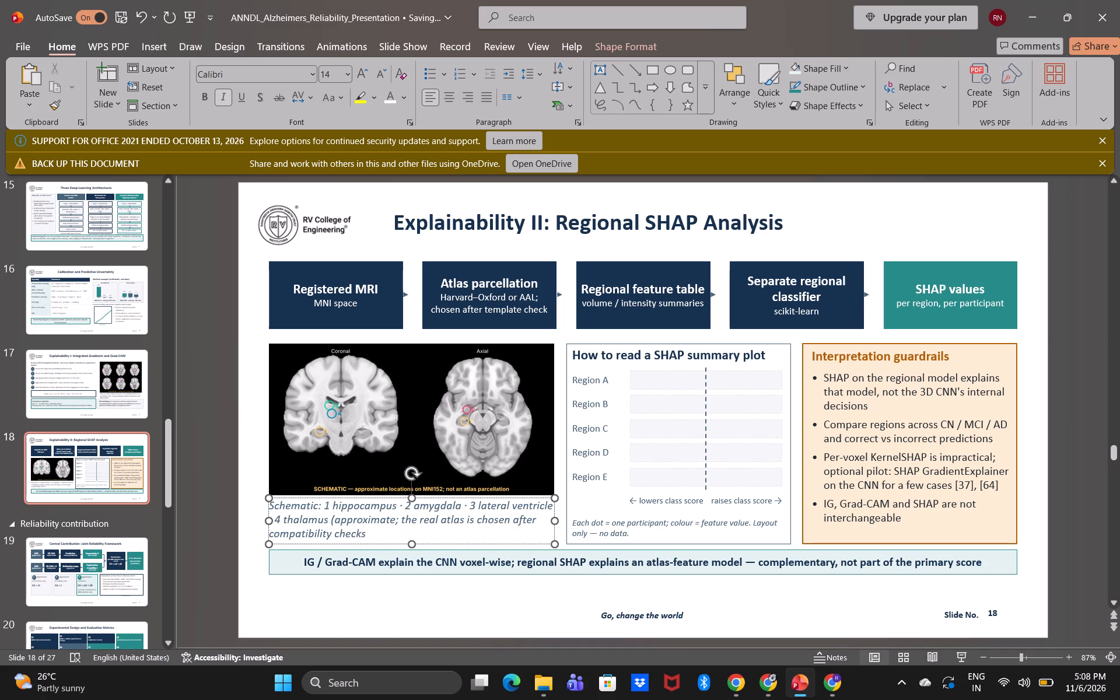
pyautogui.hotkey('shift', ')')
# Widen slide 18's title box on both sides, reaching across the logo, and centre the "Explainability II: Regional SHAP Analysis" title.
pyautogui.click(395, 226)
pyautogui.moveTo(395, 223); pyautogui.dragTo(253, 236)
pyautogui.click(447, 100)
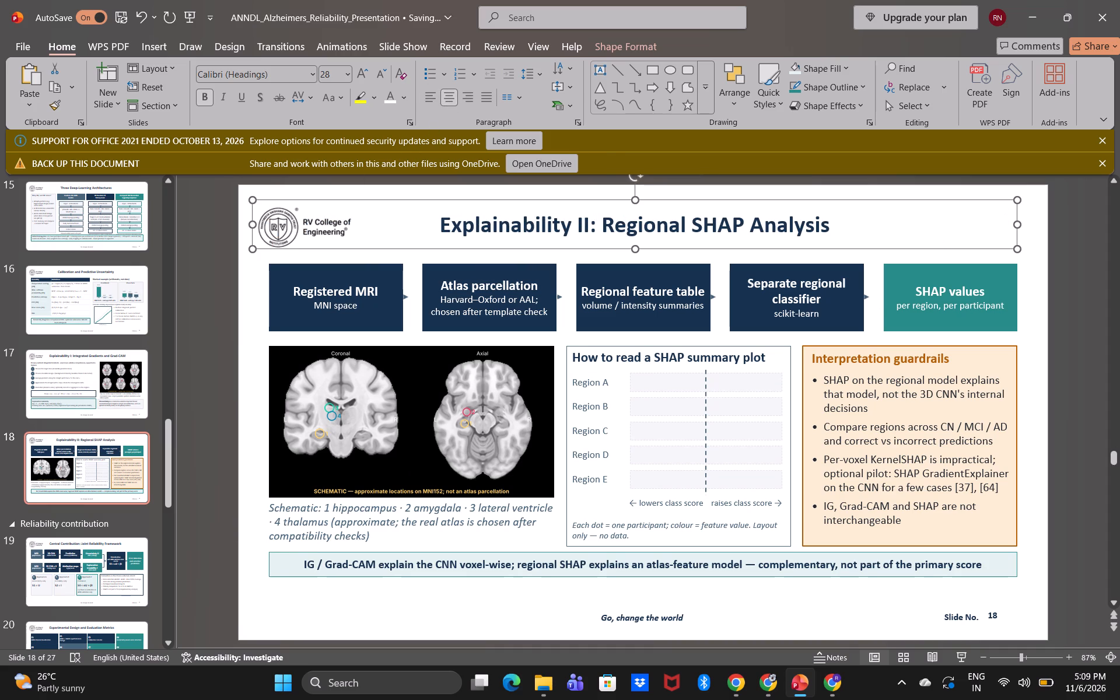
pyautogui.moveTo(1020, 223); pyautogui.dragTo(1035, 226)
# Extend slide 19's title box leftward across the logo and centre the "Central Contribution: Joint Reliability Framework" title.
pyautogui.click(120, 577)
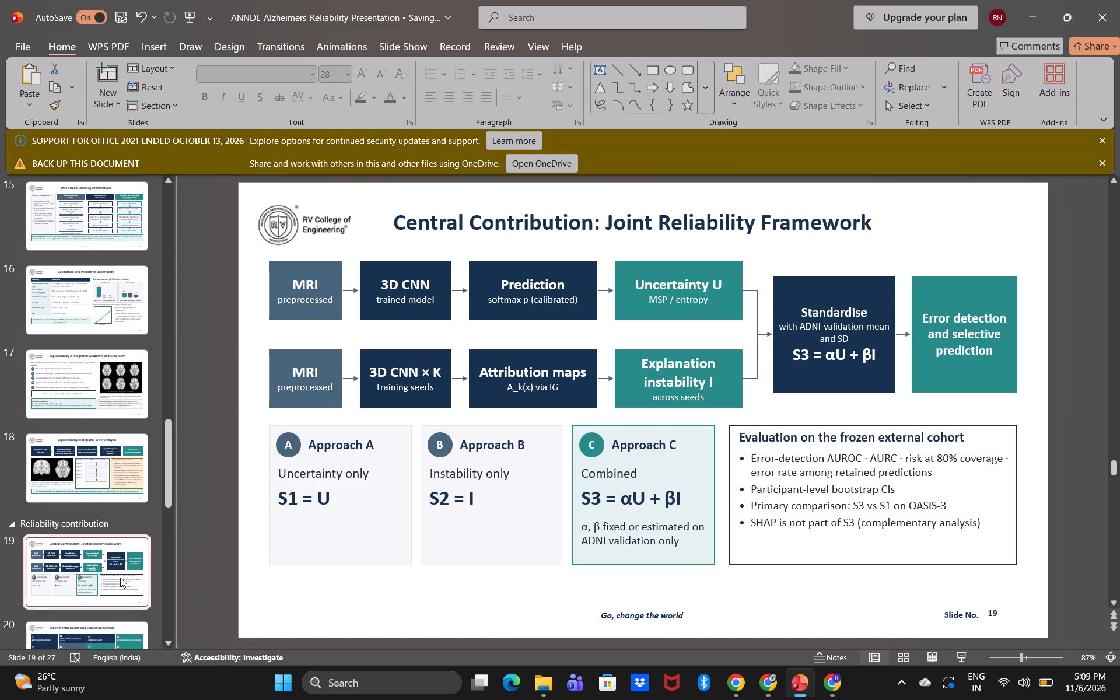
pyautogui.scroll(-1, 120, 577)
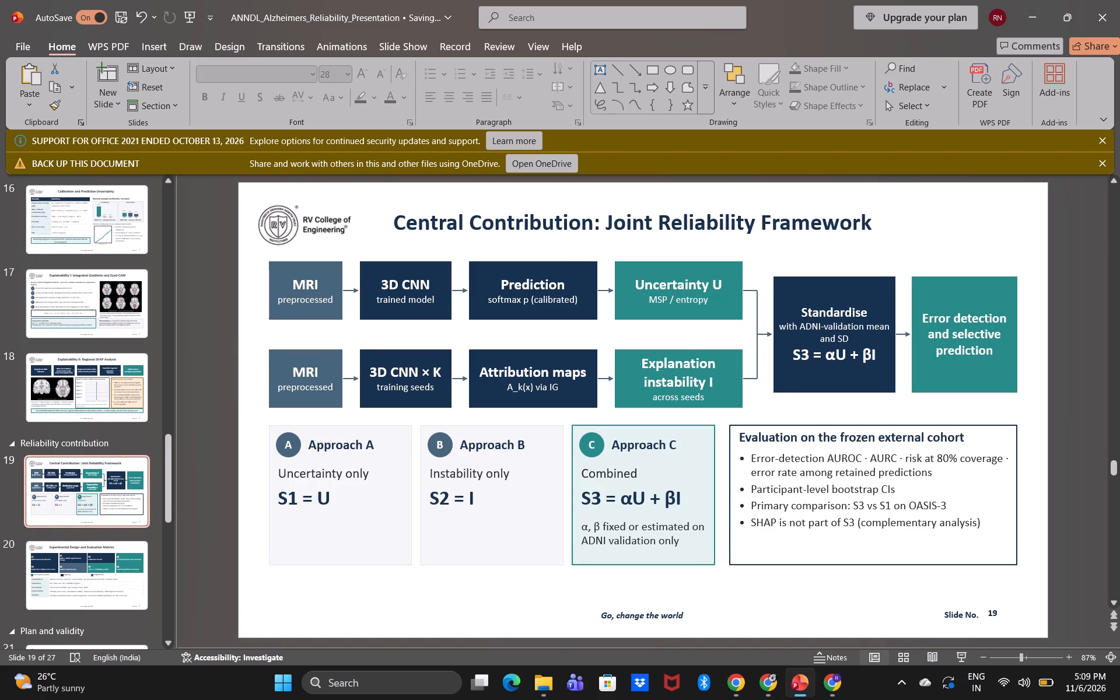
pyautogui.click(444, 239)
pyautogui.moveTo(393, 223); pyautogui.dragTo(257, 238)
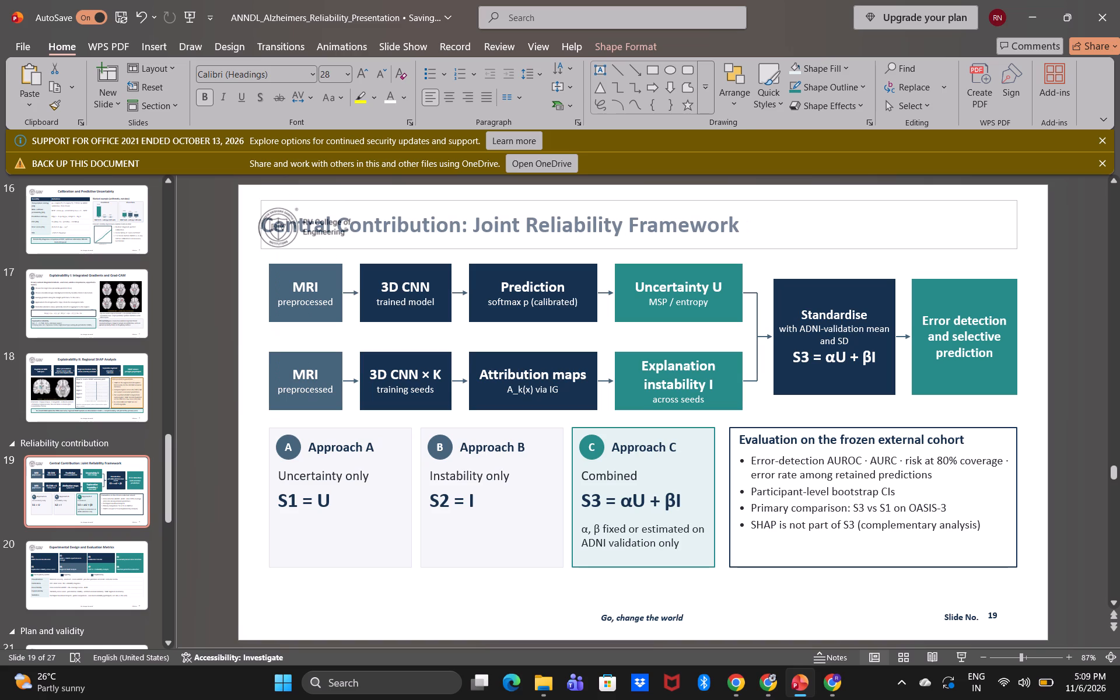
pyautogui.moveTo(257, 238); pyautogui.dragTo(256, 238)
pyautogui.click(450, 94)
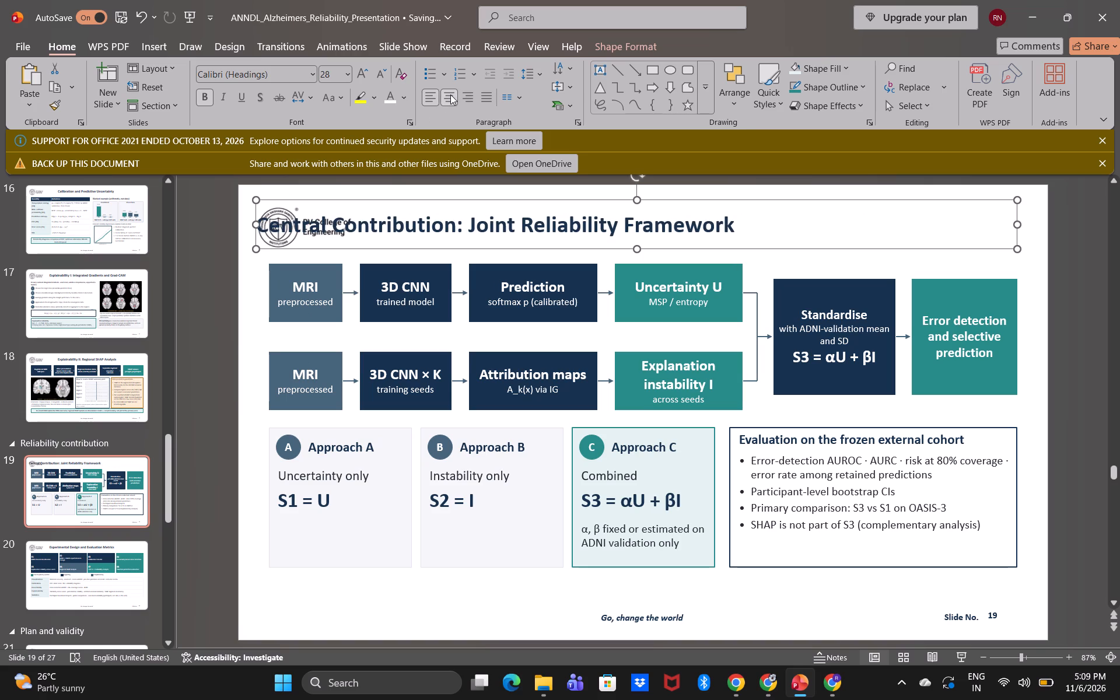
pyautogui.click(228, 473)
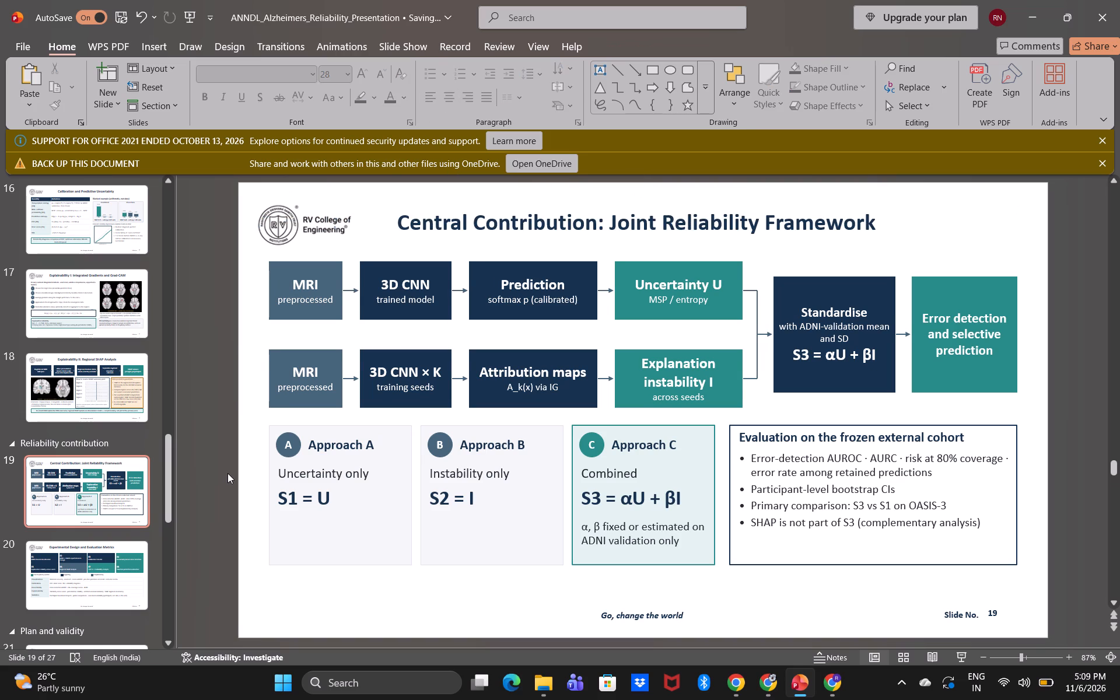
# Extend slide 20's title box leftward across the logo and centre the "Experimental Design and Evaluation Metrics" title.
pyautogui.click(63, 594)
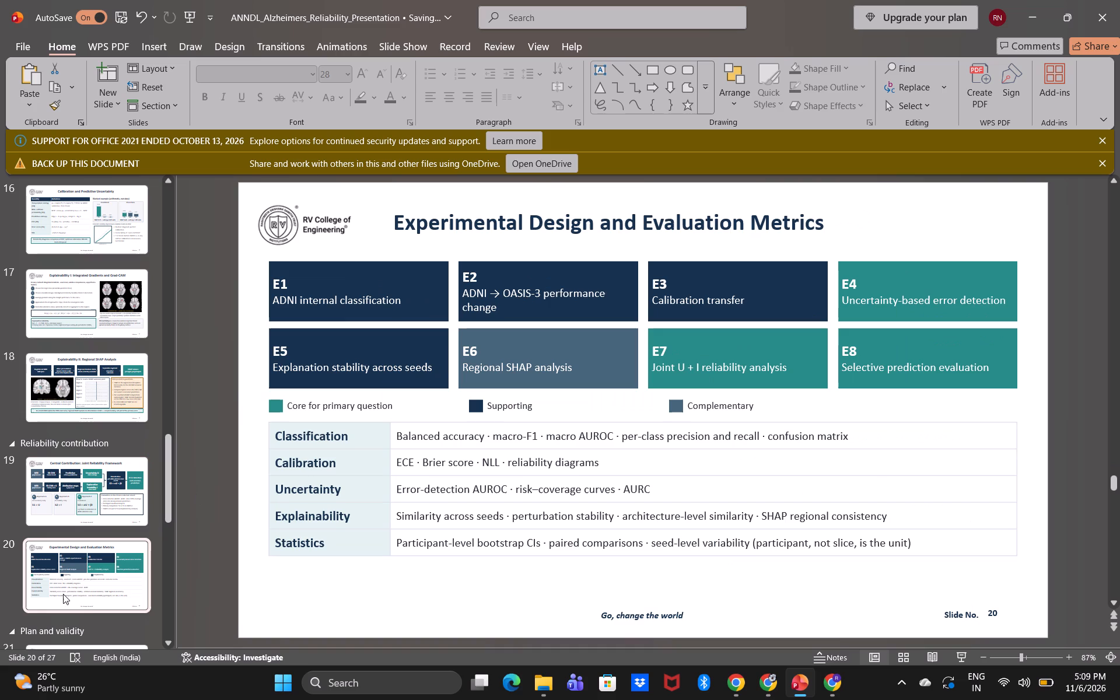
pyautogui.click(440, 223)
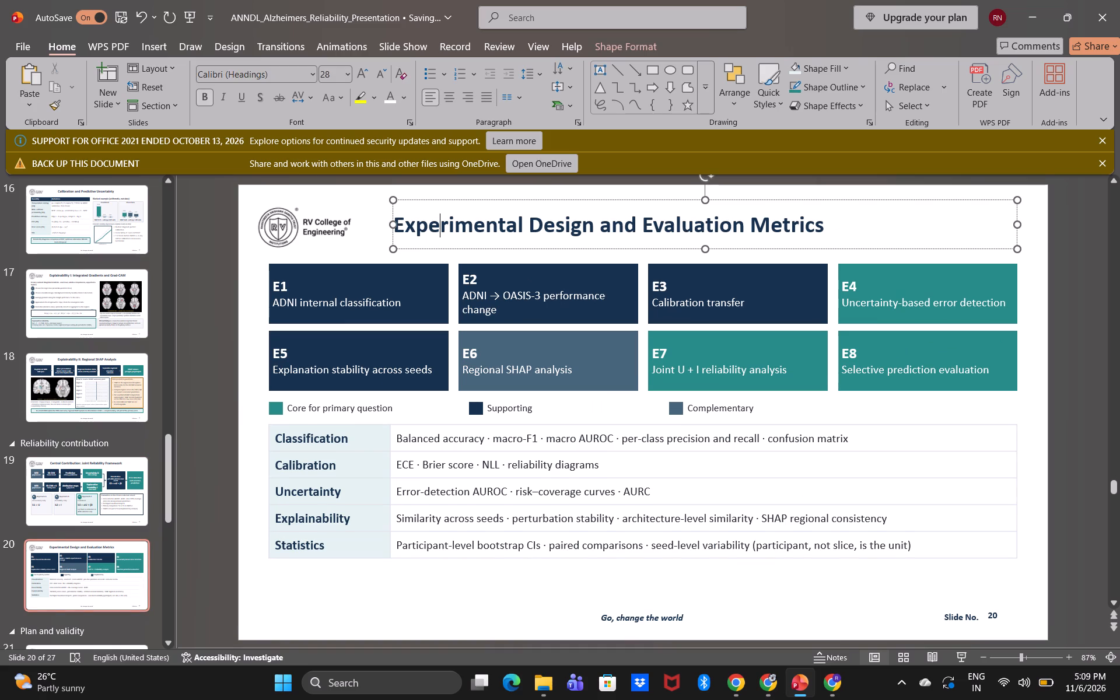
pyautogui.moveTo(394, 227); pyautogui.dragTo(251, 267)
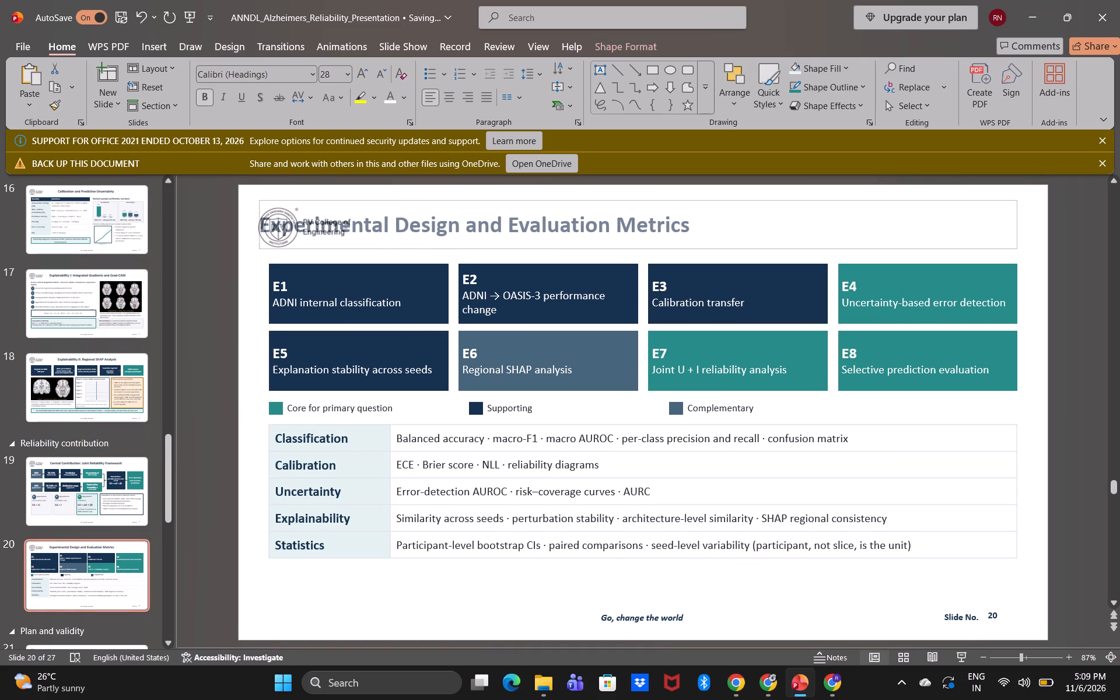
pyautogui.moveTo(251, 267); pyautogui.dragTo(257, 265)
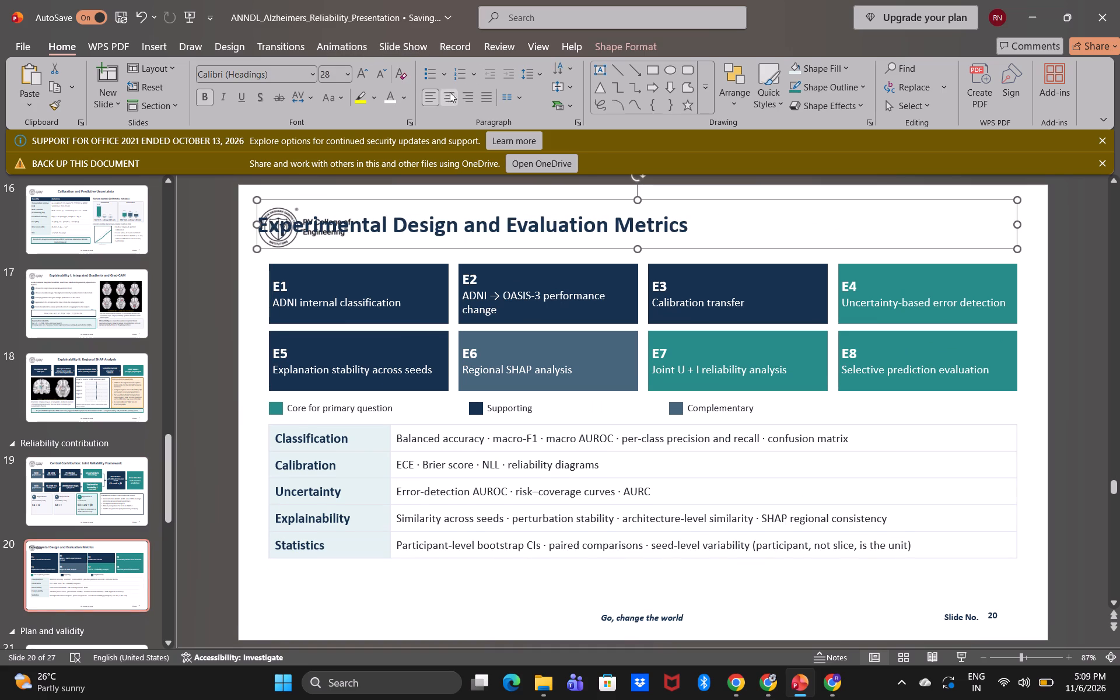
pyautogui.click(443, 93)
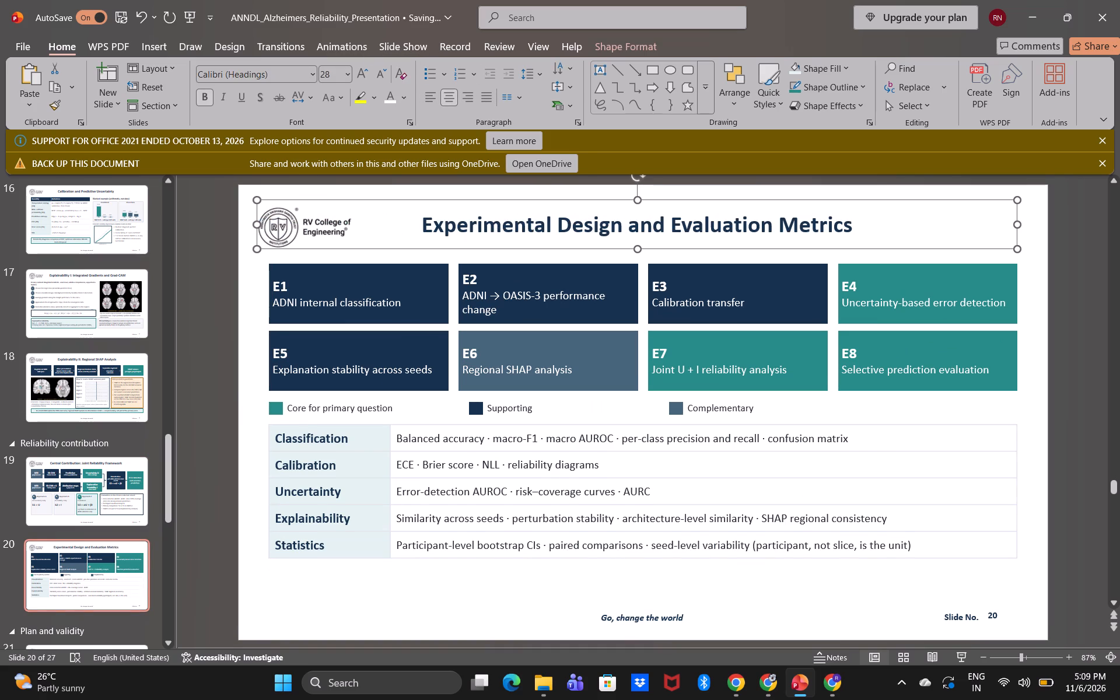
# Review slide 18 again, and go back to the start of the deck to check slides 1 and 2.
pyautogui.click(111, 416)
pyautogui.scroll(12, 111, 416)
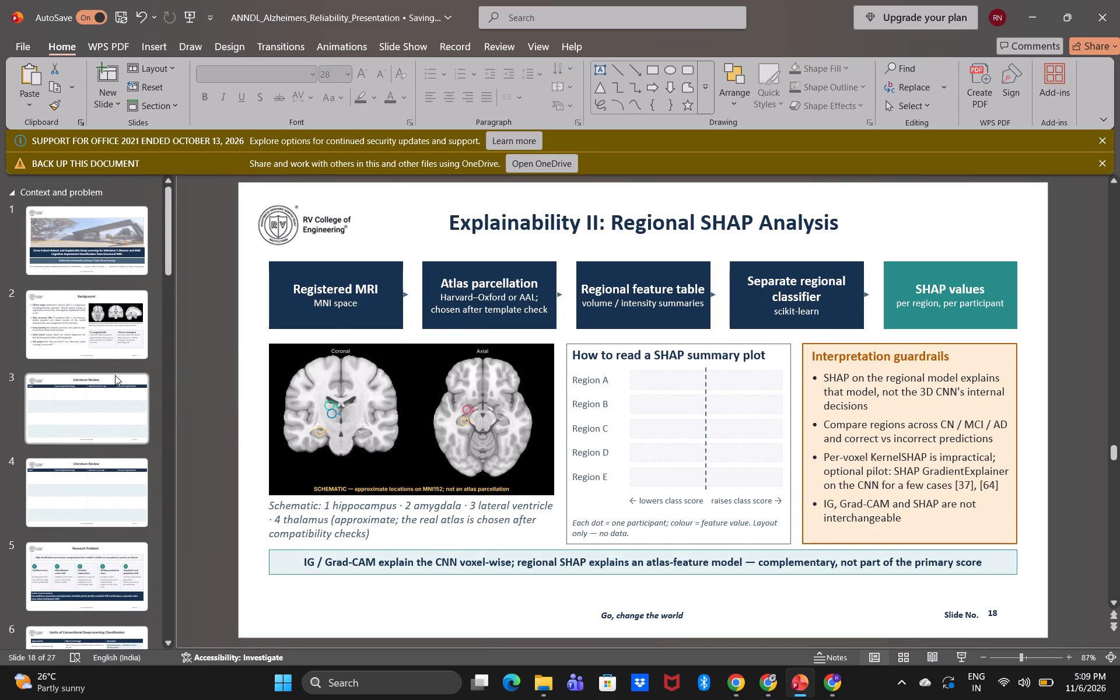
pyautogui.click(93, 242)
pyautogui.click(104, 328)
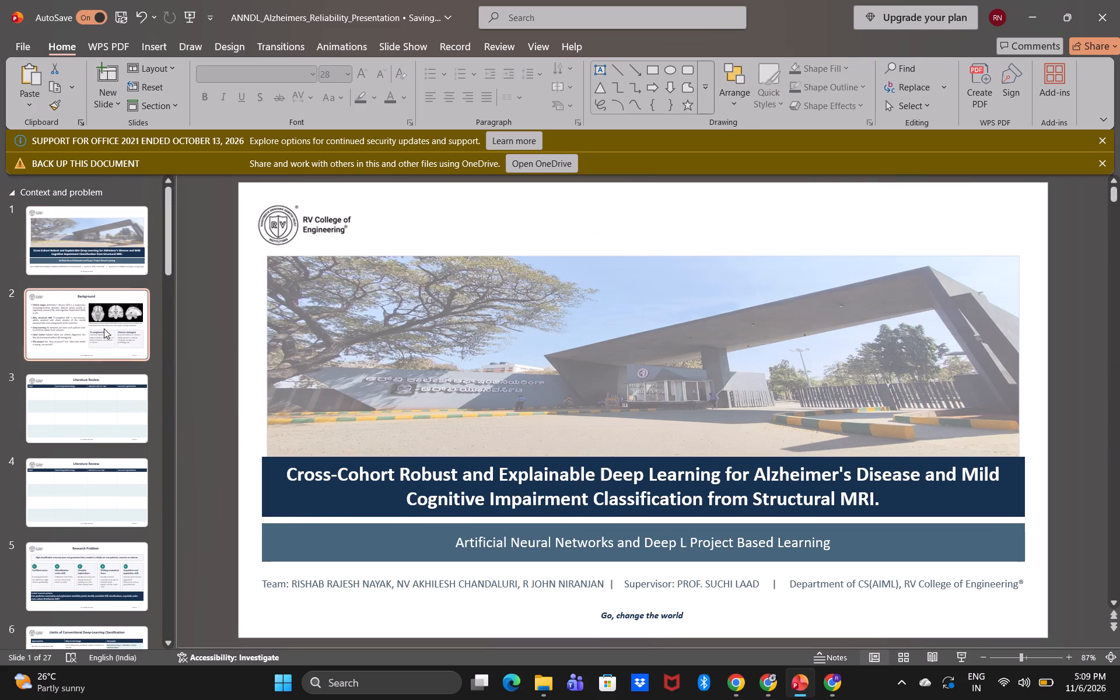
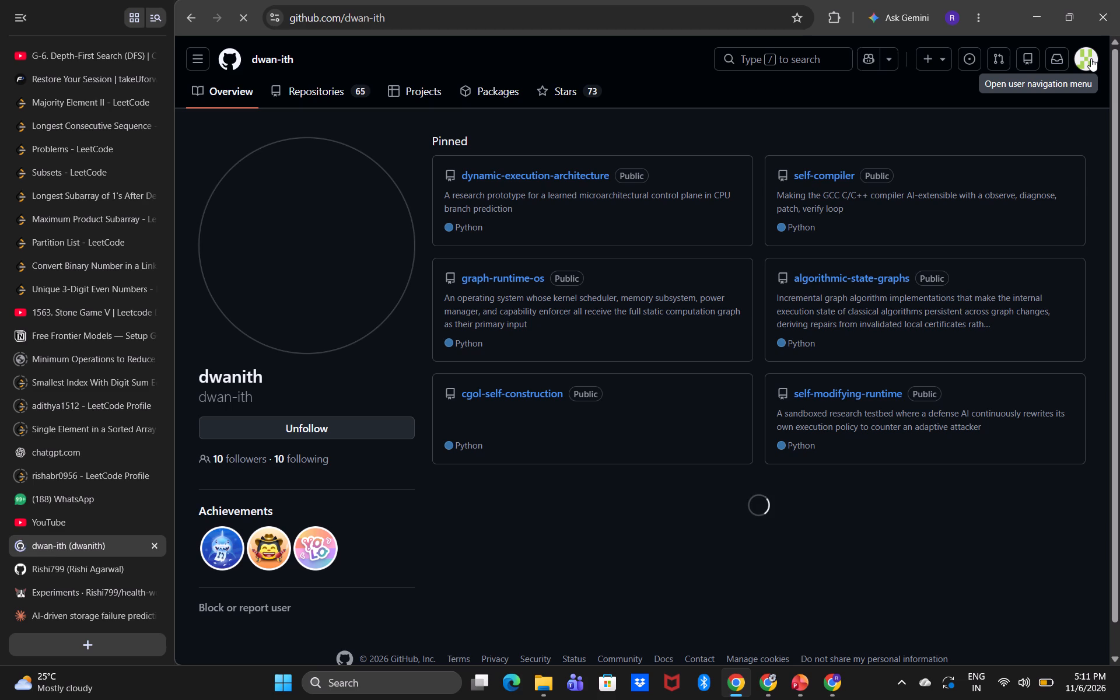
pyautogui.click(1091, 58)
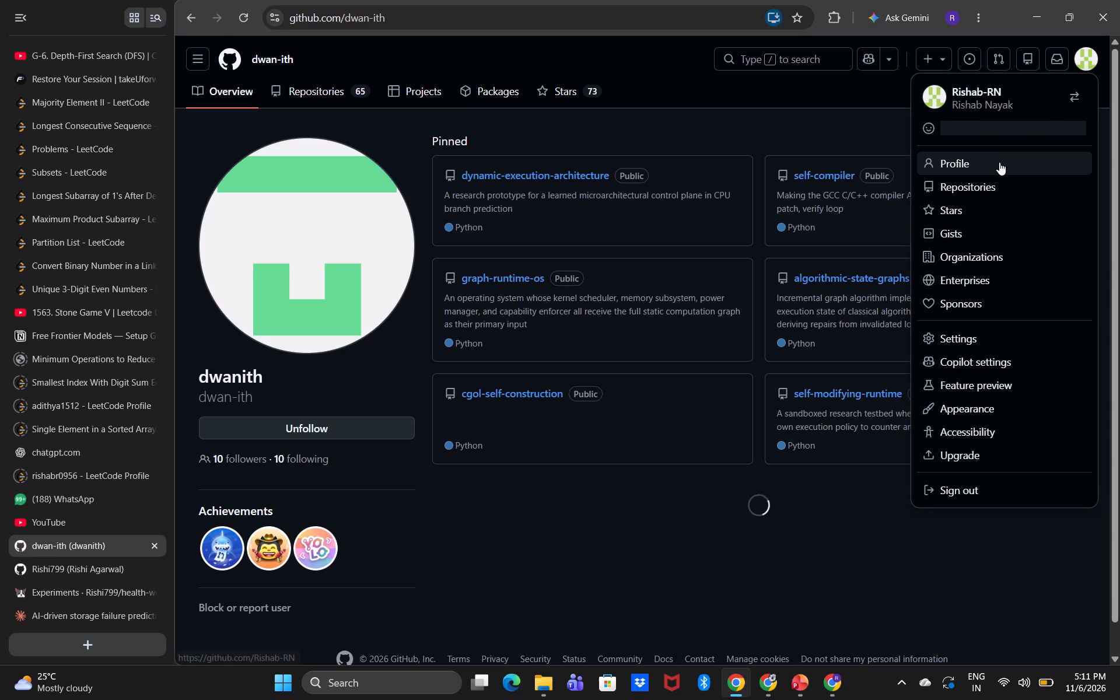
pyautogui.click(999, 162)
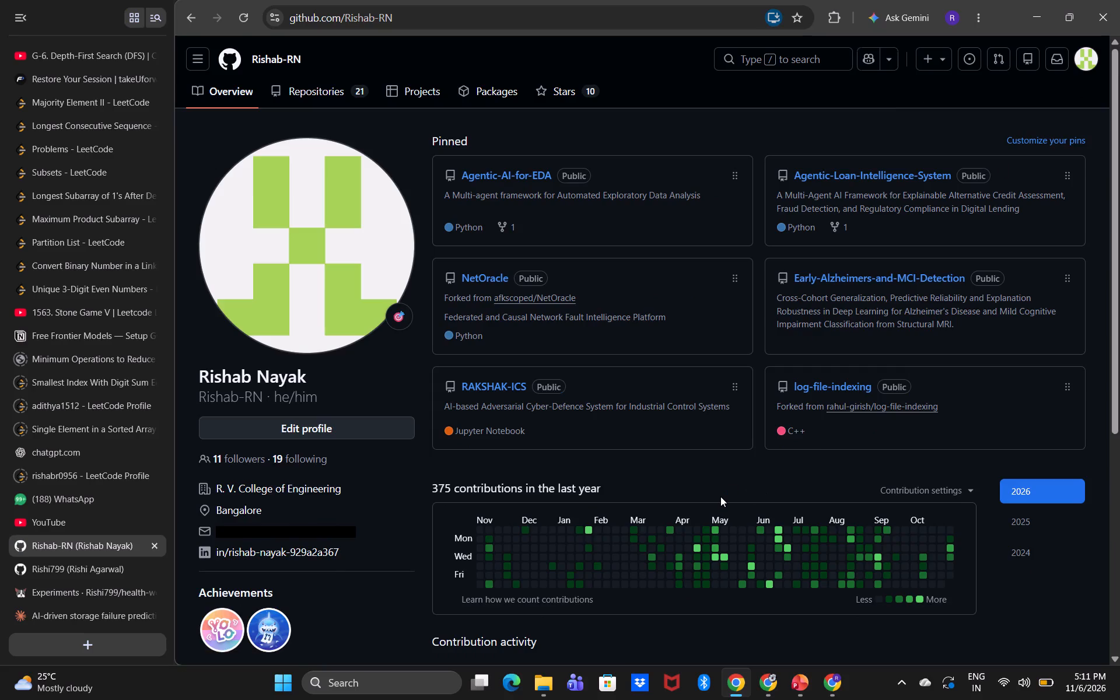
pyautogui.click(521, 300)
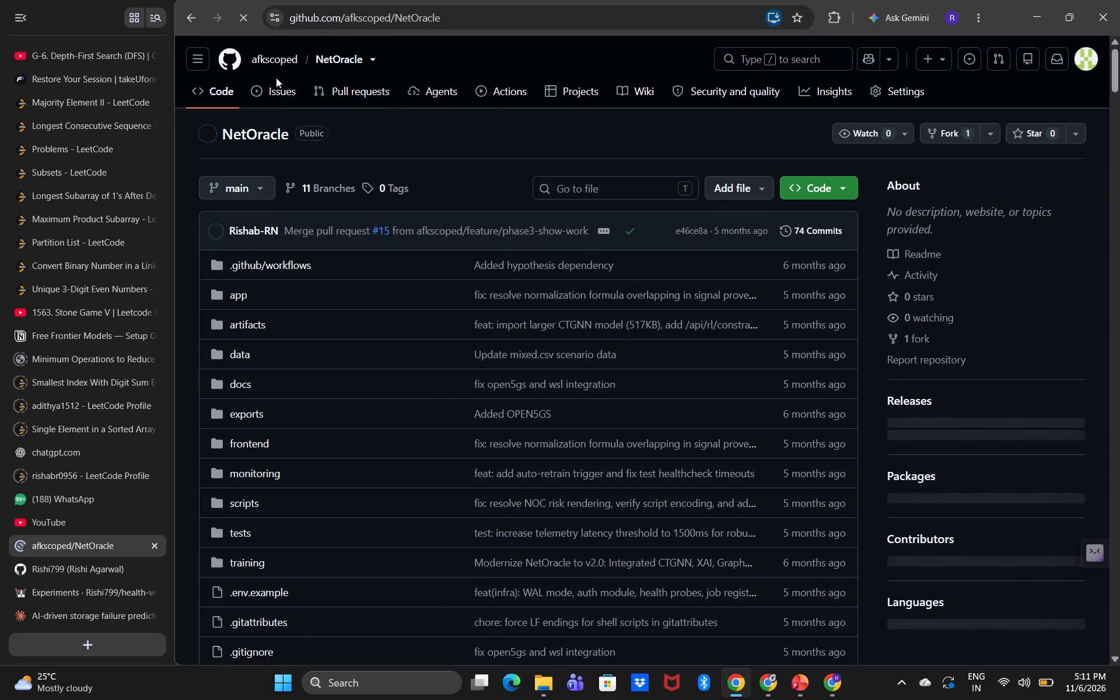
pyautogui.click(285, 52)
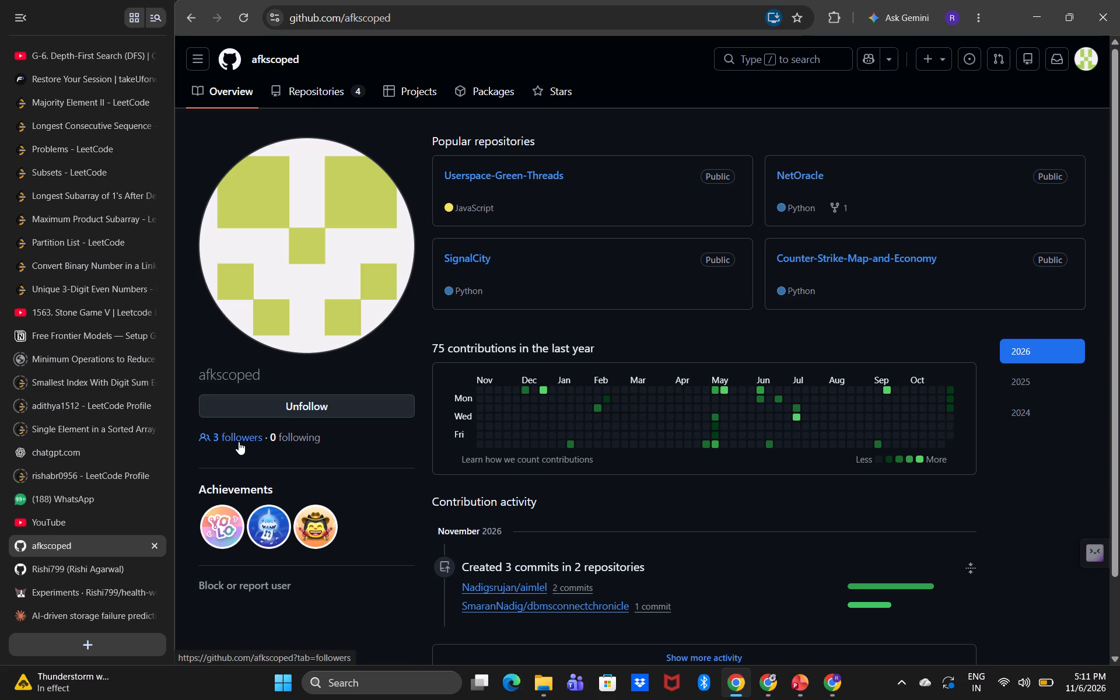
pyautogui.click(239, 442)
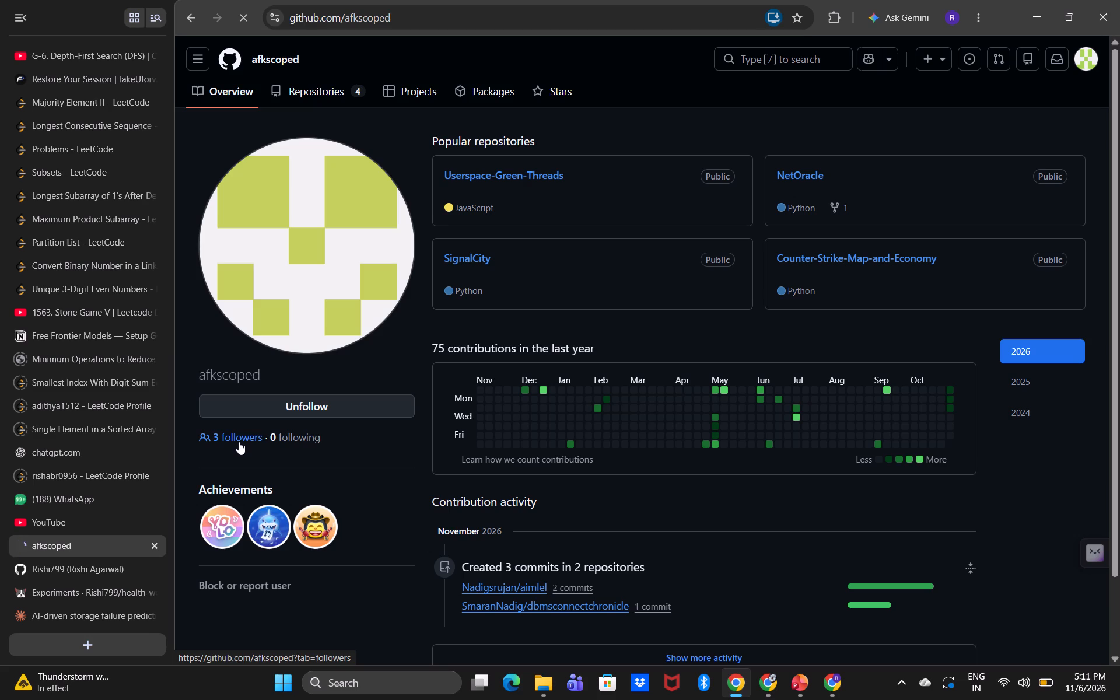
pyautogui.doubleClick(239, 442)
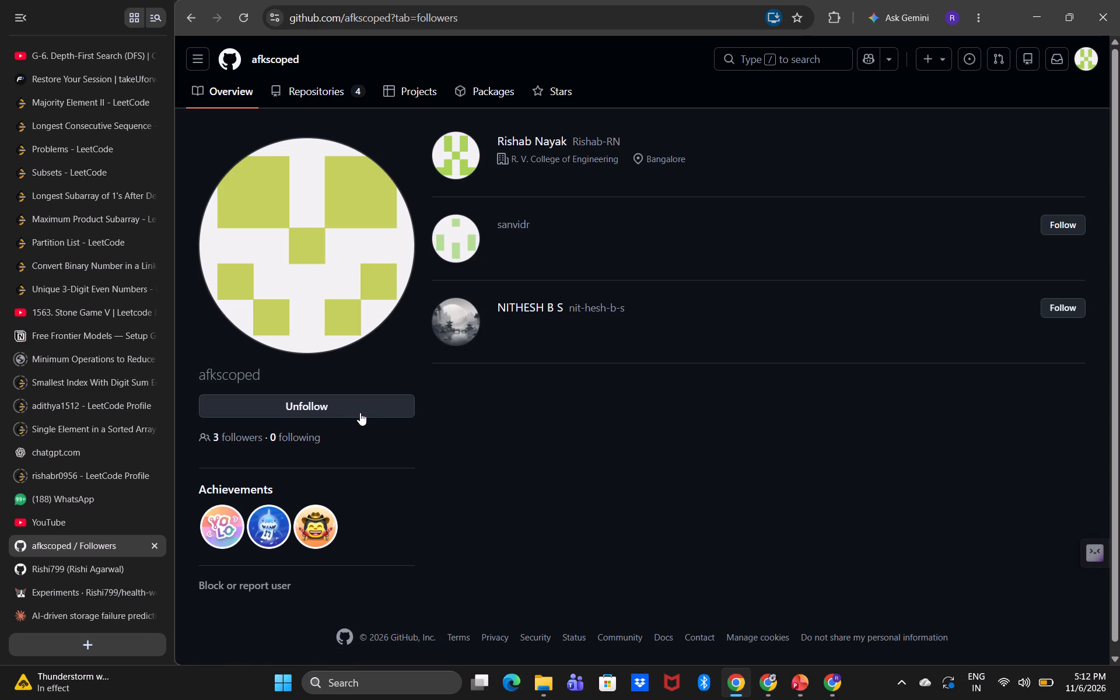
pyautogui.click(506, 309)
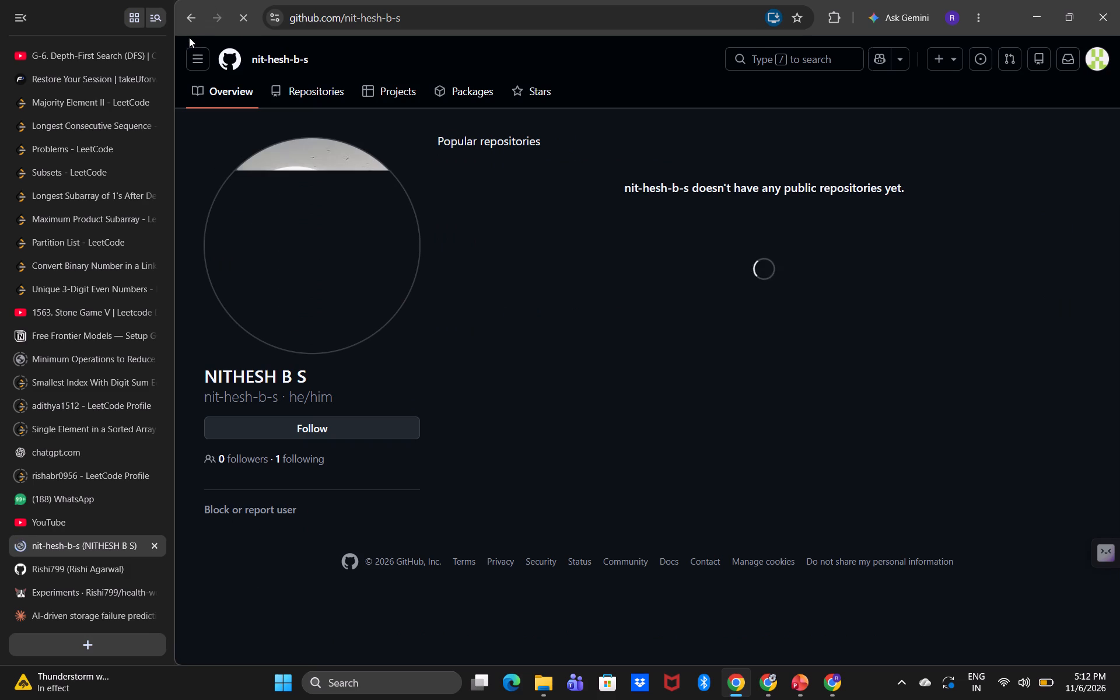
pyautogui.click(192, 22)
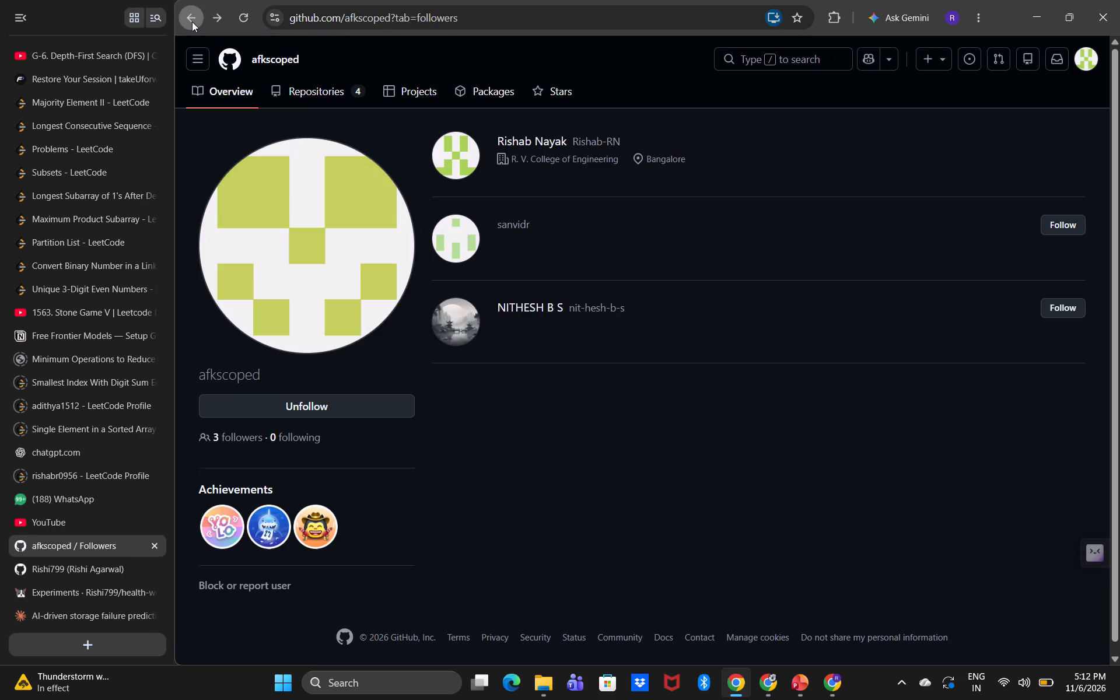
pyautogui.click(192, 22)
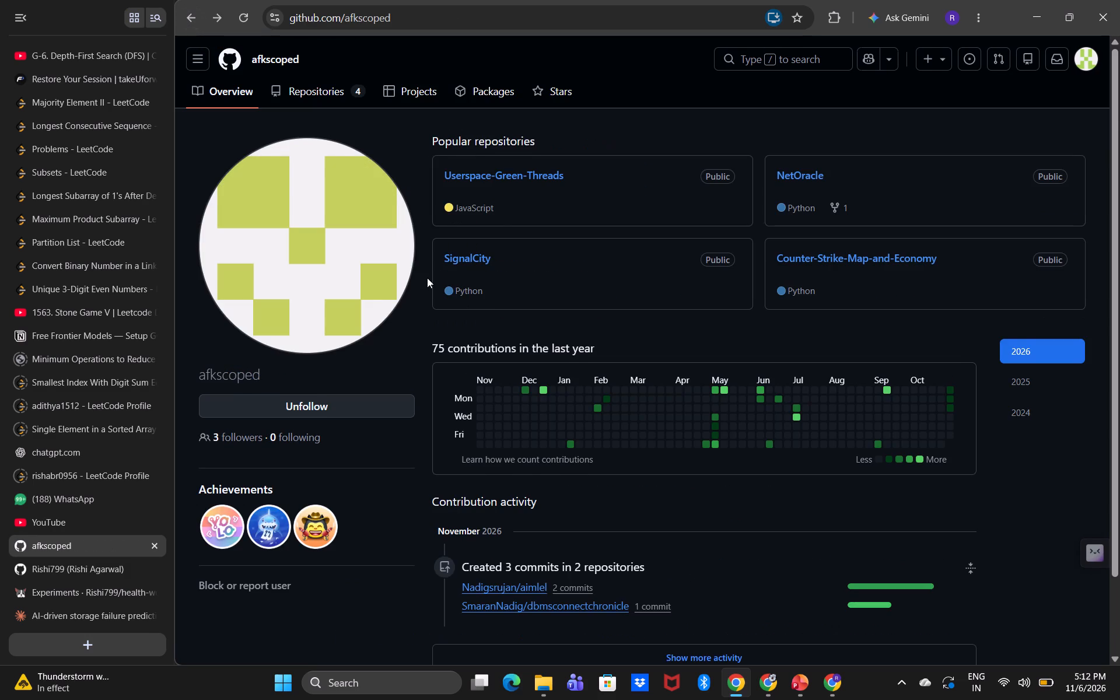
pyautogui.scroll(-1, 427, 278)
pyautogui.click(590, 567)
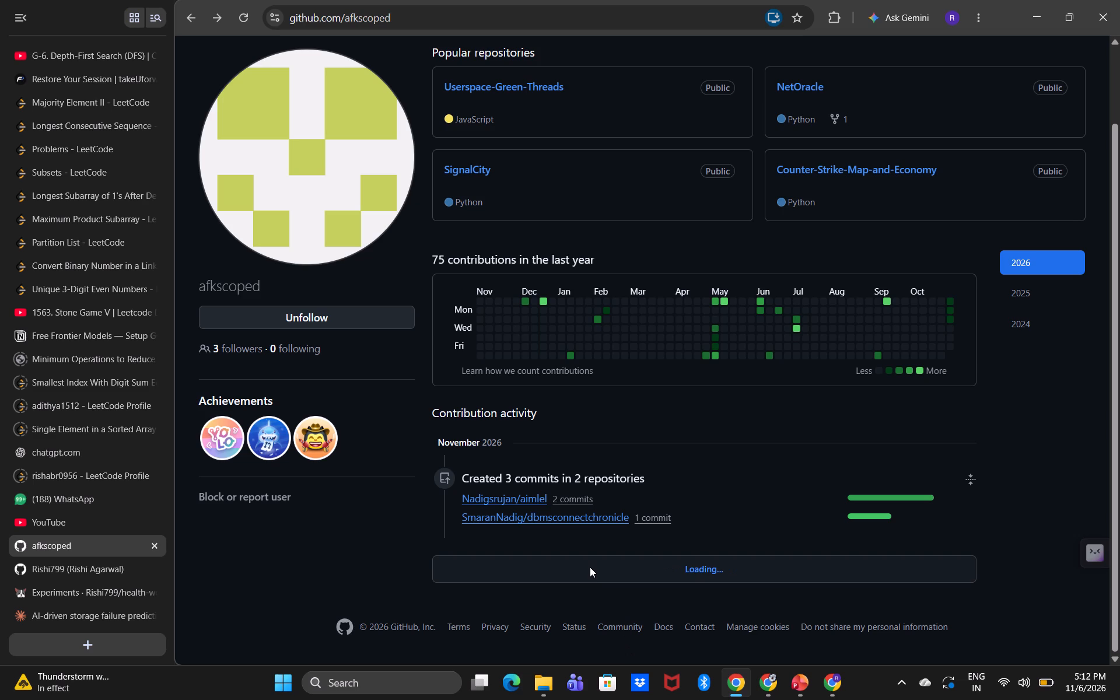
pyautogui.click(590, 567)
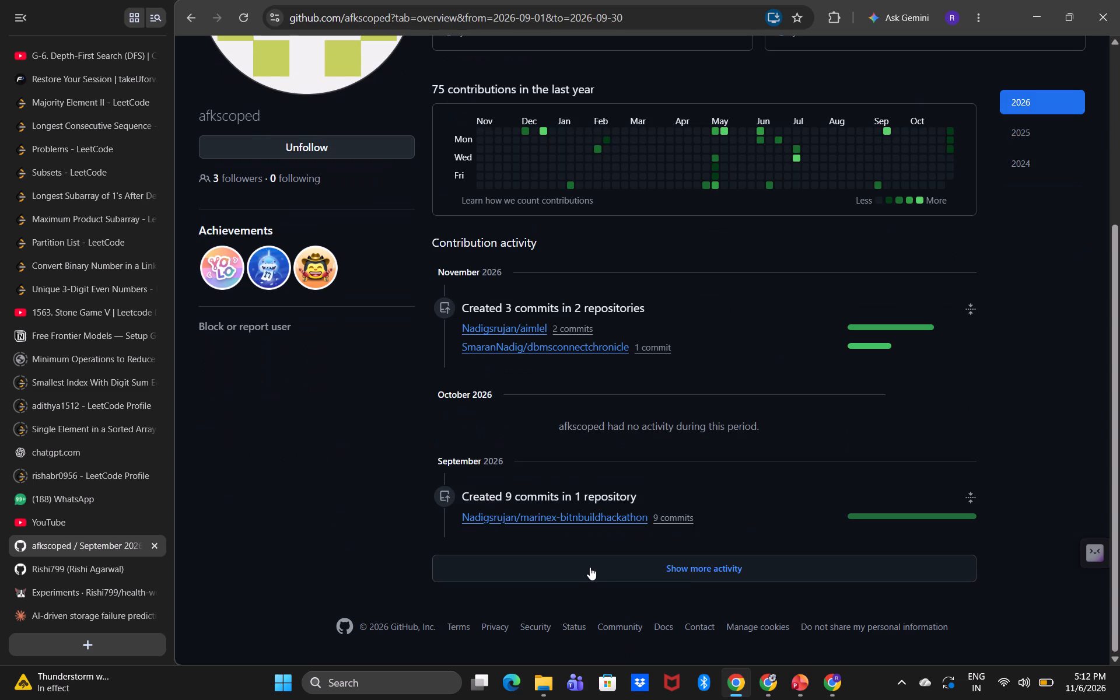
pyautogui.click(590, 567)
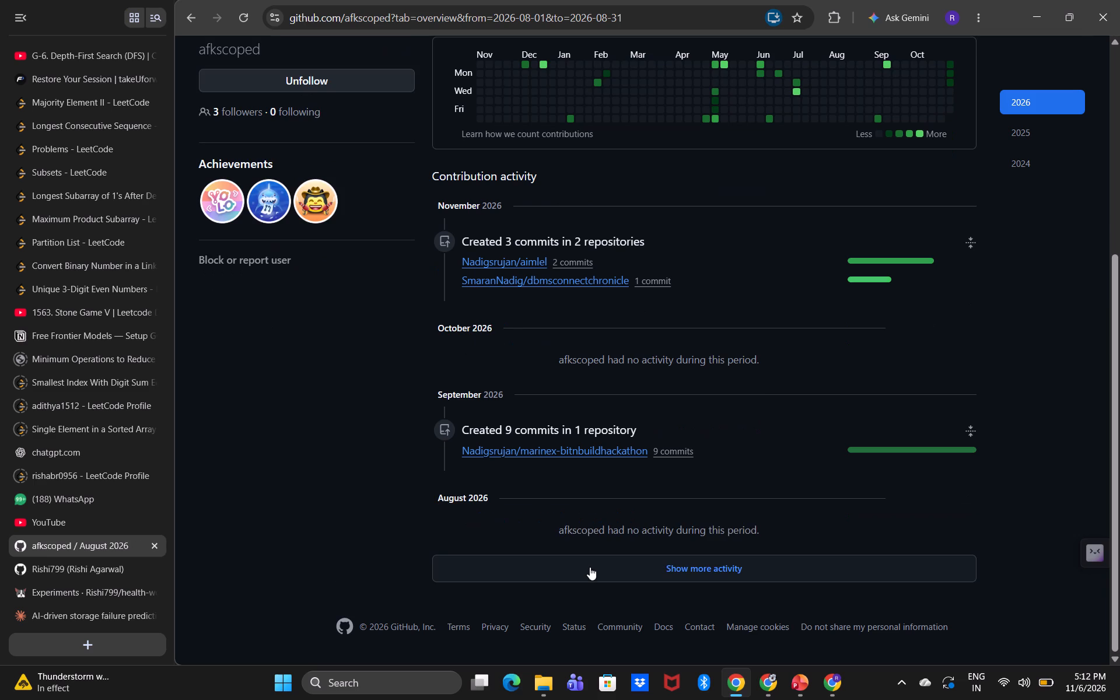
pyautogui.click(590, 567)
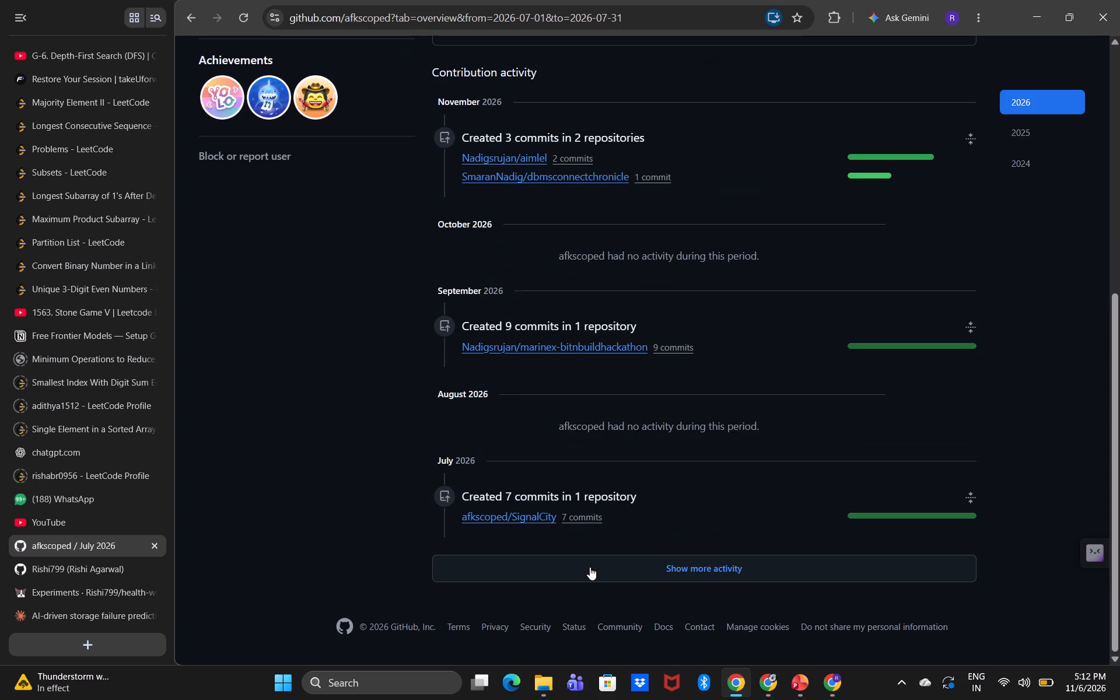
pyautogui.scroll(1, 677, 464)
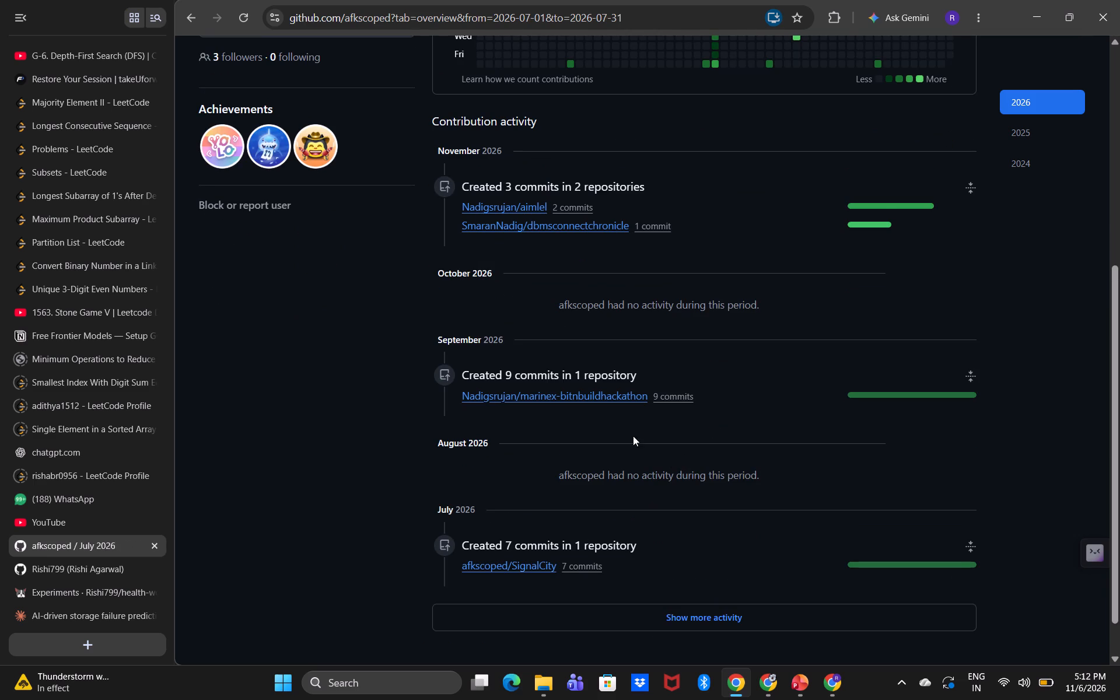
# Open the marinex-bitnbuildhackathon repository and read its README on architecture, agent capabilities, maritime corridors and data provenance.
pyautogui.click(603, 400)
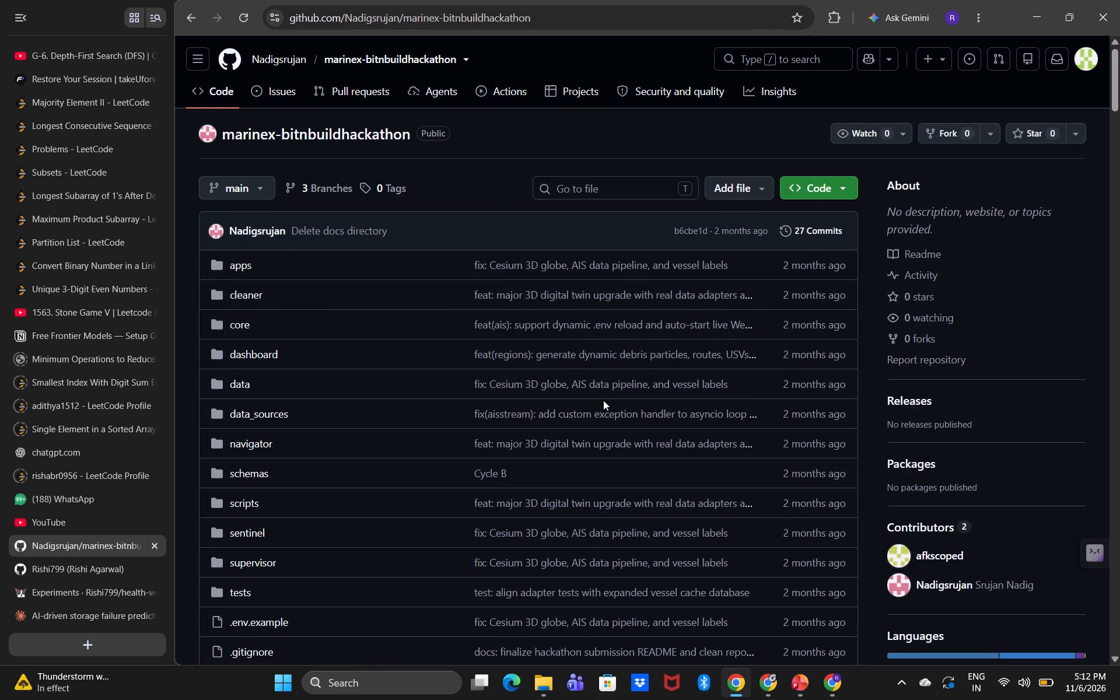
pyautogui.scroll(-4, 603, 400)
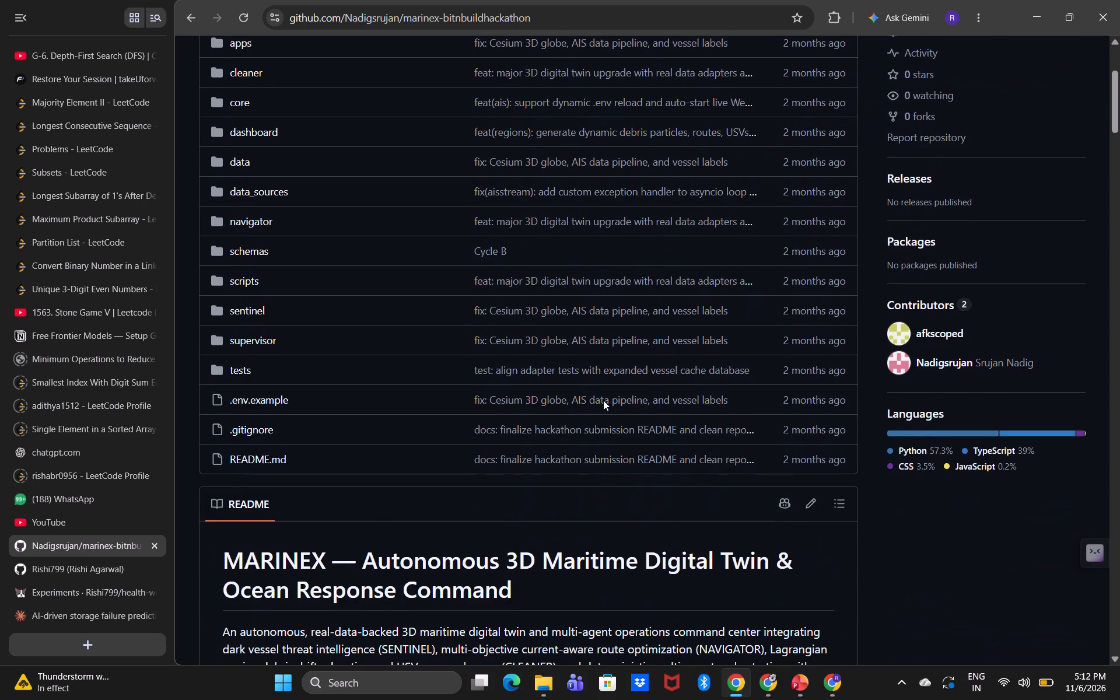
pyautogui.scroll(-4, 603, 400)
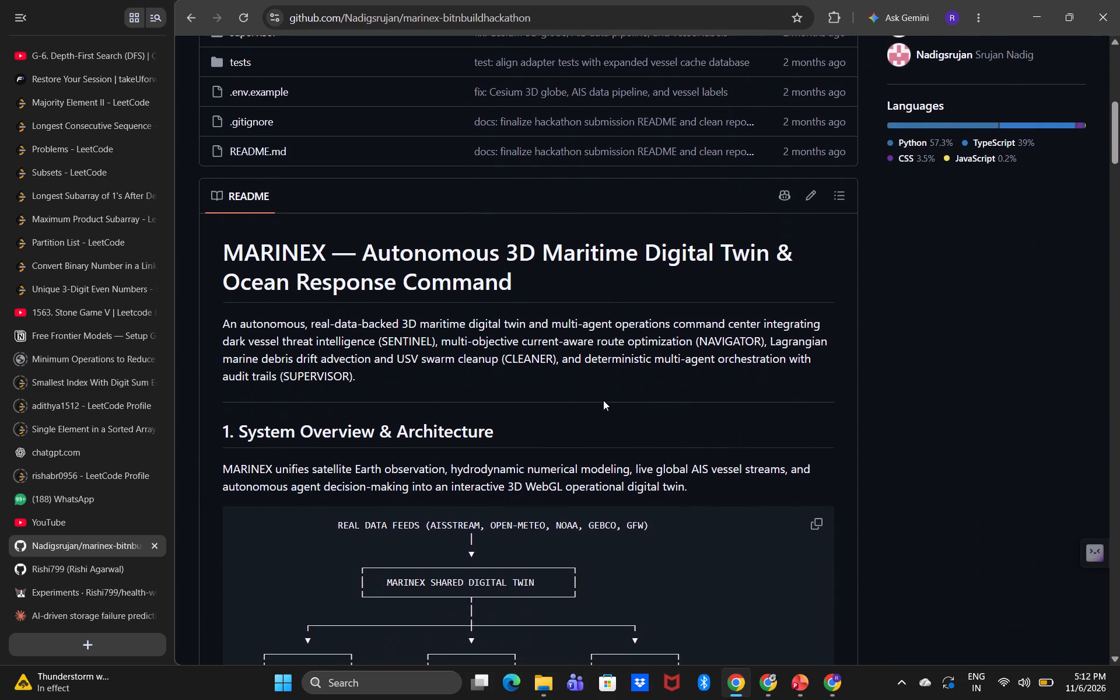
pyautogui.scroll(-2, 603, 400)
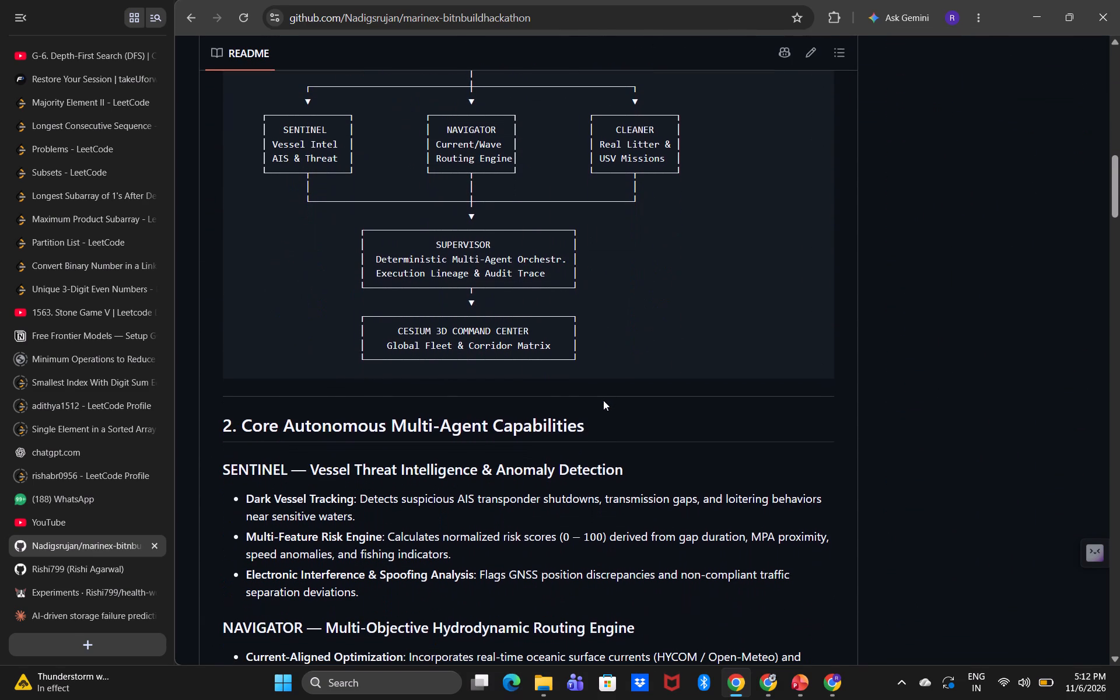
pyautogui.scroll(-3, 603, 400)
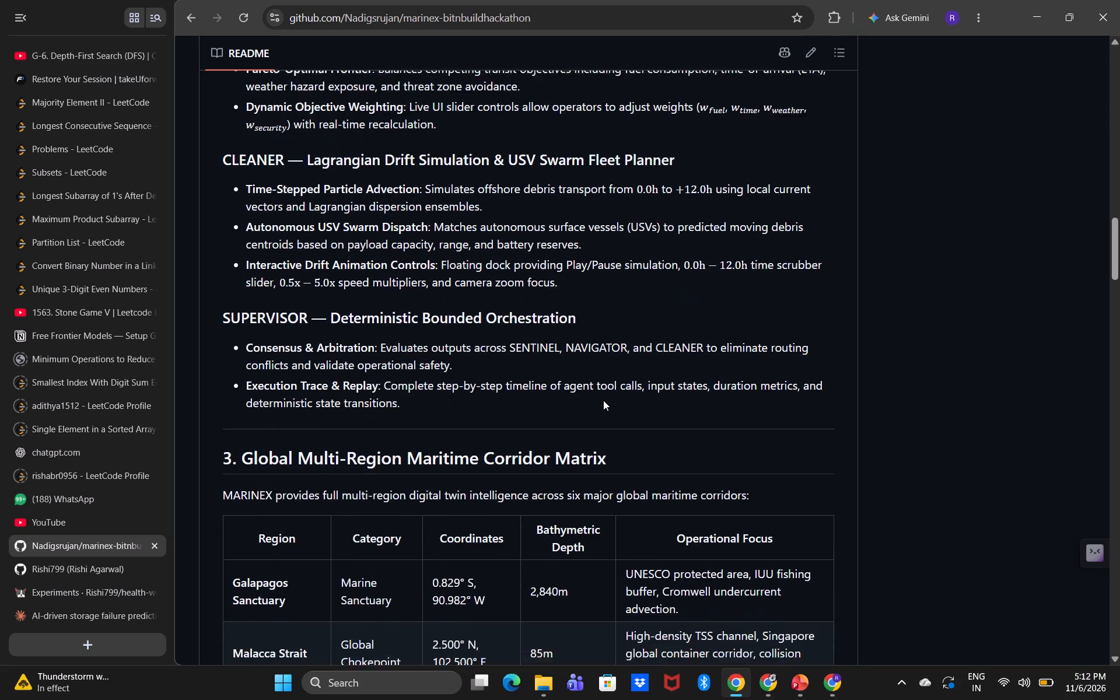
pyautogui.scroll(4, 603, 400)
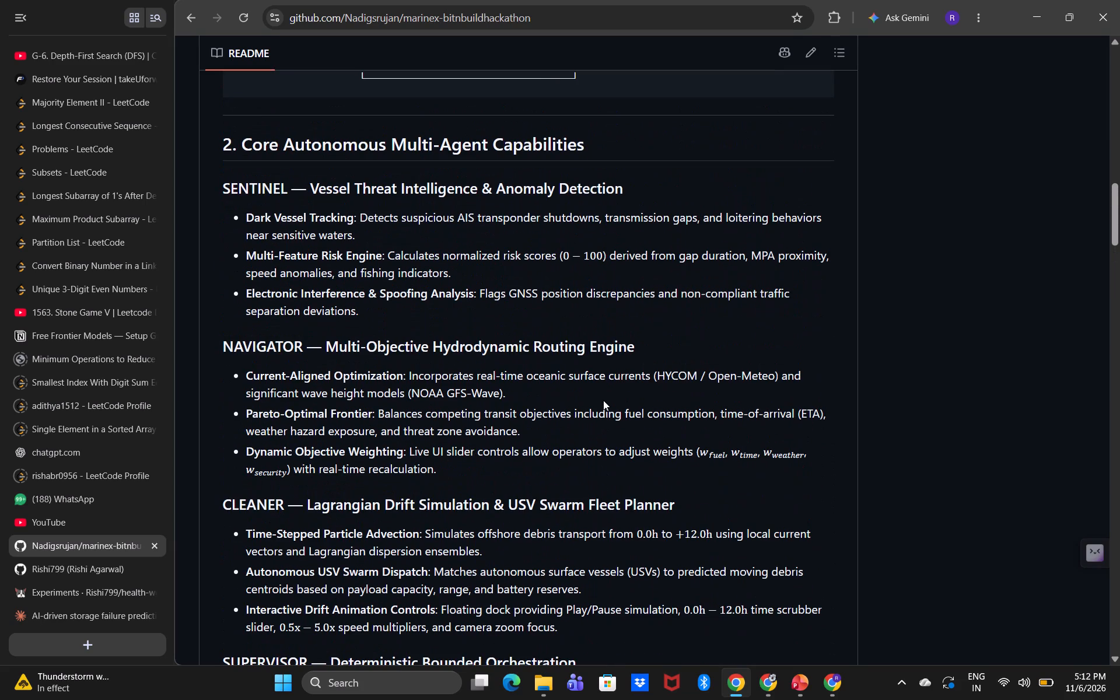
pyautogui.scroll(-4, 603, 400)
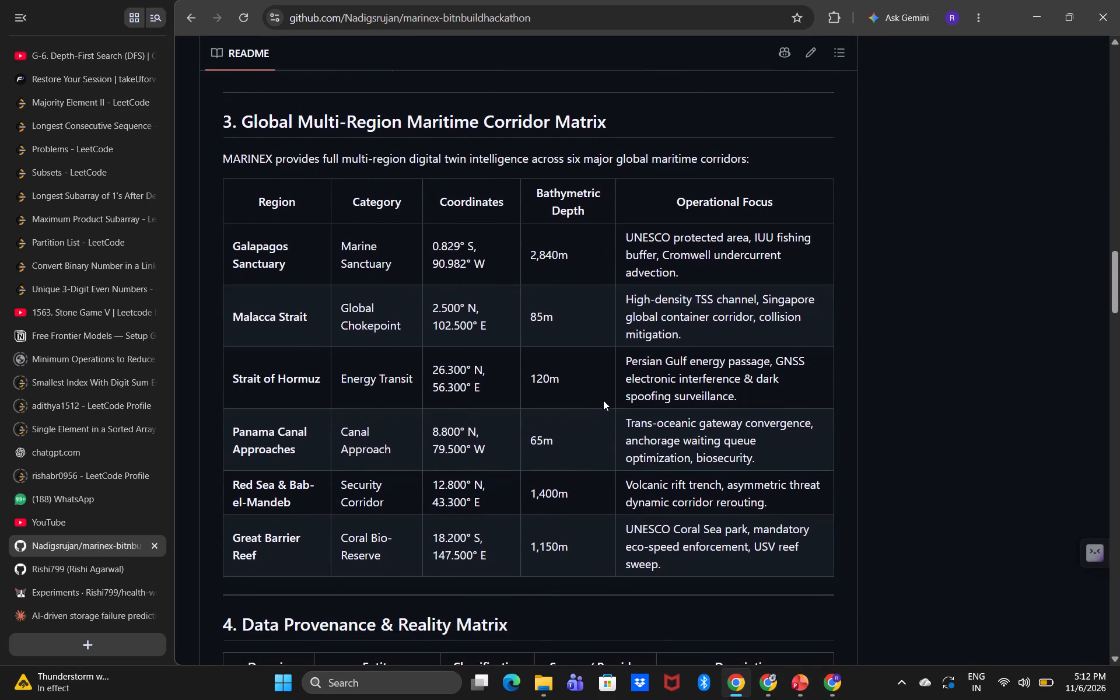
pyautogui.scroll(-2, 603, 400)
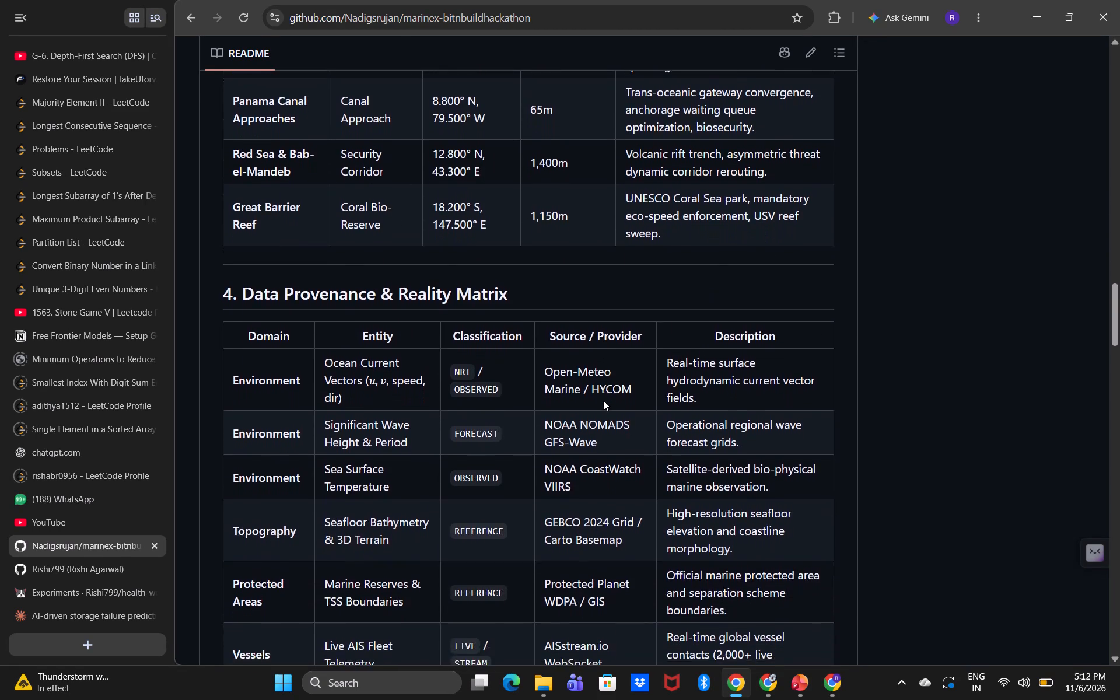
pyautogui.scroll(18, 603, 400)
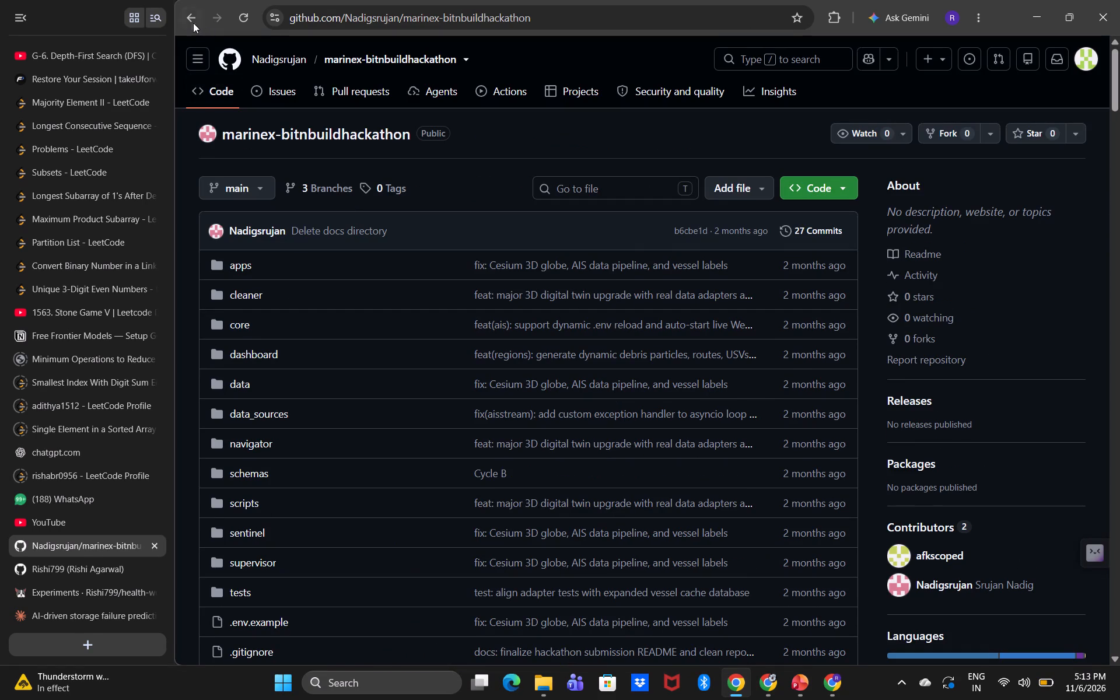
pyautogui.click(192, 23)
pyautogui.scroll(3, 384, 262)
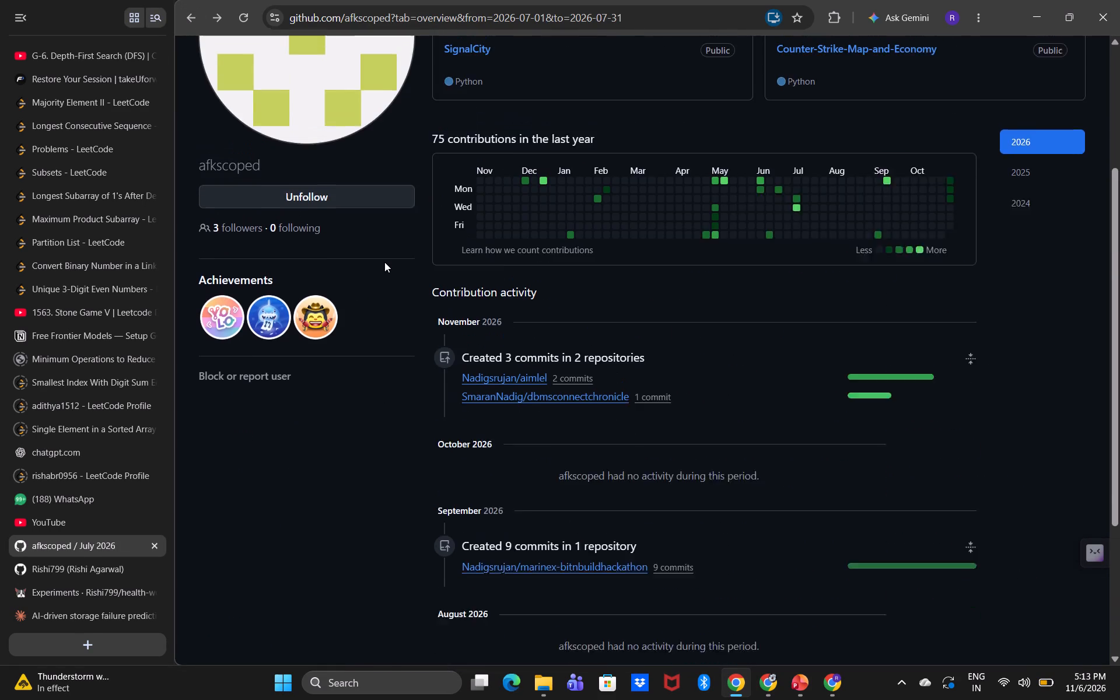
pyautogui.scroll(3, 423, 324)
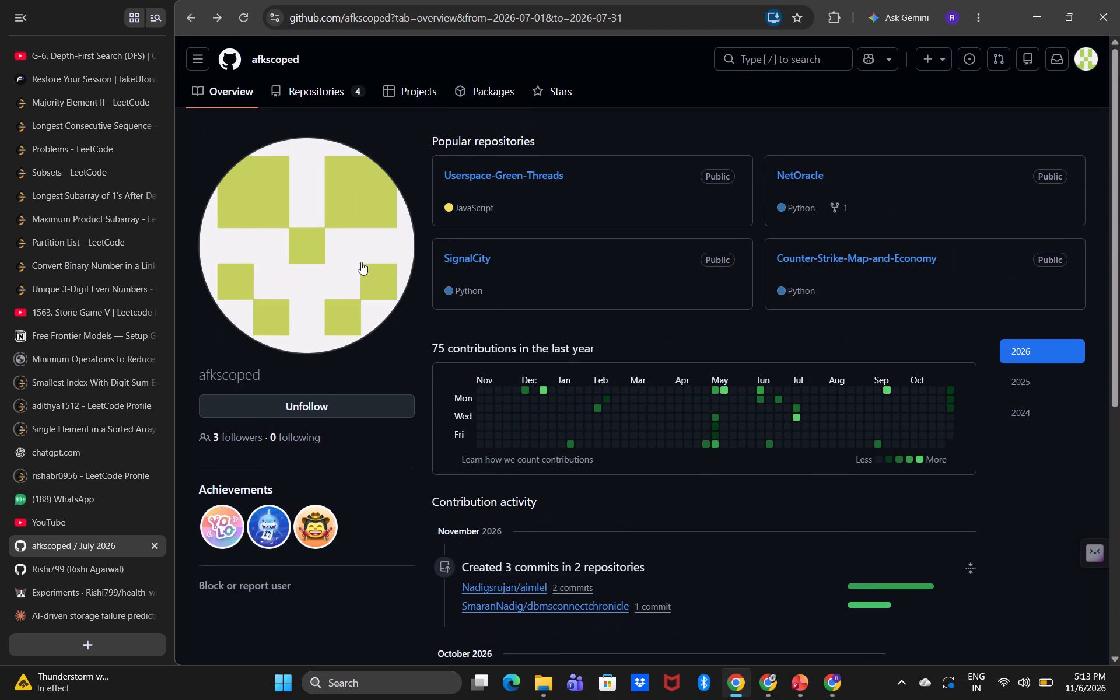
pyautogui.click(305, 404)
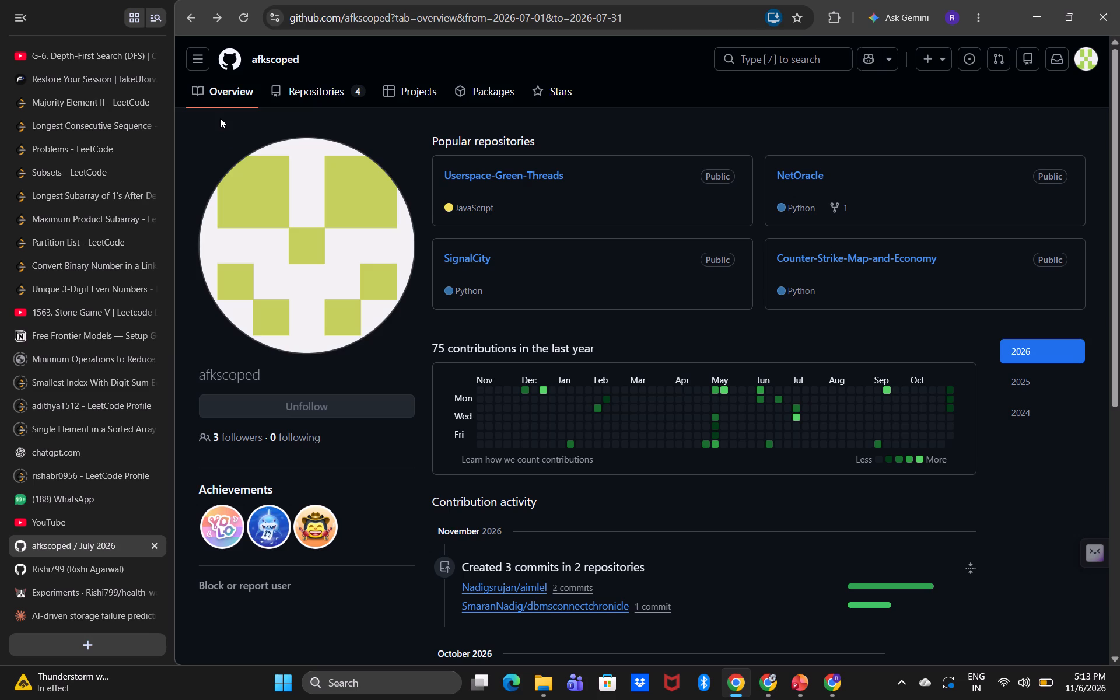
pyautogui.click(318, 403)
# Return to the presentation in PowerPoint and shorten the "Why structural MRI" label on the Background slide to "Structural MRI".
pyautogui.click(814, 687)
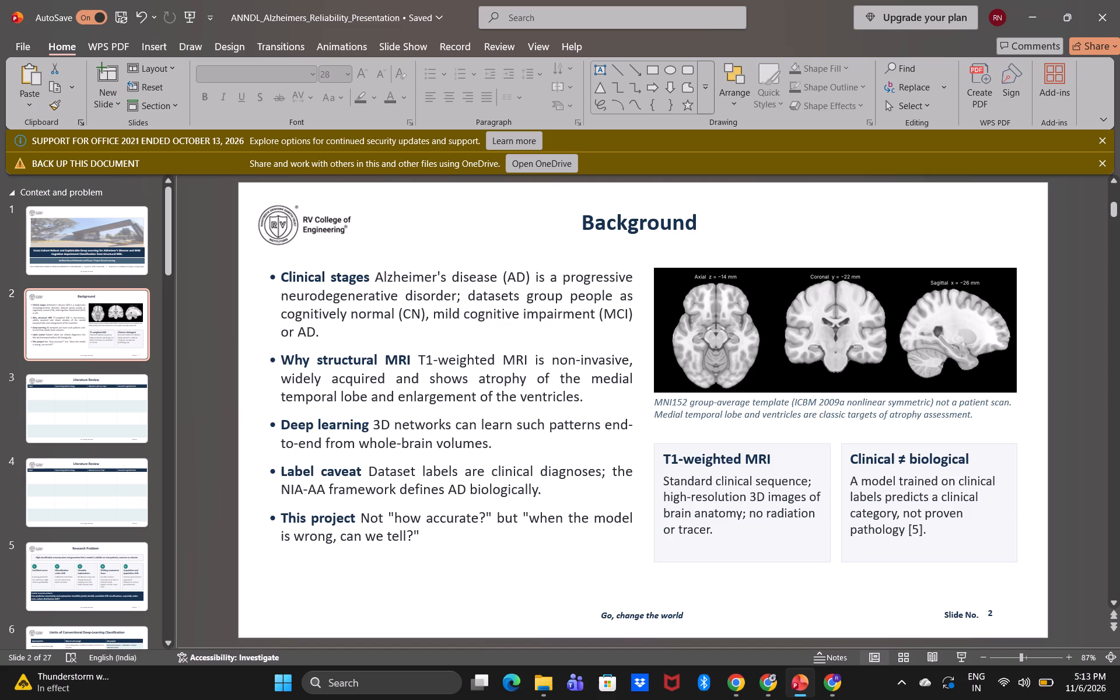
pyautogui.doubleClick(291, 366)
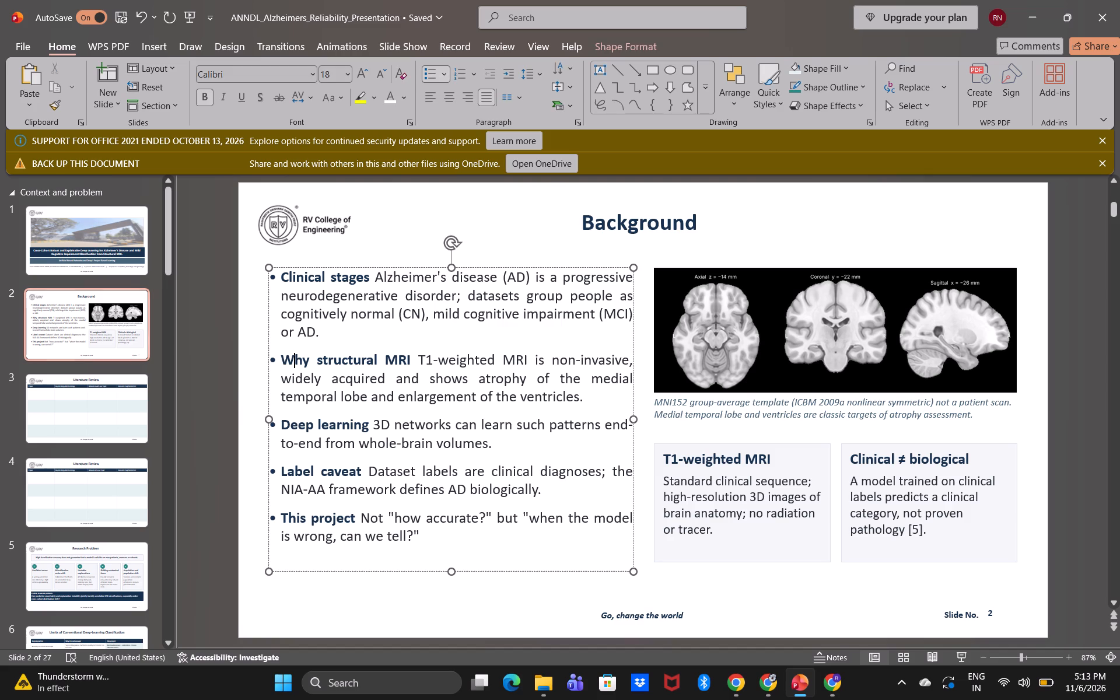
pyautogui.press('Delete')
pyautogui.press('Delete')
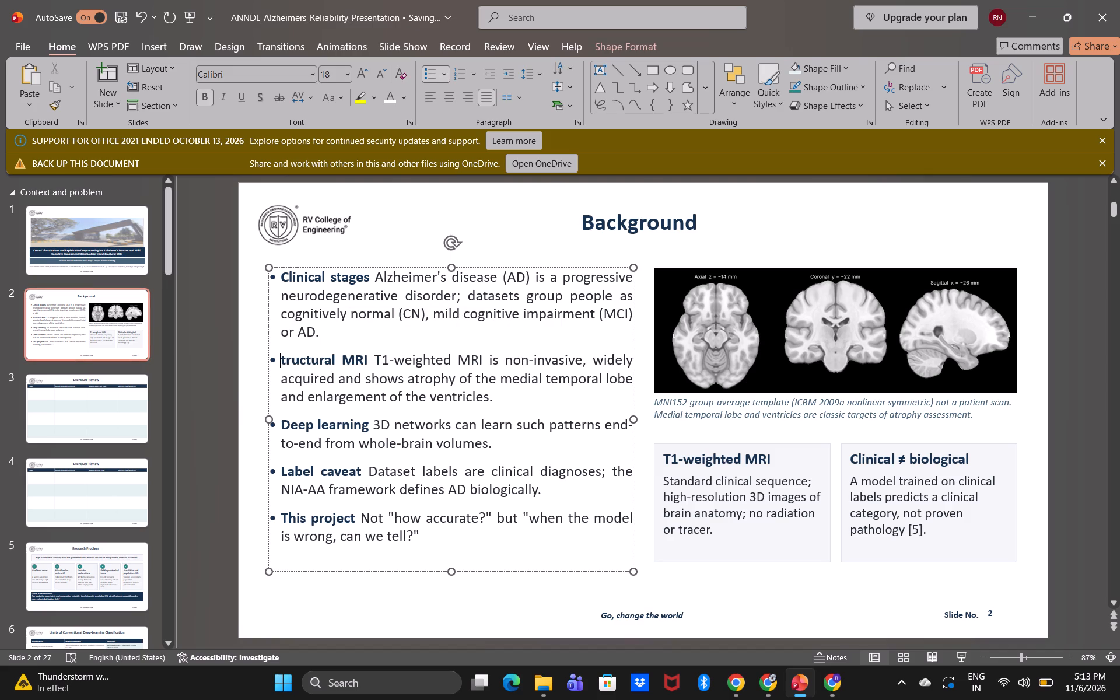
pyautogui.hotkey('shift', 's')
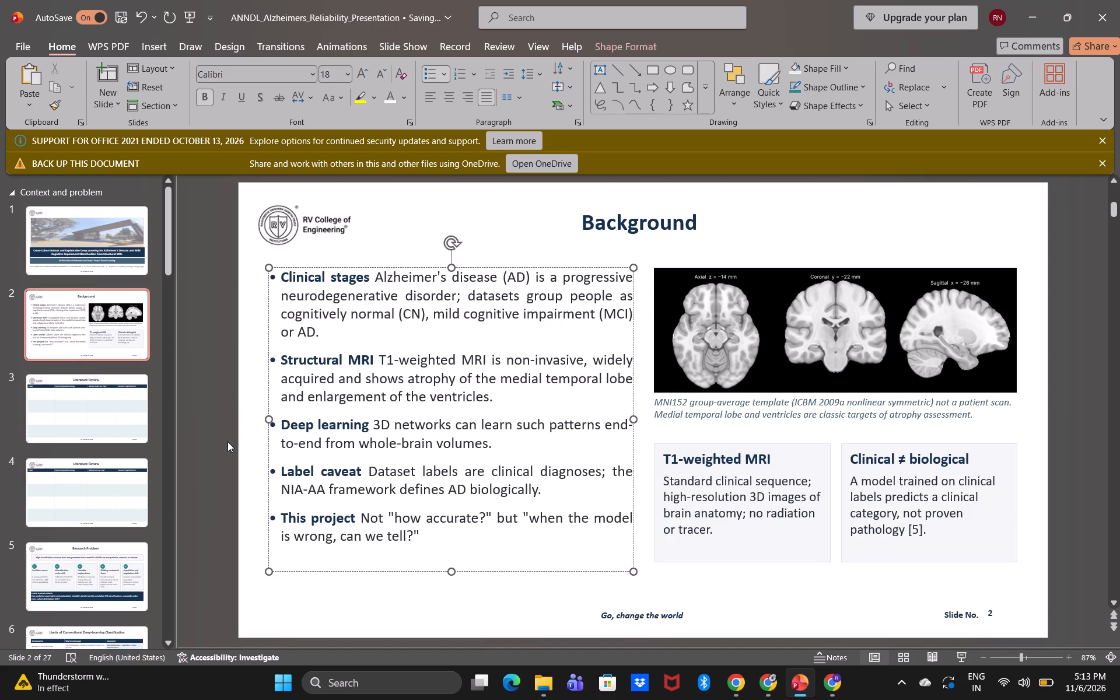
pyautogui.click(228, 442)
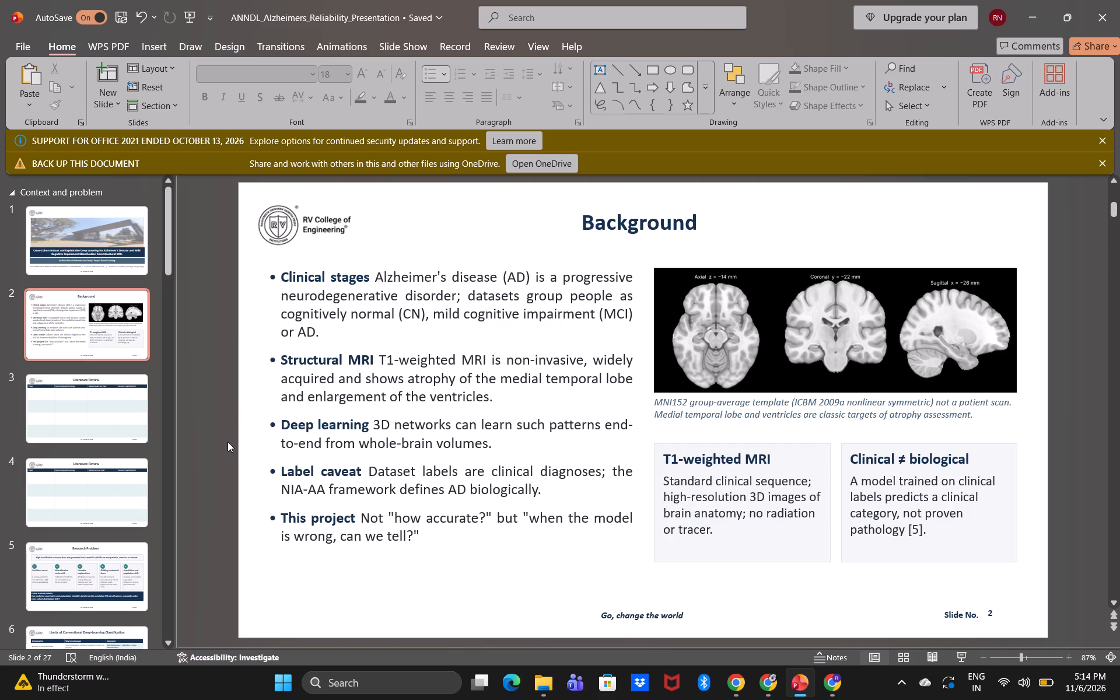
# Review the slides from the title slide through Research Questions and Hypotheses for content and layout.
pyautogui.click(60, 247)
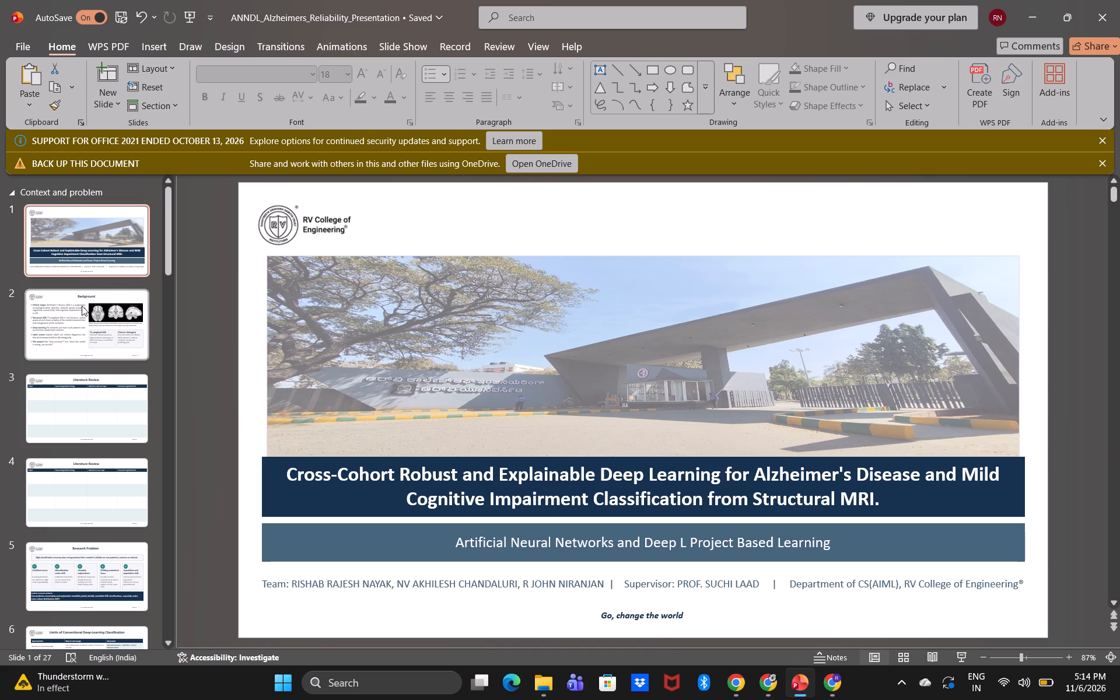
pyautogui.click(80, 339)
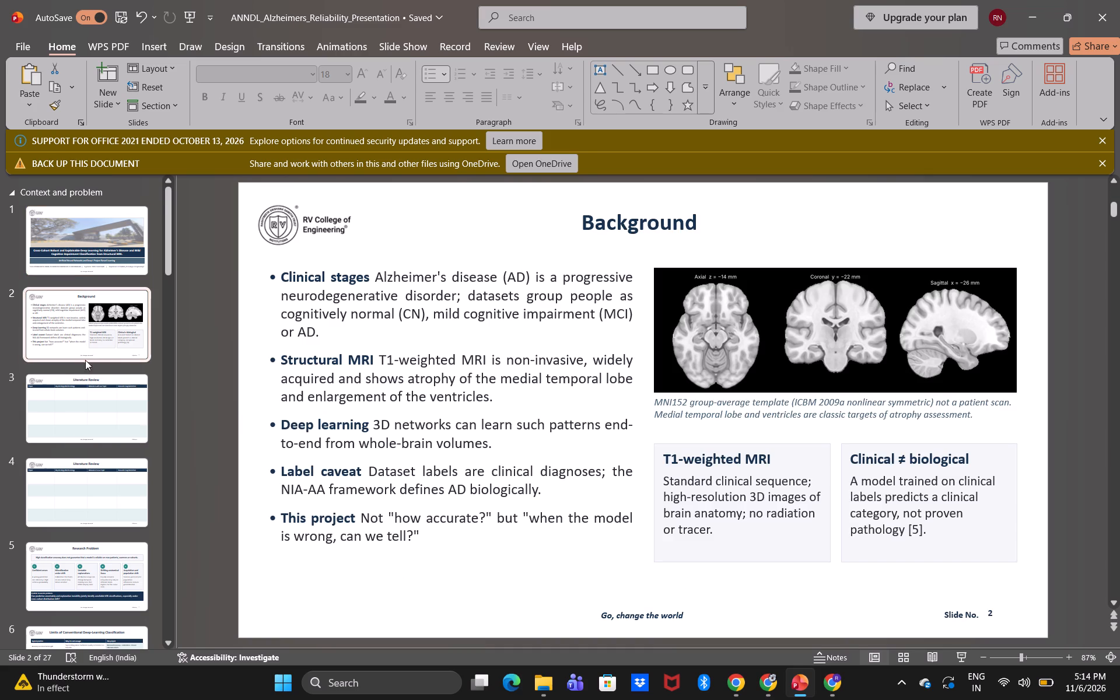
pyautogui.click(87, 407)
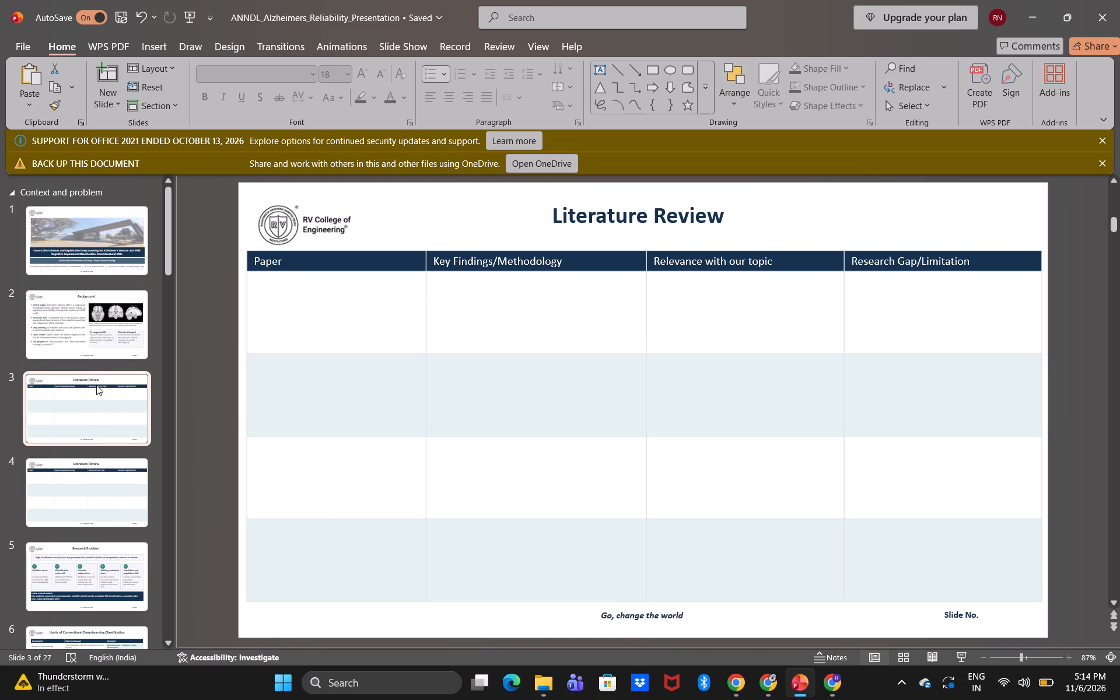
pyautogui.click(112, 336)
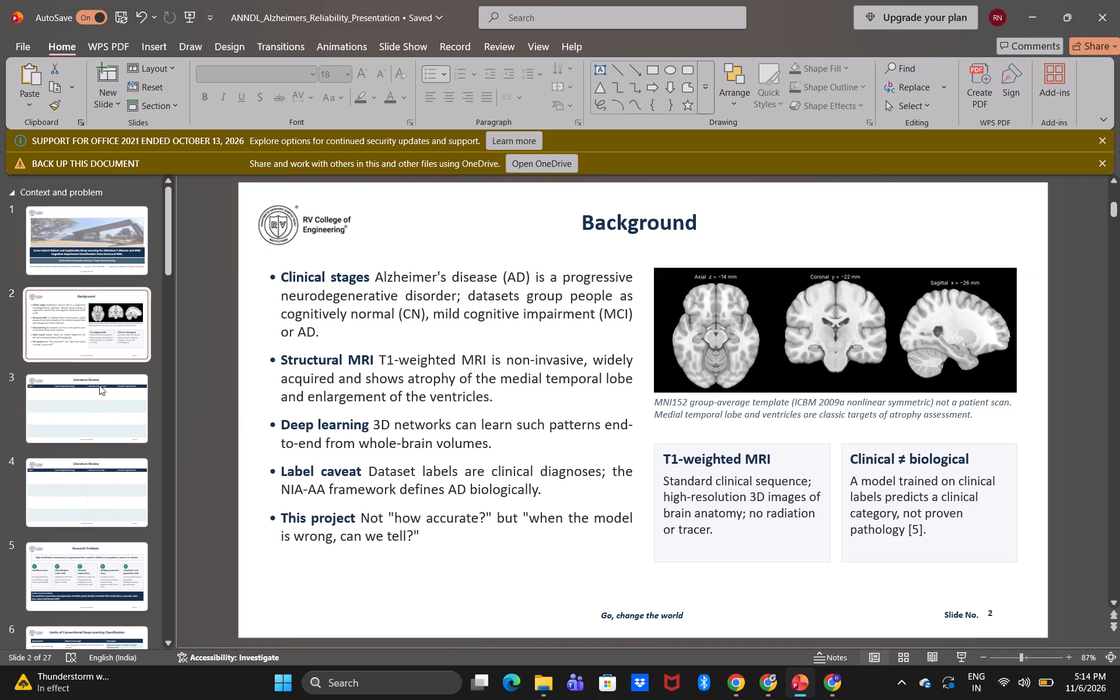
pyautogui.click(99, 412)
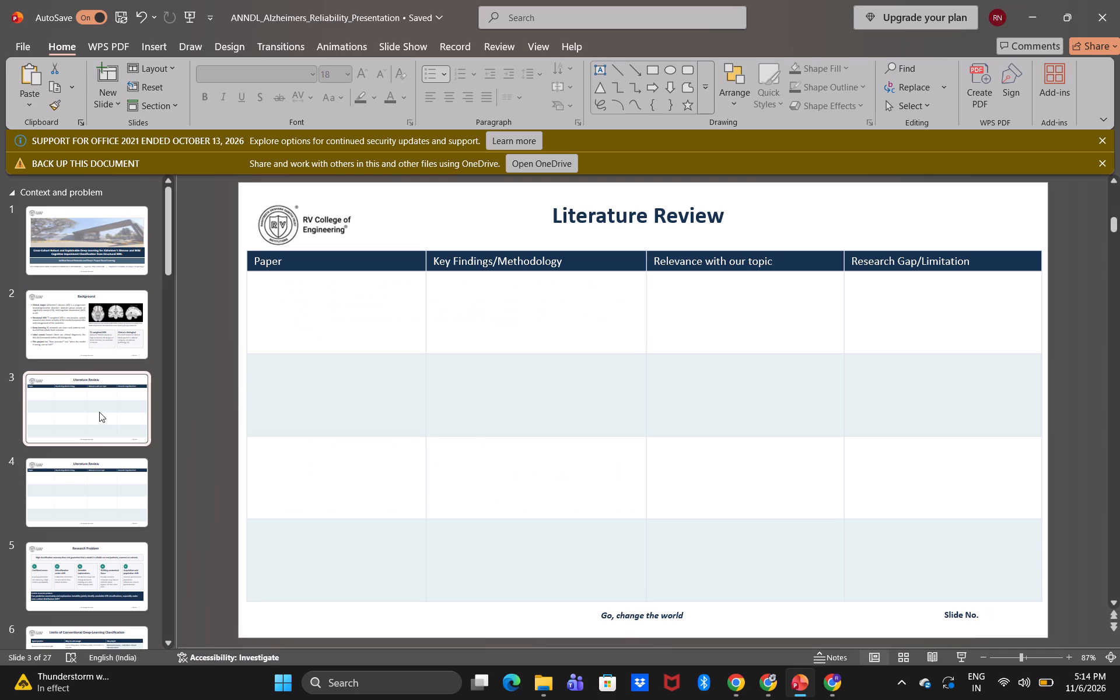
pyautogui.click(92, 524)
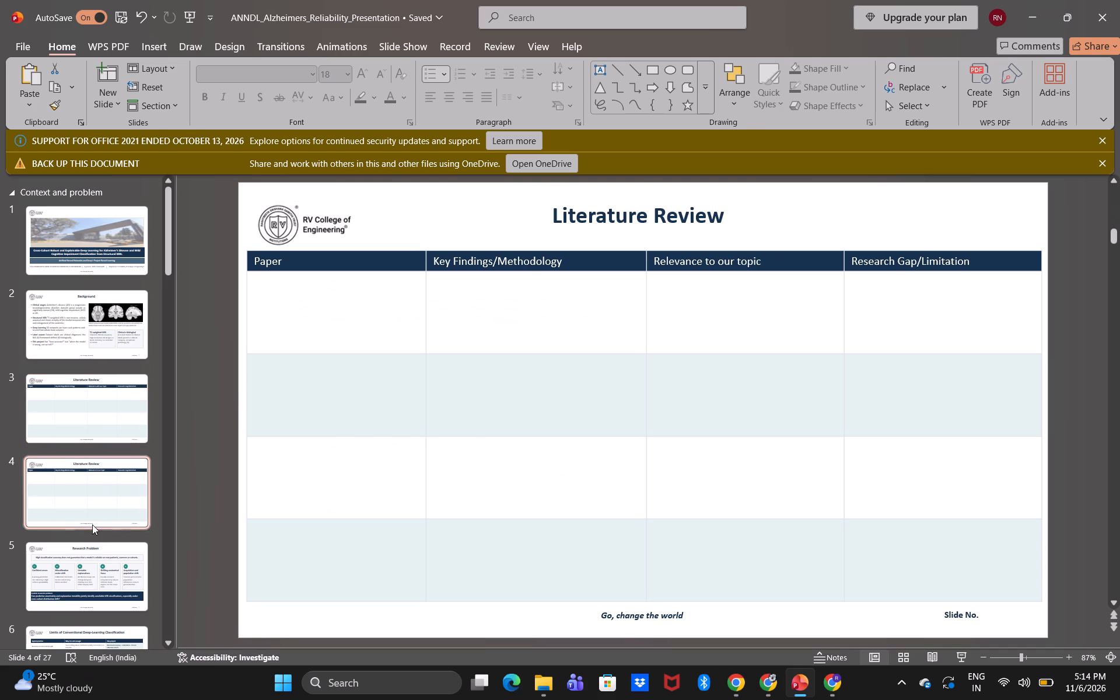
pyautogui.click(94, 562)
pyautogui.scroll(-1, 94, 562)
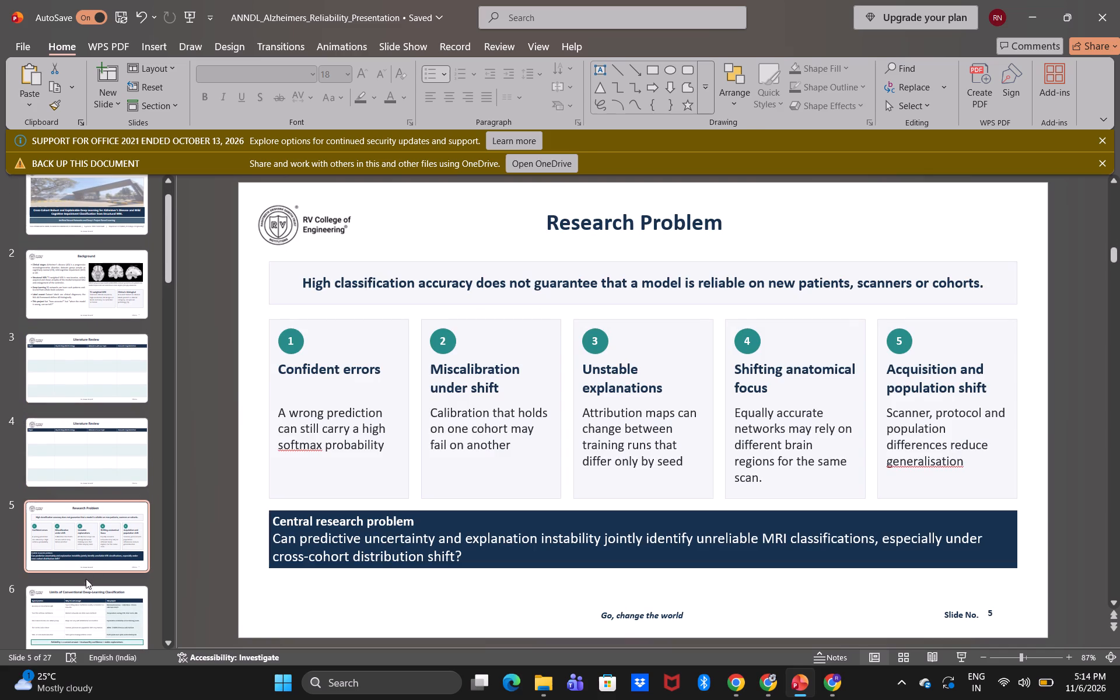
pyautogui.click(88, 590)
pyautogui.scroll(-1, 88, 590)
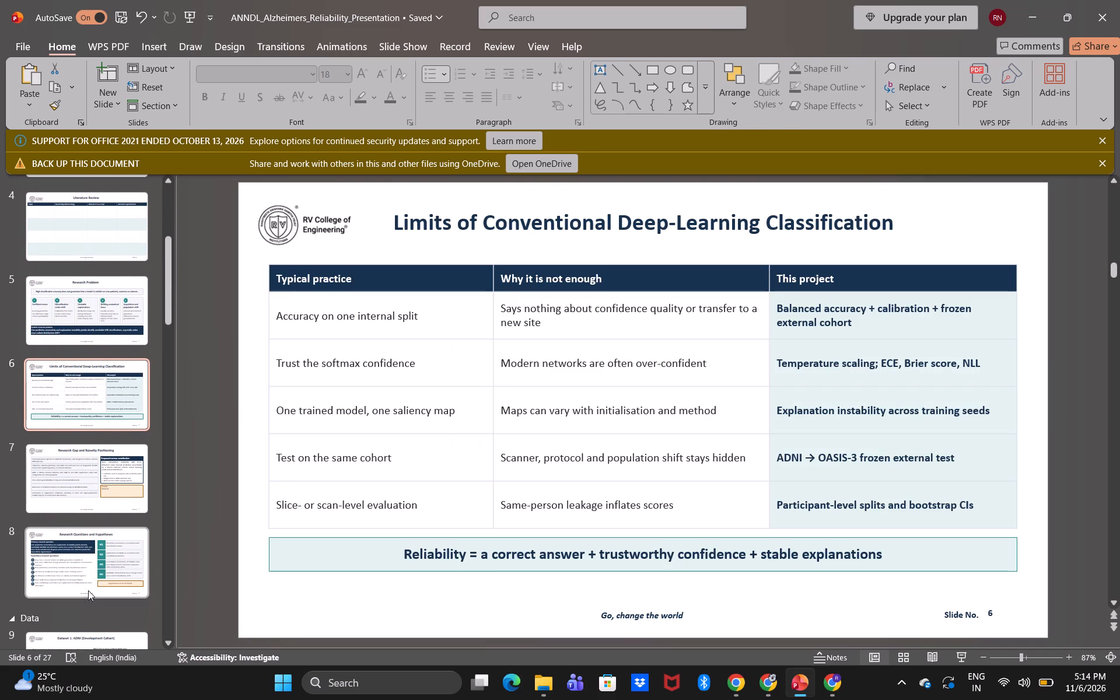
pyautogui.click(125, 471)
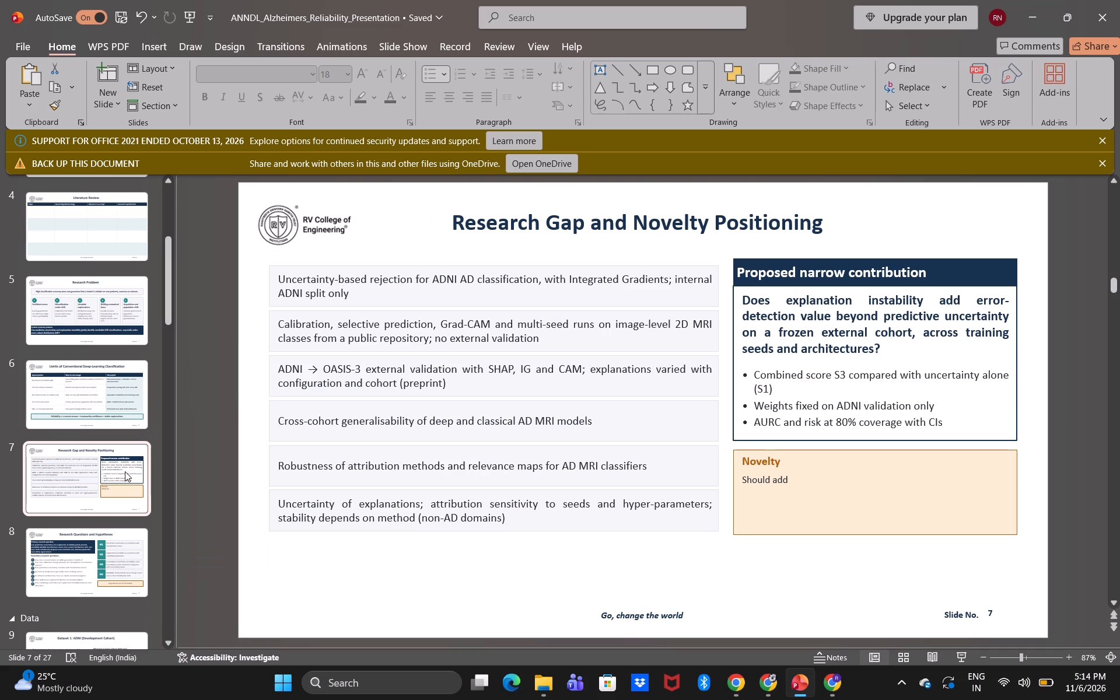
pyautogui.scroll(-1, 125, 471)
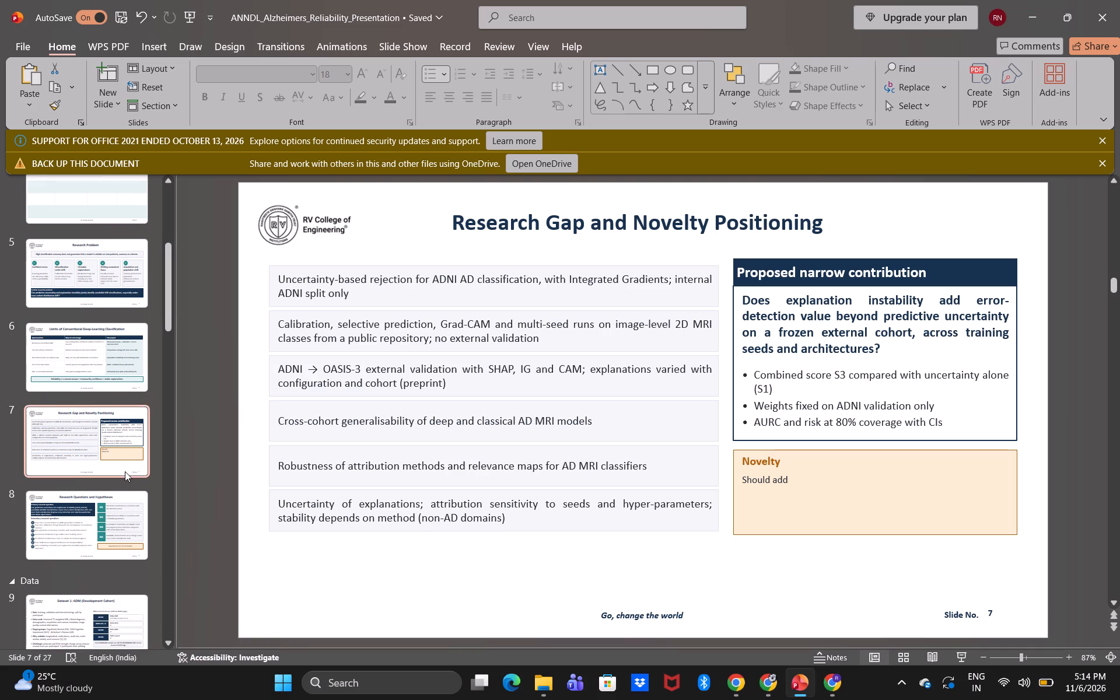
pyautogui.click(103, 505)
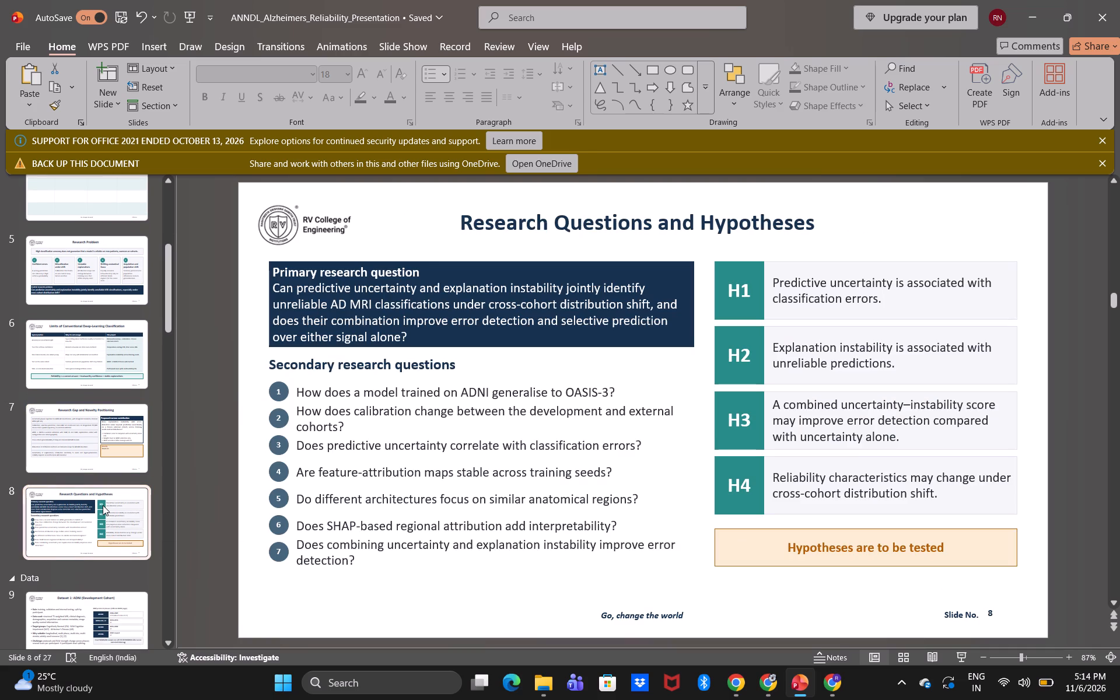
pyautogui.scroll(-1, 106, 505)
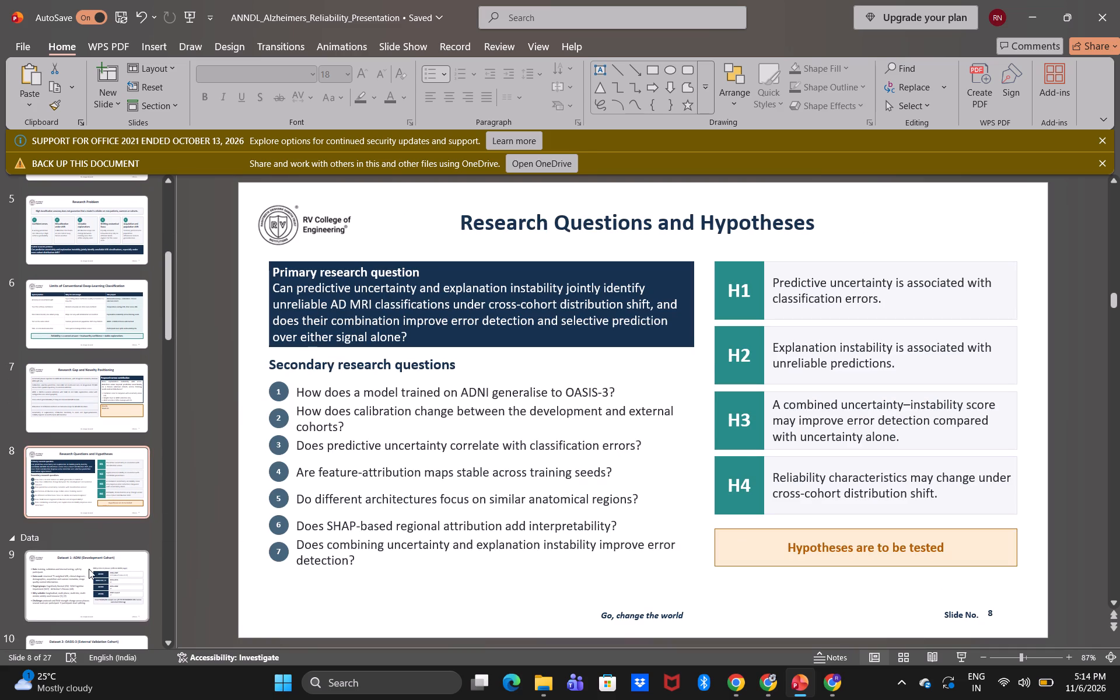
# Examine the ADNI dataset, preprocessing pipeline and clinical label harmonisation slides, checking where the Data section passes into Methods.
pyautogui.click(89, 569)
pyautogui.scroll(-3, 89, 569)
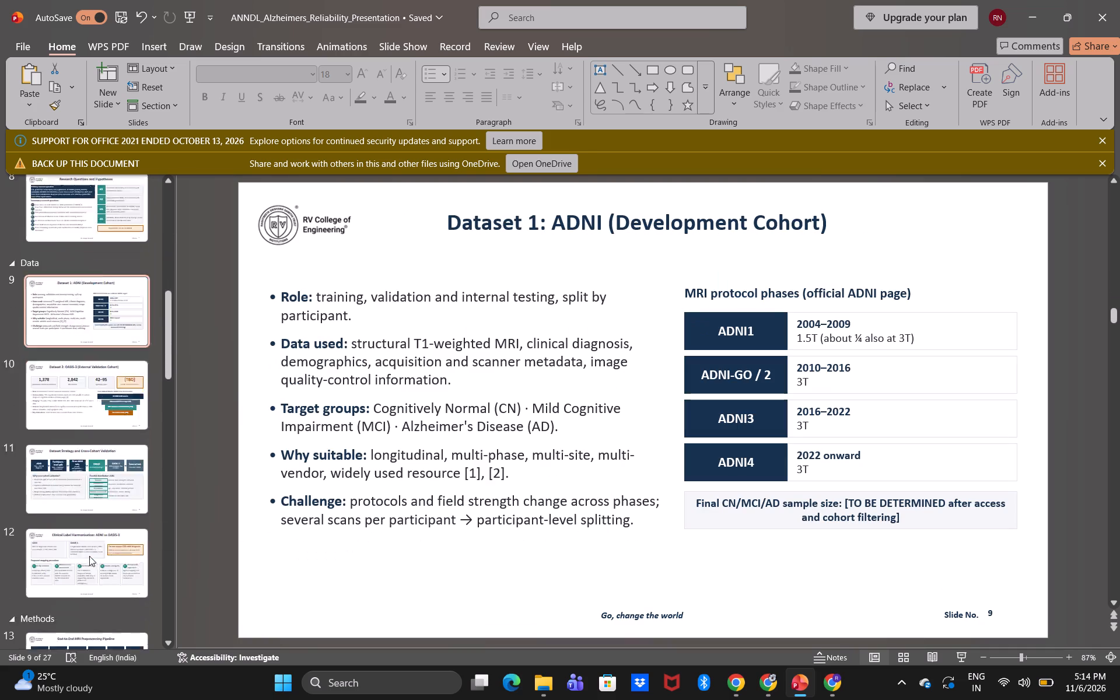
pyautogui.scroll(1, 89, 556)
pyautogui.scroll(-2, 89, 556)
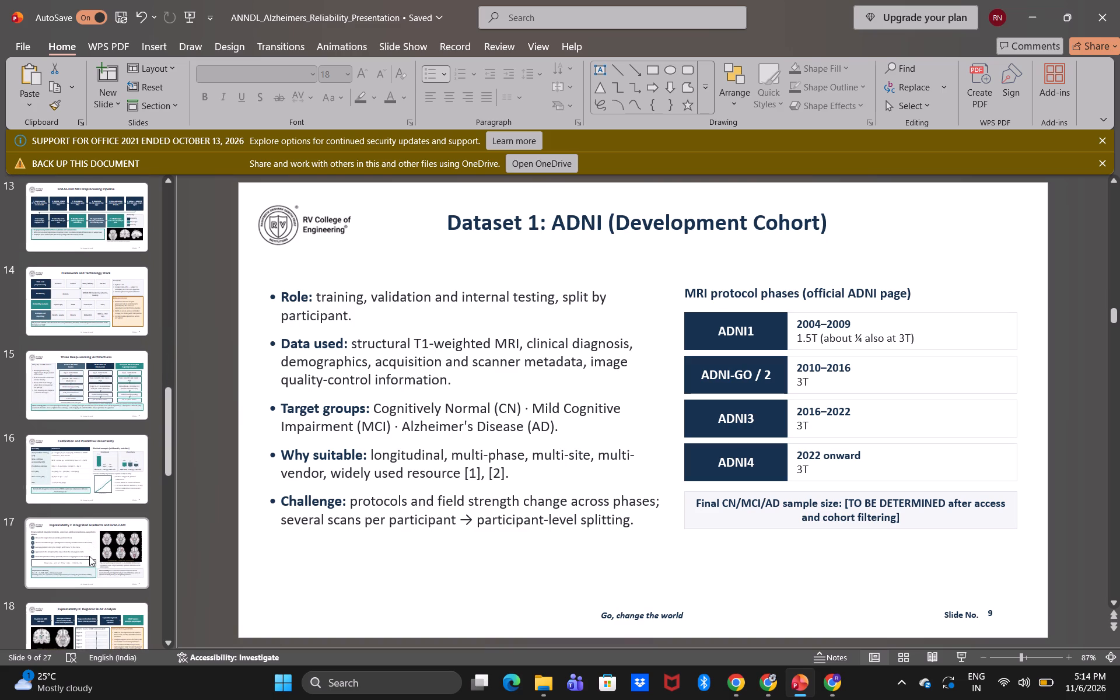
pyautogui.scroll(2, 89, 556)
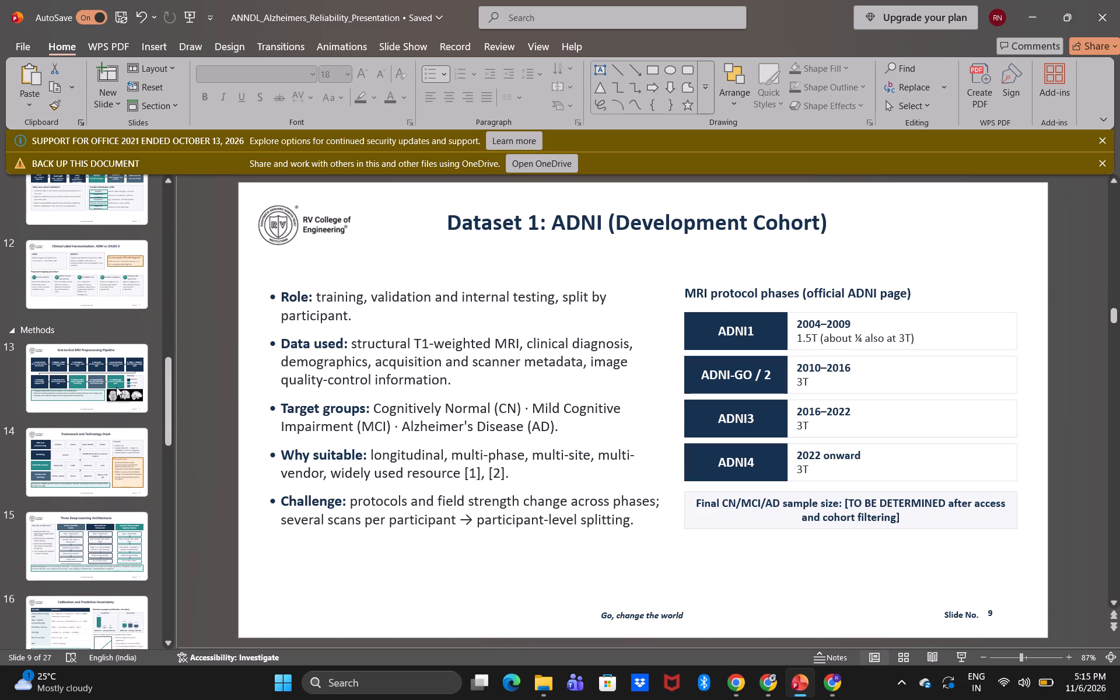
pyautogui.click(116, 387)
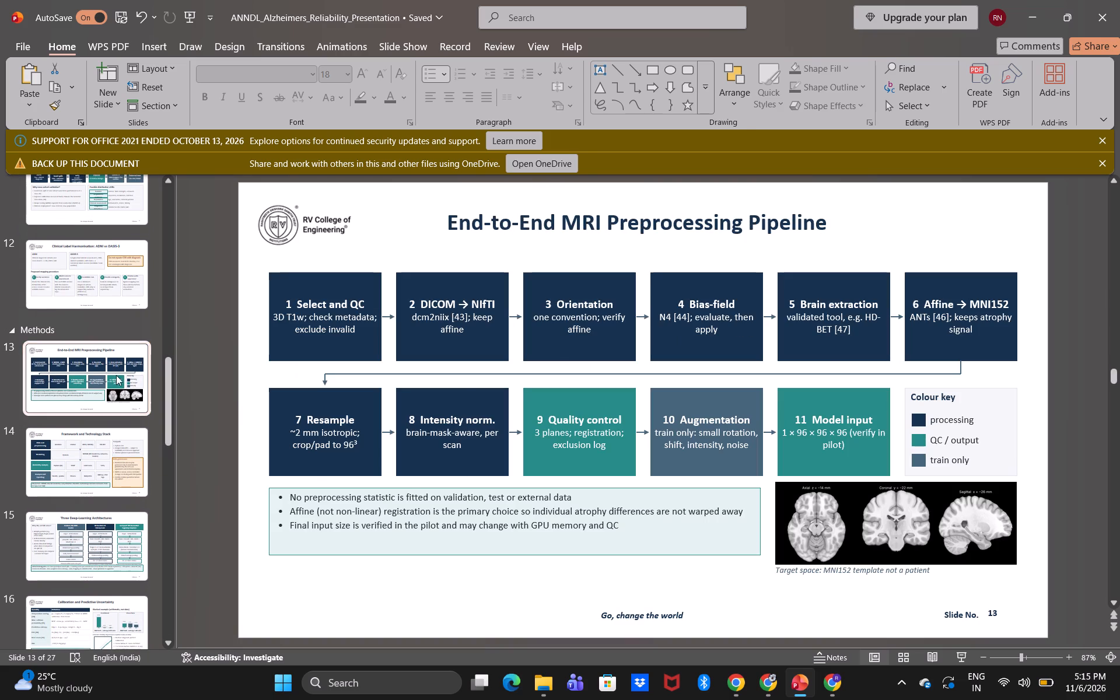
pyautogui.click(103, 258)
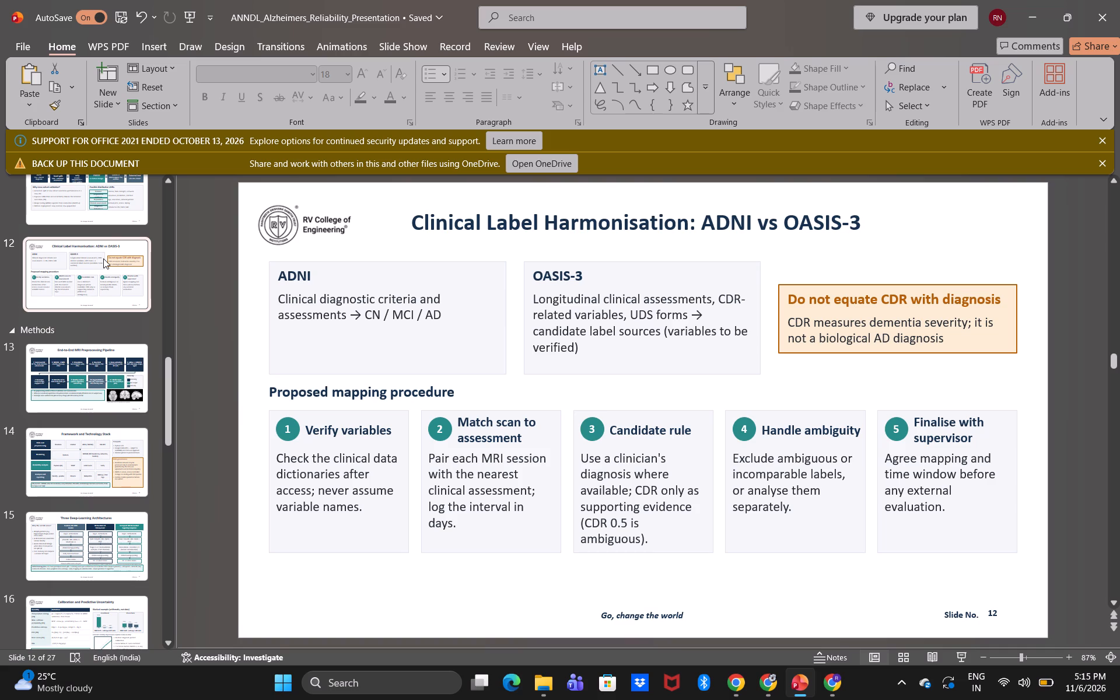
# Shorten slide 13's title to "MRI Preprocessing Pipeline" and extend its title box slightly on its right side.
pyautogui.click(64, 397)
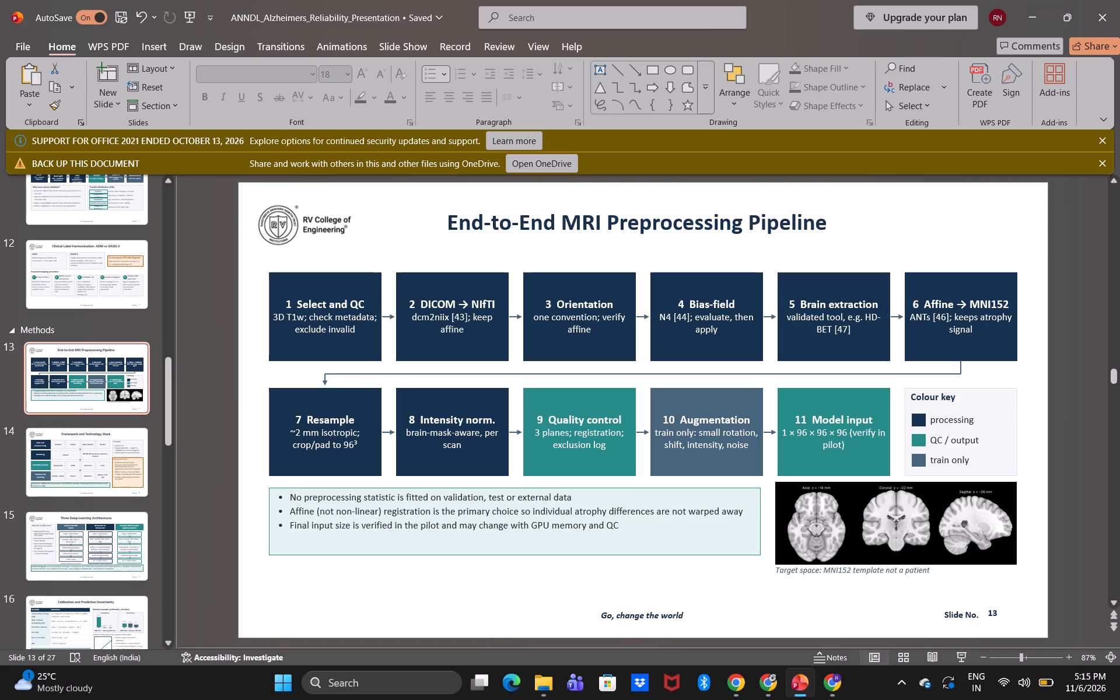
pyautogui.moveTo(452, 229); pyautogui.dragTo(541, 236)
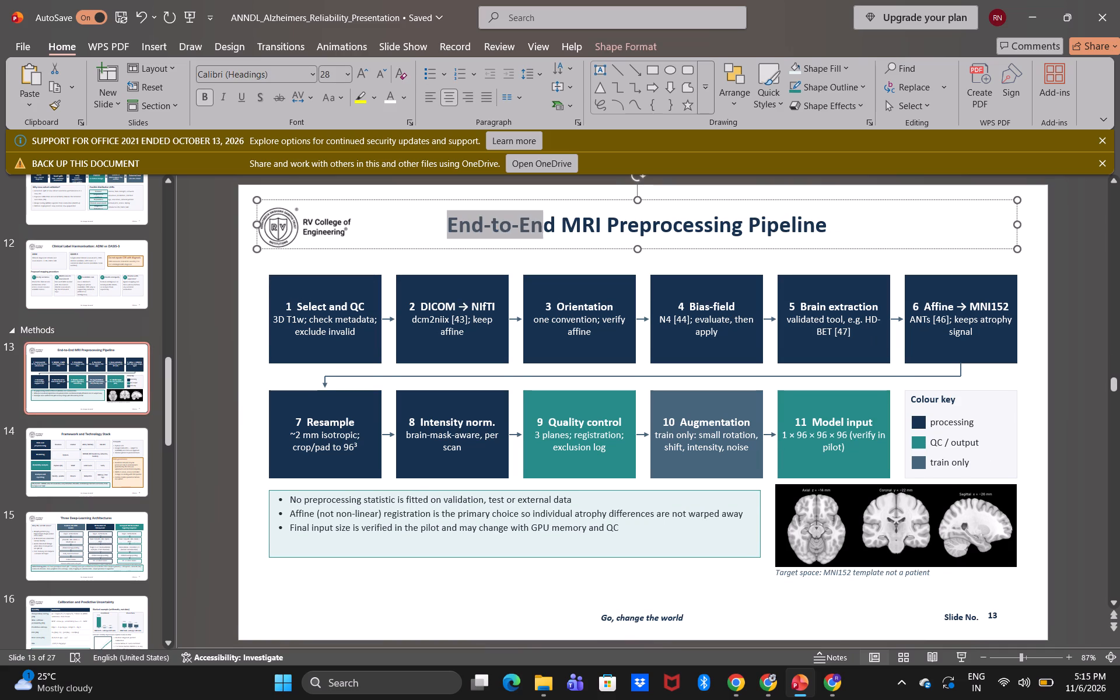
pyautogui.moveTo(541, 236); pyautogui.dragTo(552, 237)
pyautogui.press('BackSpace')
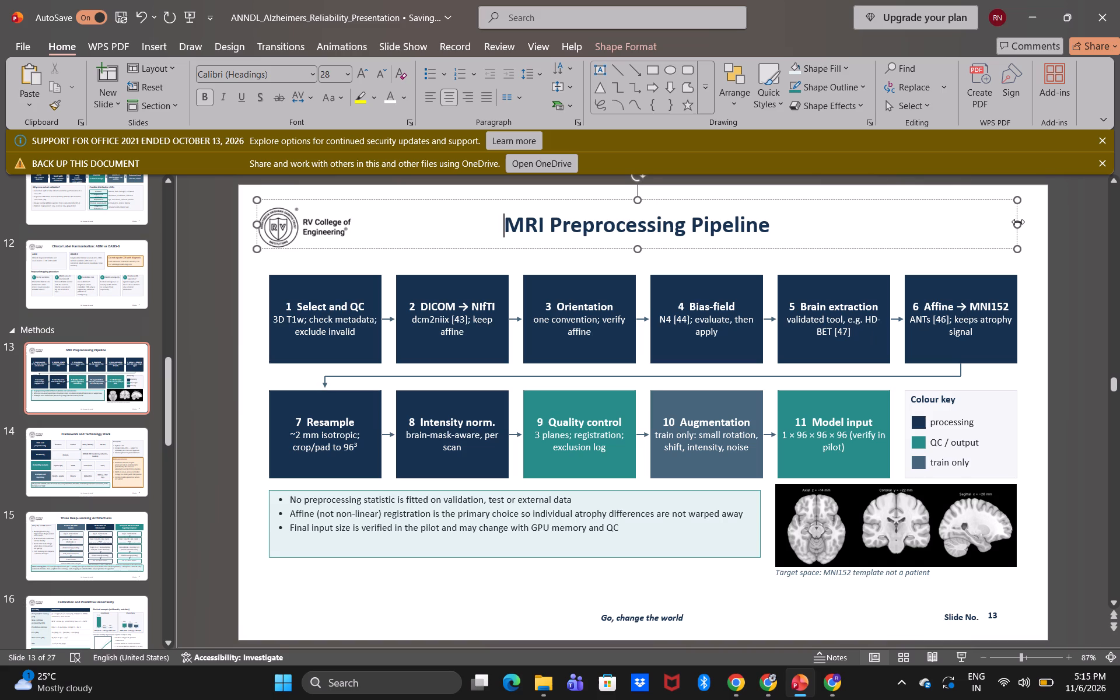
pyautogui.moveTo(1021, 222); pyautogui.dragTo(1029, 220)
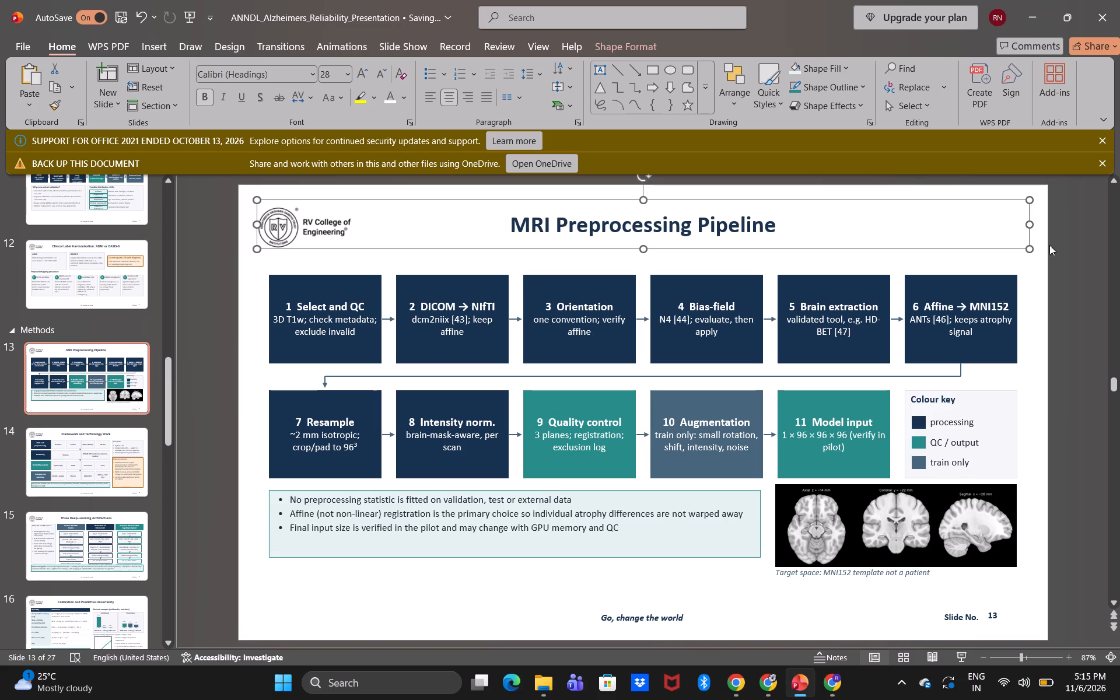
pyautogui.click(1079, 295)
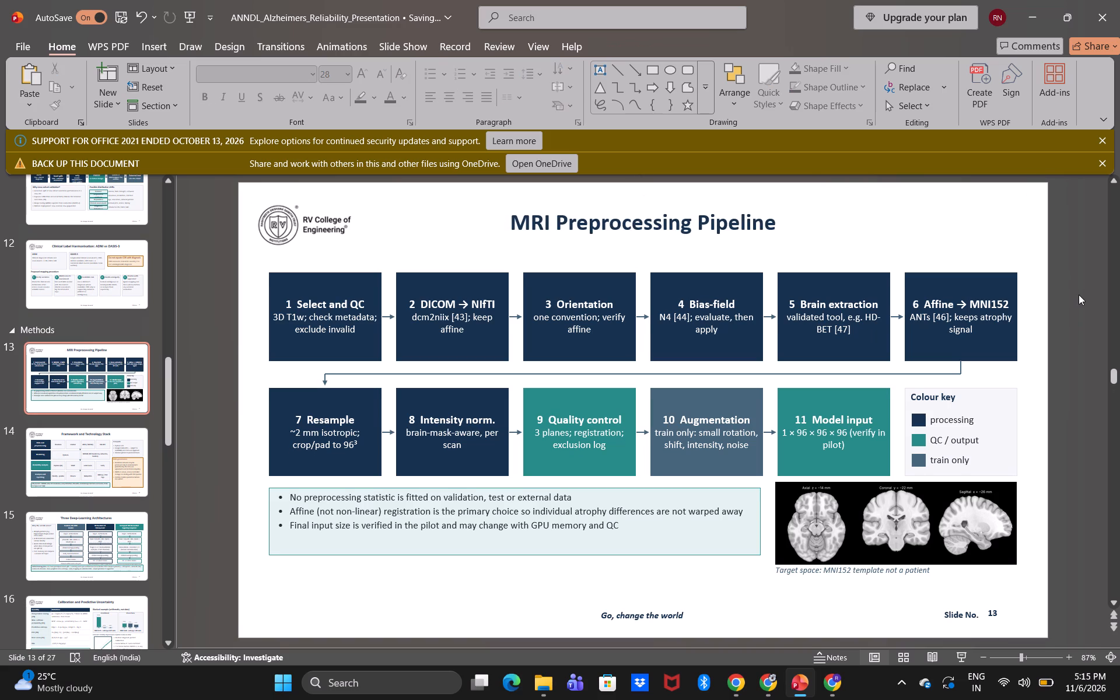
# Add a new slide and place it before the MRI Preprocessing Pipeline slide, at the start of the Methods section.
pyautogui.click(107, 72)
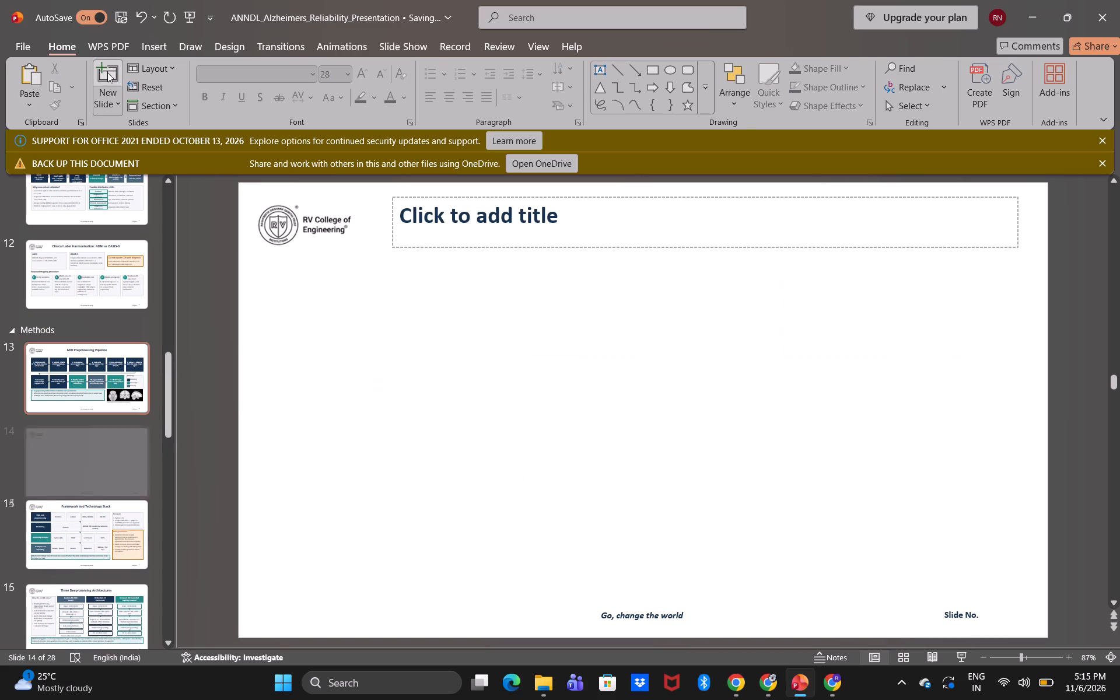
pyautogui.moveTo(103, 459); pyautogui.dragTo(89, 356)
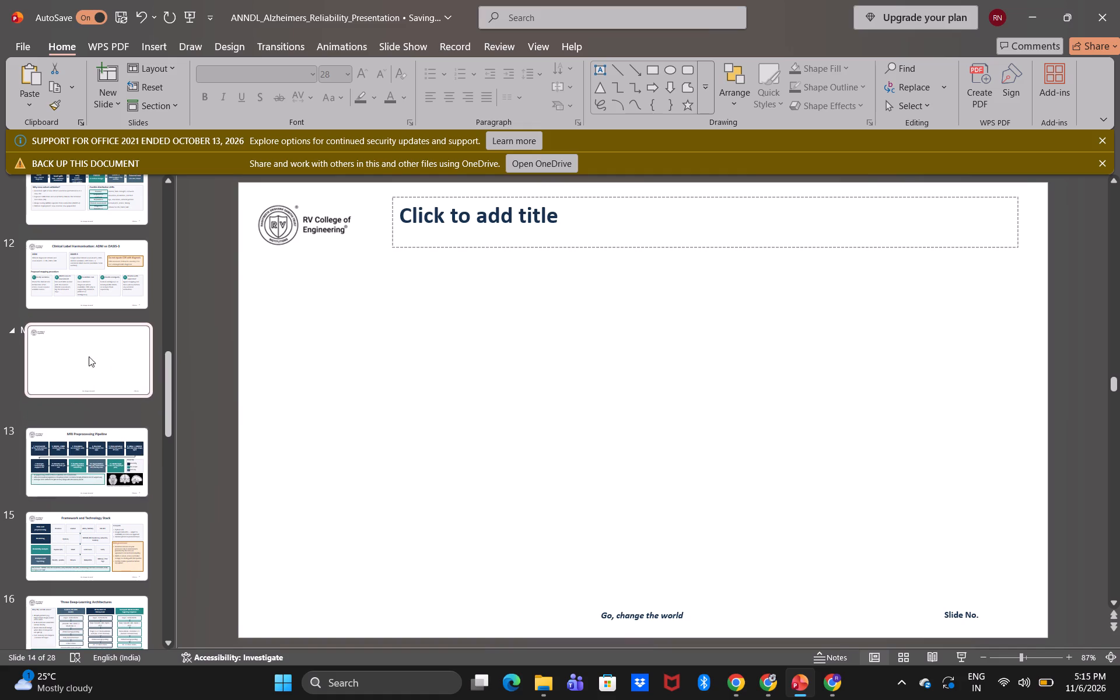
# Widen the new slide's title box on both sides so it spans from the logo to near the slide's right edge.
pyautogui.click(422, 215)
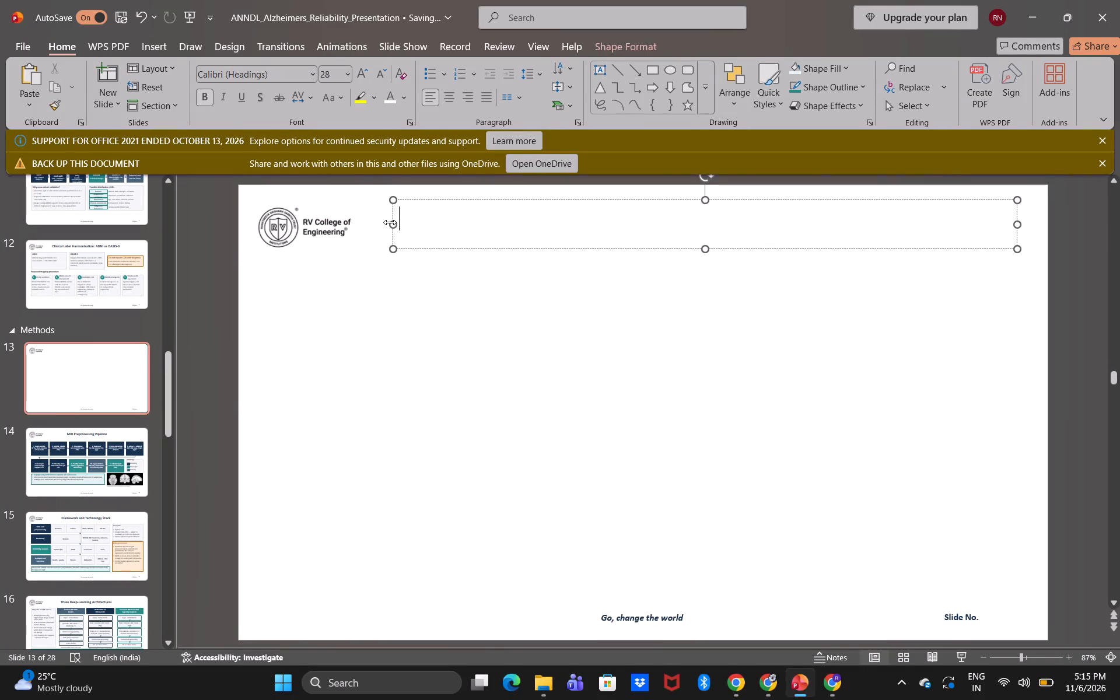
pyautogui.moveTo(391, 223); pyautogui.dragTo(258, 228)
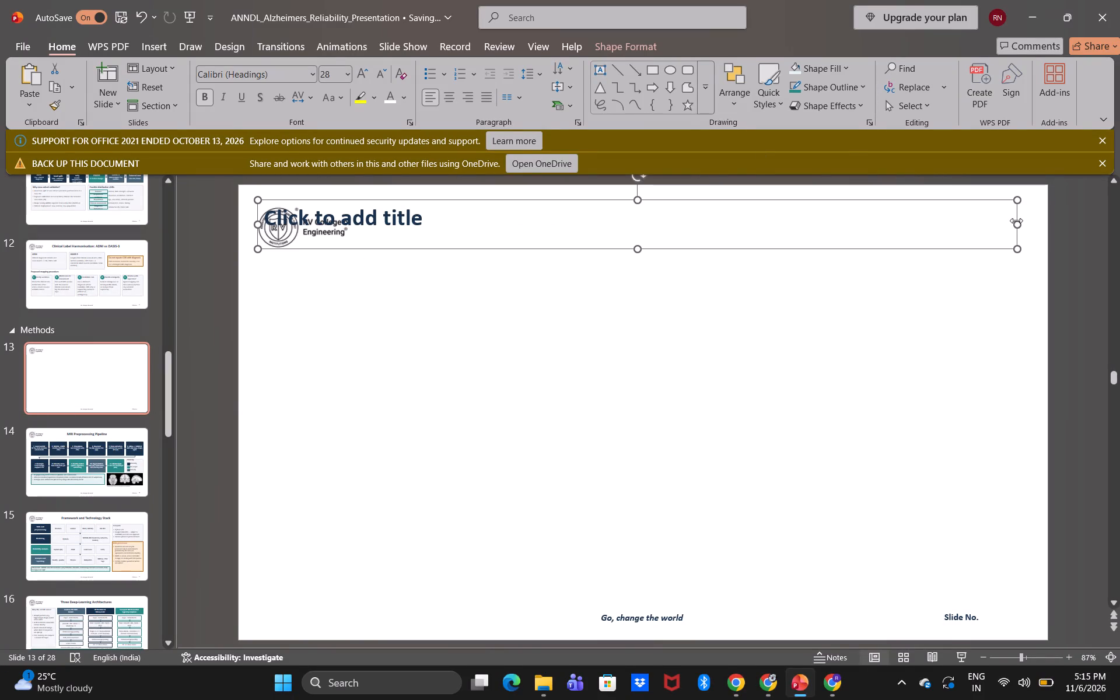
pyautogui.moveTo(1017, 224); pyautogui.dragTo(1025, 226)
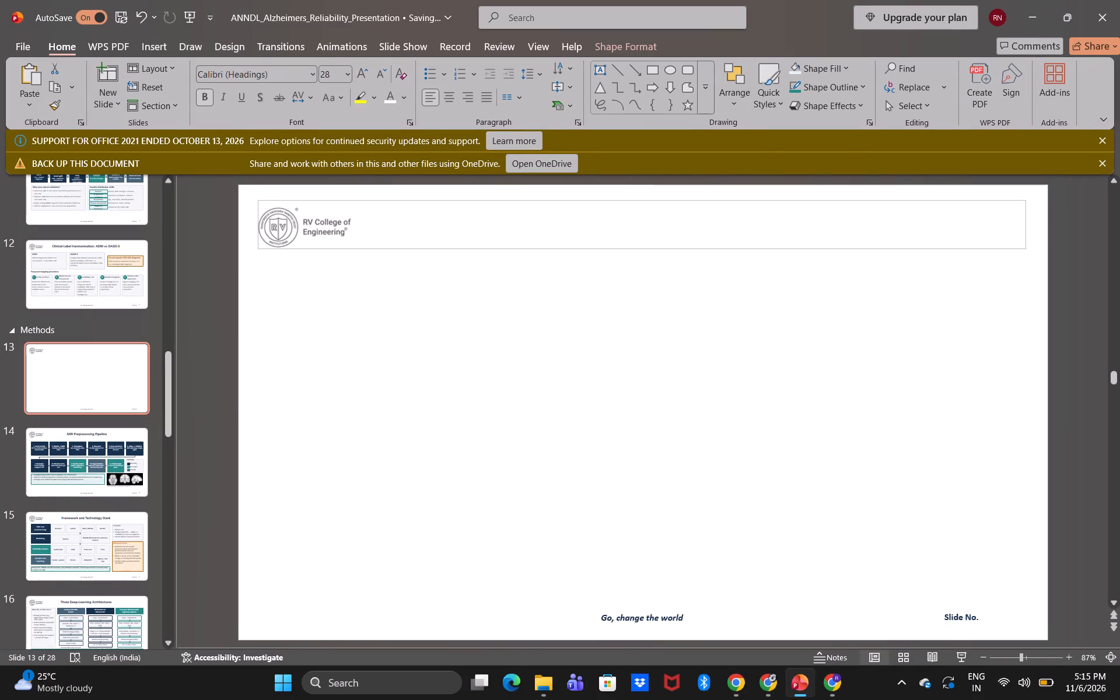
pyautogui.moveTo(1025, 226); pyautogui.dragTo(1023, 226)
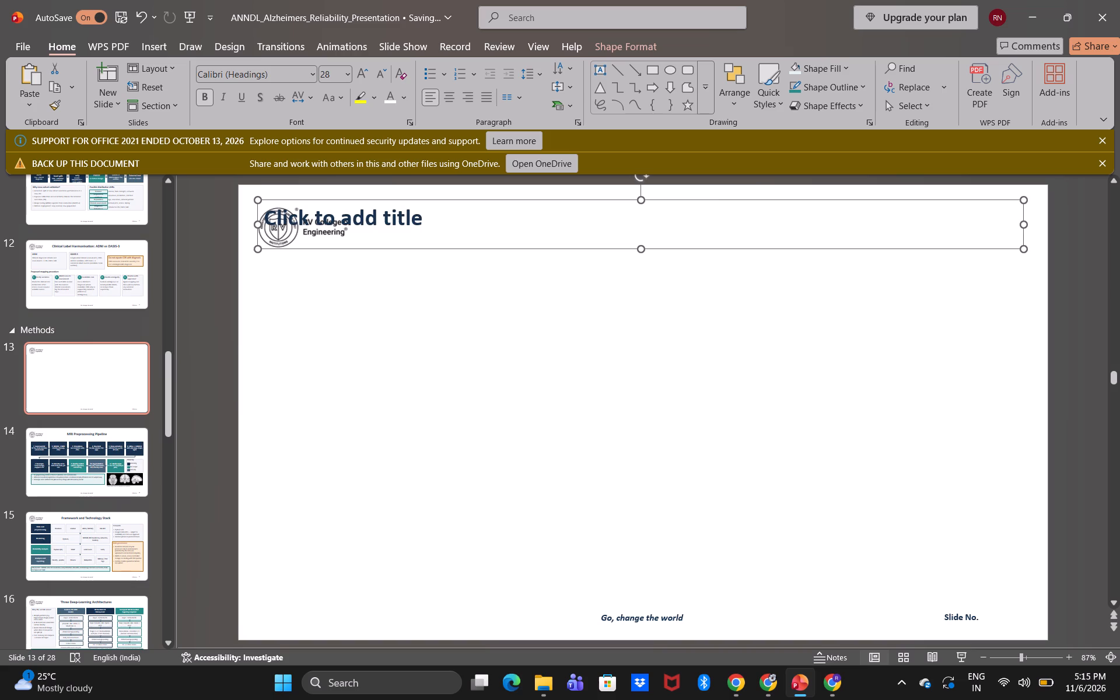
# Give the new slide the centred title "Methodology".
pyautogui.click(431, 232)
pyautogui.click(452, 102)
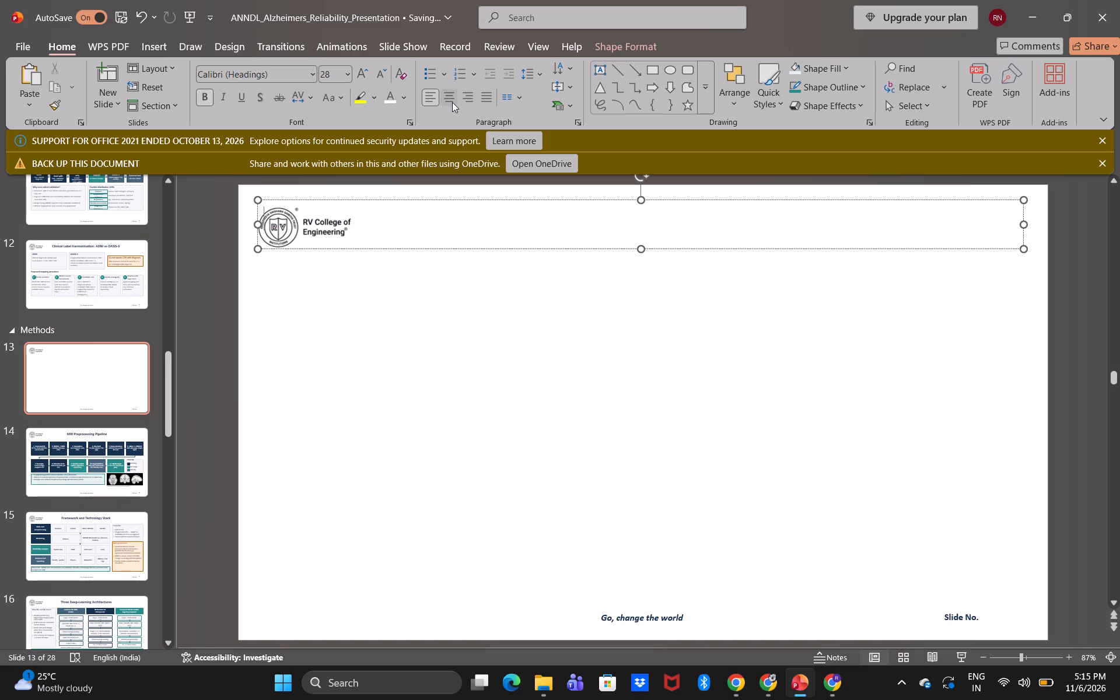
pyautogui.hotkey('shift', 'm')
pyautogui.write('etho')
pyautogui.write('dolo')
pyautogui.write('gy')
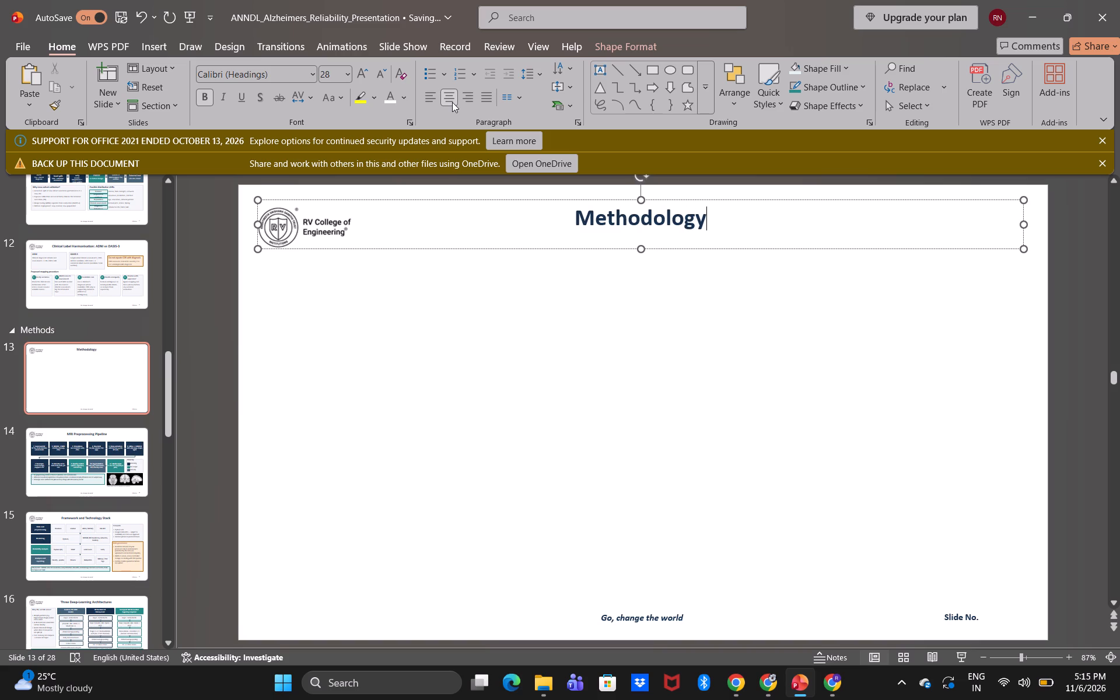
# Review the Methods slides on the MRI preprocessing pipeline, the framework and technology stack, and the three deep-learning architectures.
pyautogui.click(549, 453)
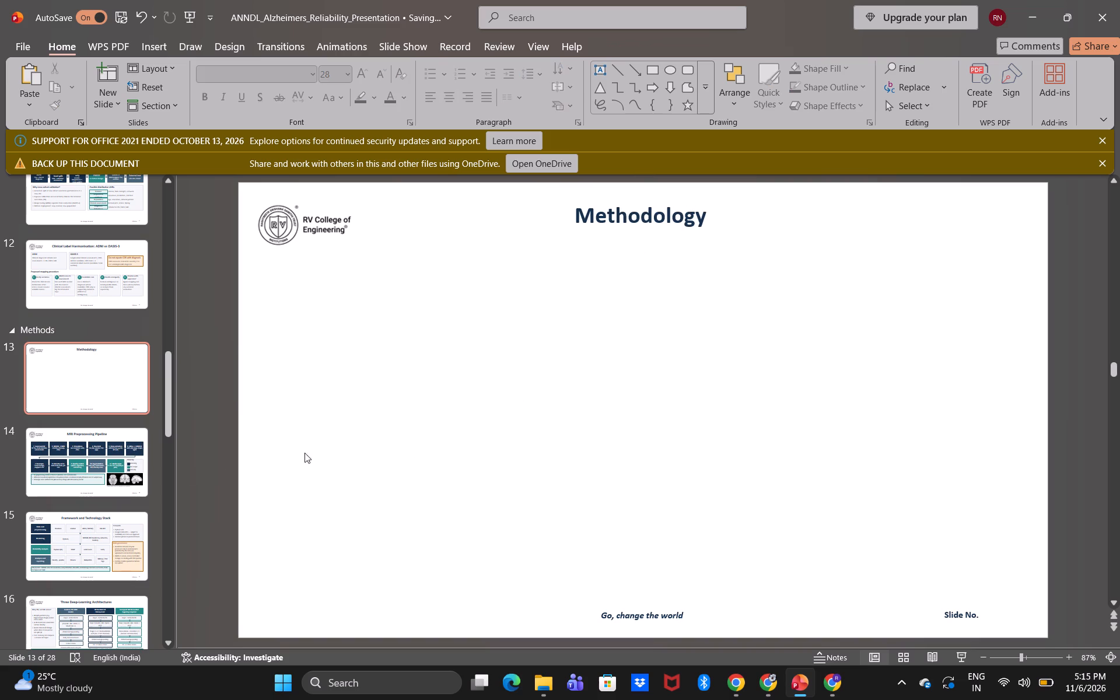
pyautogui.click(103, 435)
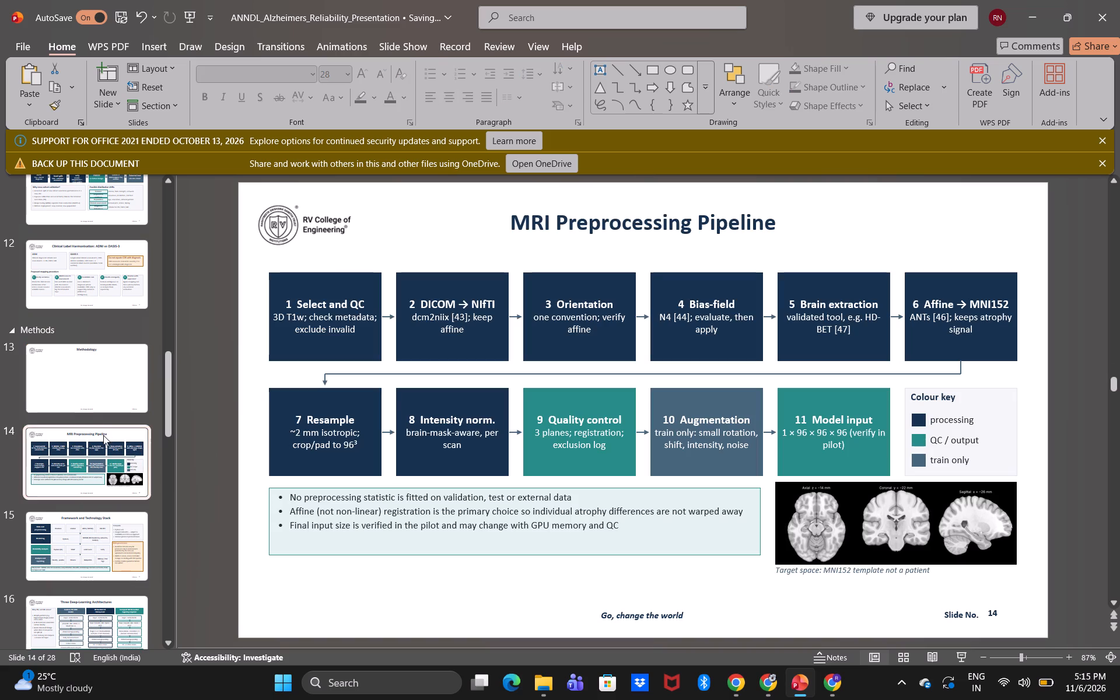
pyautogui.scroll(-1, 103, 435)
pyautogui.click(103, 435)
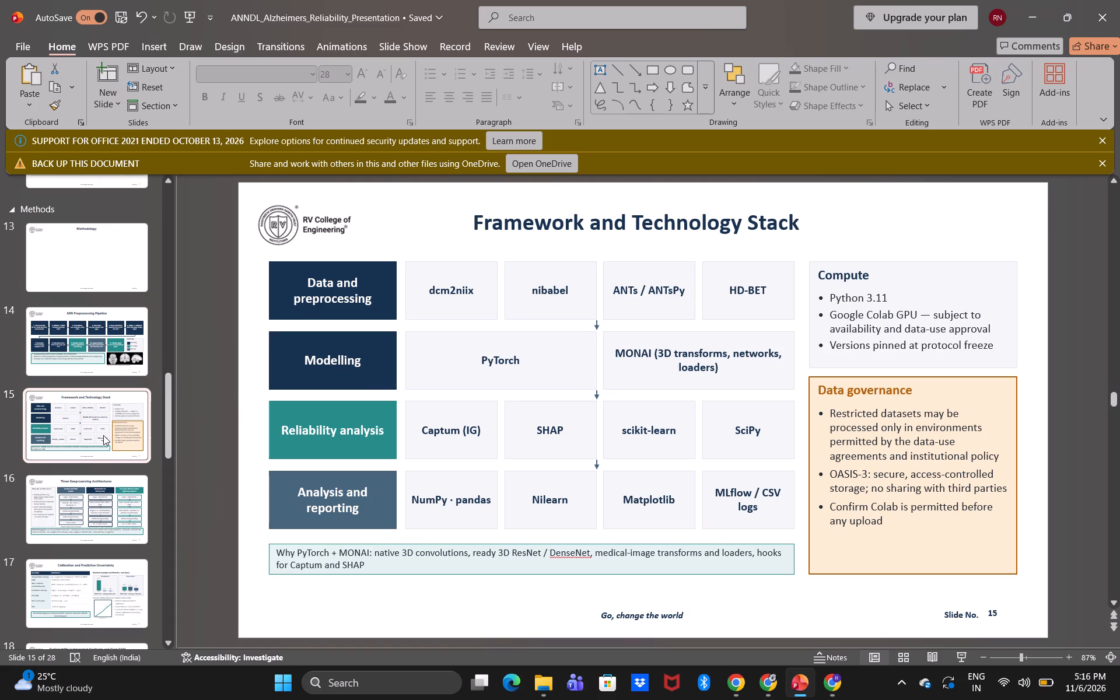
pyautogui.click(104, 503)
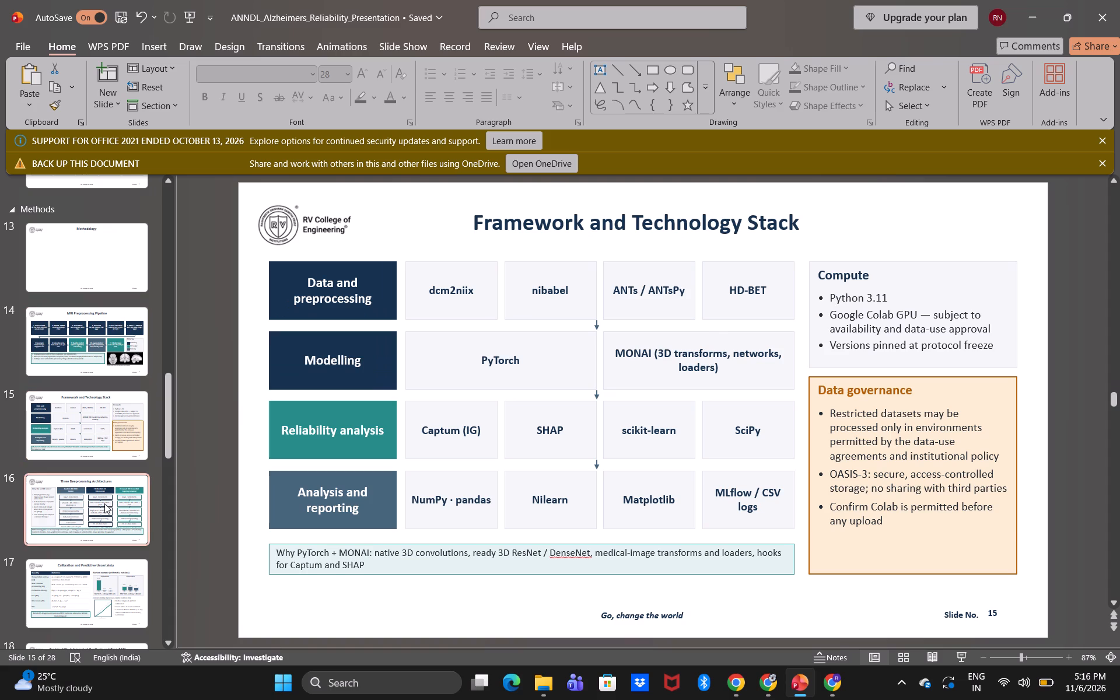
pyautogui.scroll(-1, 104, 503)
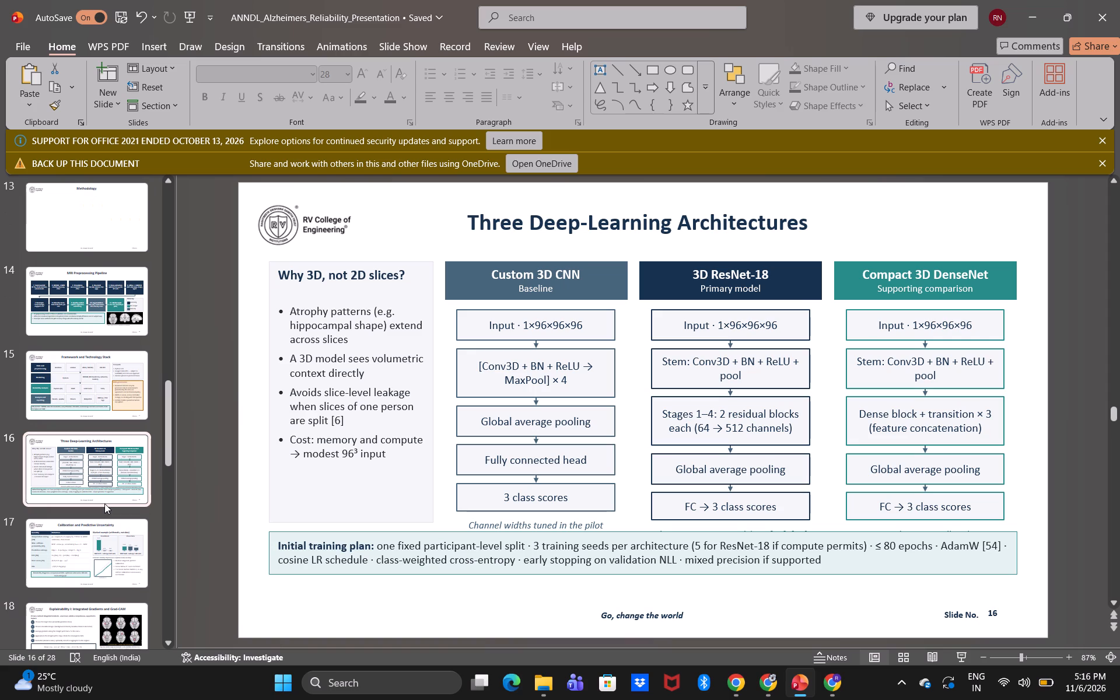
# Remove the citation numbers [24], [25], [30] and [31] from the Quantity column of the table on slide 17, Calibration and Predictive Uncertainty.
pyautogui.click(101, 550)
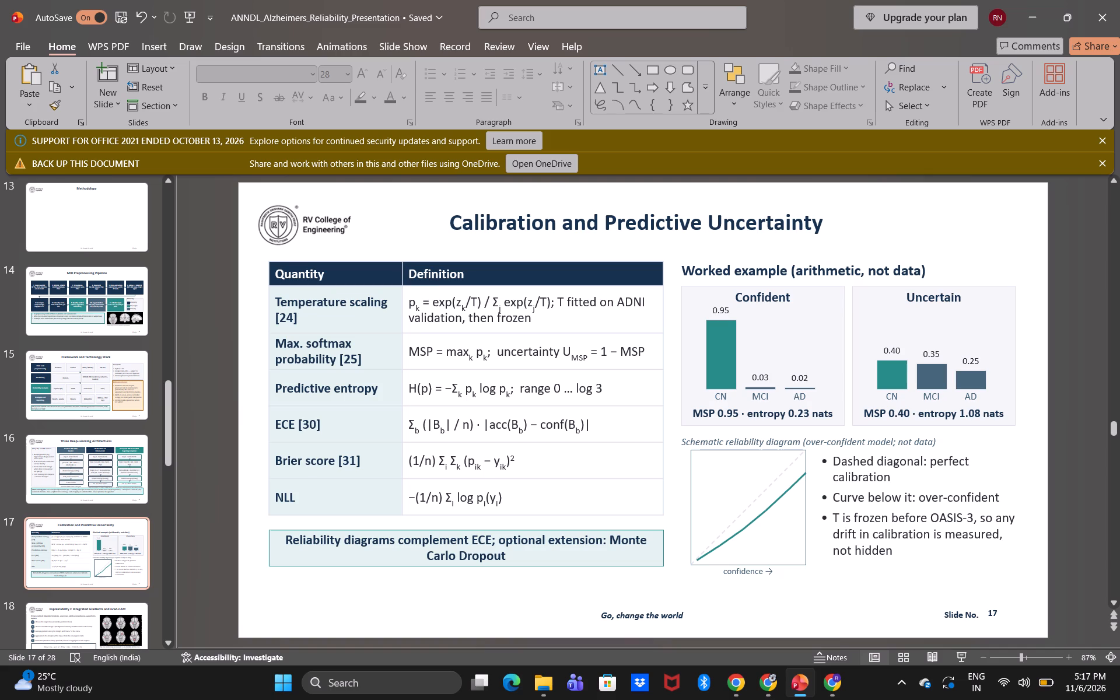
pyautogui.click(306, 315)
pyautogui.moveTo(306, 315); pyautogui.dragTo(276, 315)
pyautogui.press('BackSpace')
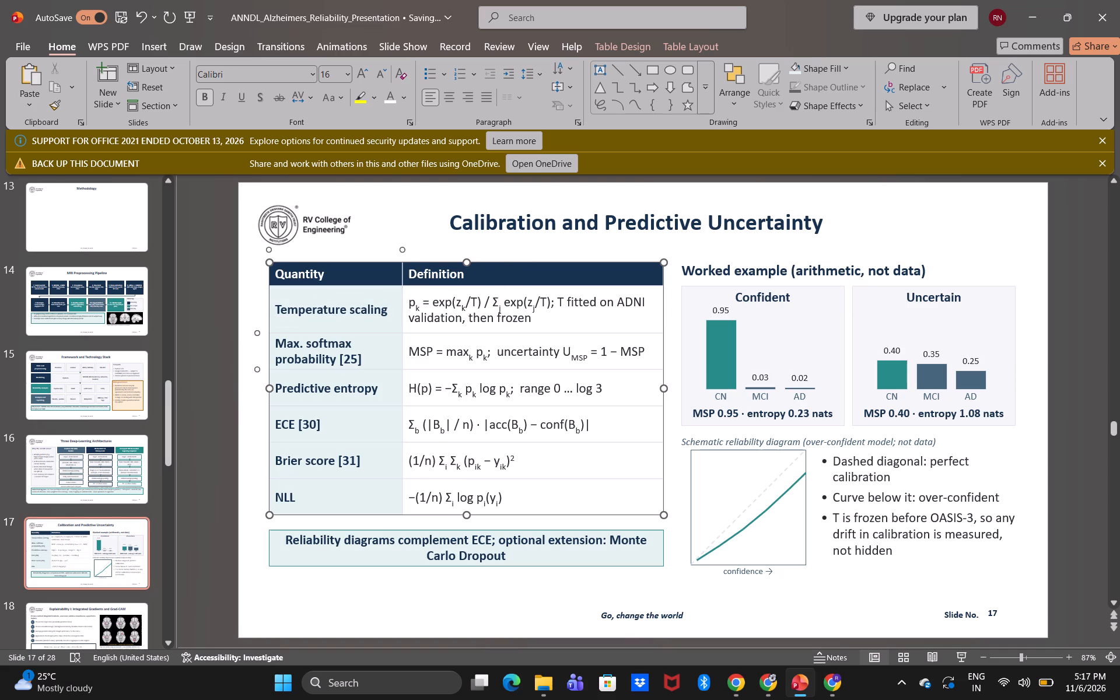
pyautogui.moveTo(368, 359); pyautogui.dragTo(337, 357)
pyautogui.press('BackSpace')
pyautogui.moveTo(334, 425); pyautogui.dragTo(324, 425)
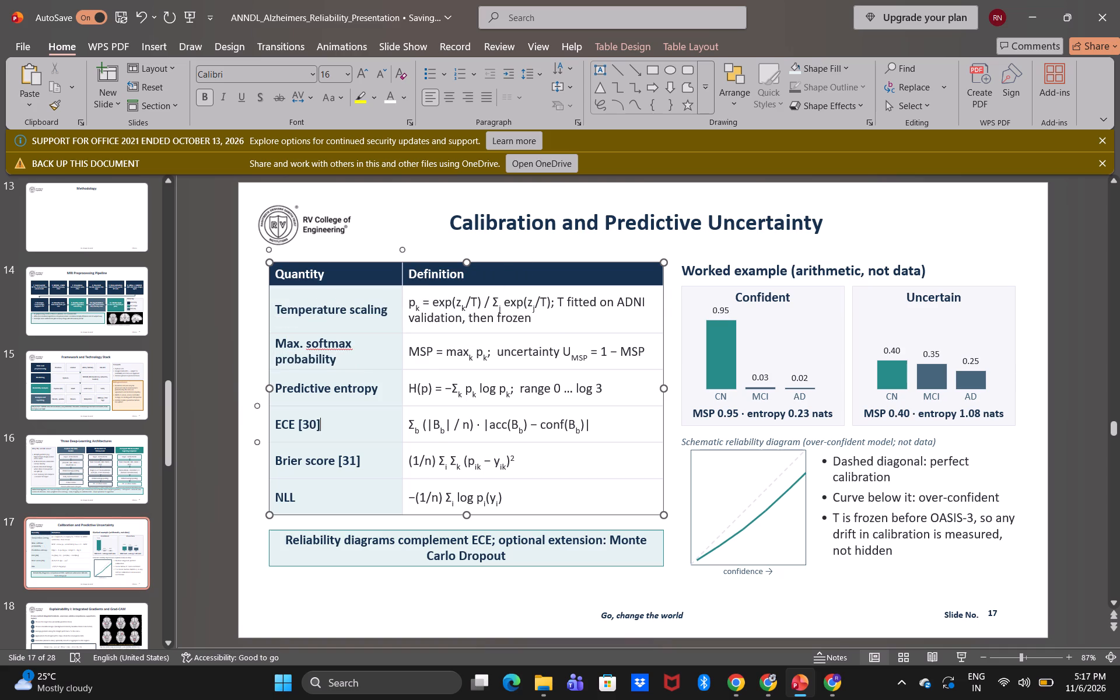
pyautogui.moveTo(324, 425); pyautogui.dragTo(300, 425)
pyautogui.press('BackSpace')
pyautogui.press('BackSpace')
pyautogui.moveTo(374, 463); pyautogui.dragTo(363, 462)
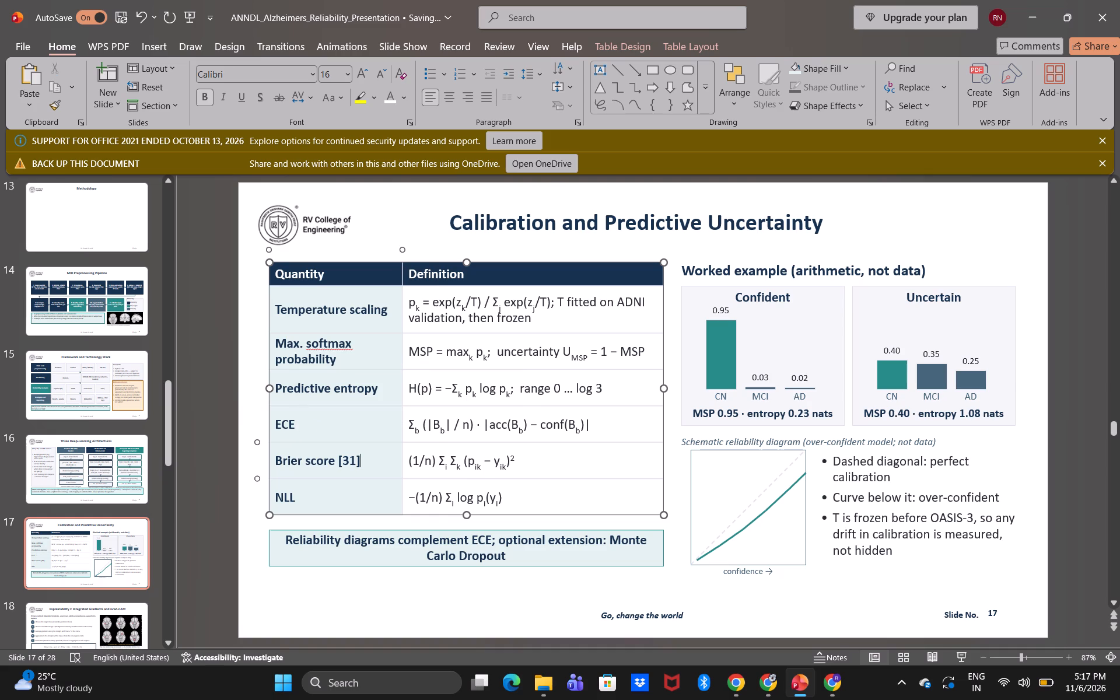
pyautogui.moveTo(363, 462); pyautogui.dragTo(341, 465)
pyautogui.press('BackSpace')
pyautogui.press('BackSpace')
# Review slides 18 to 22, covering explainability, the joint reliability framework, experimental design and metrics, and leakage prevention.
pyautogui.click(84, 626)
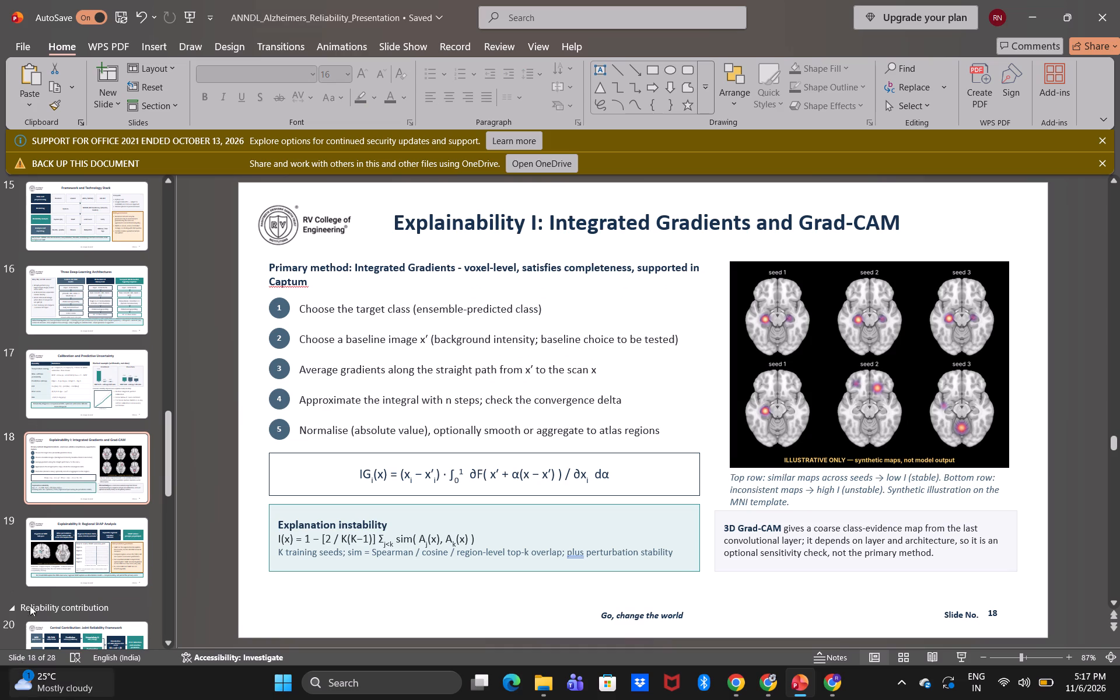
pyautogui.click(76, 552)
pyautogui.scroll(-1, 76, 552)
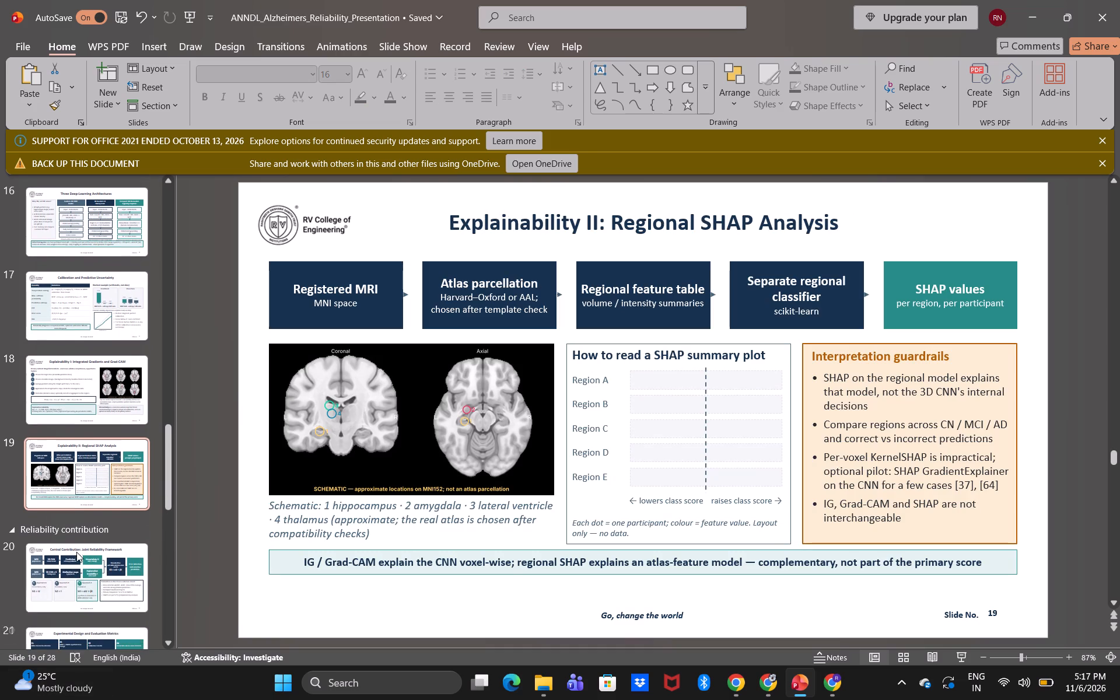
pyautogui.scroll(-1, 76, 552)
pyautogui.click(95, 426)
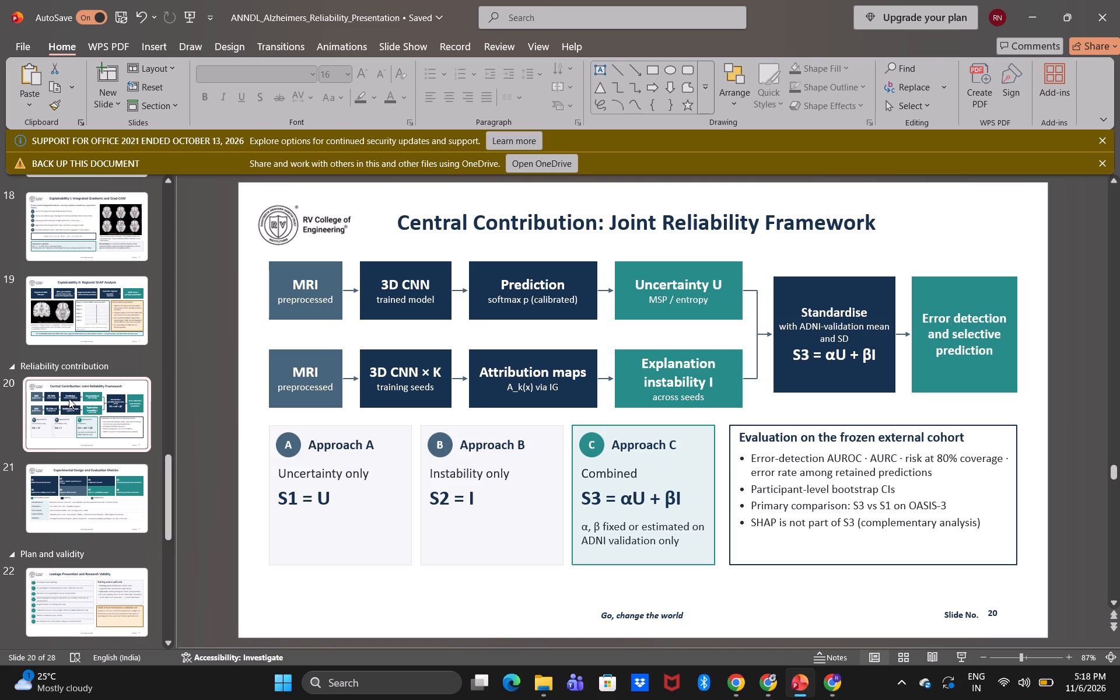
pyautogui.click(108, 516)
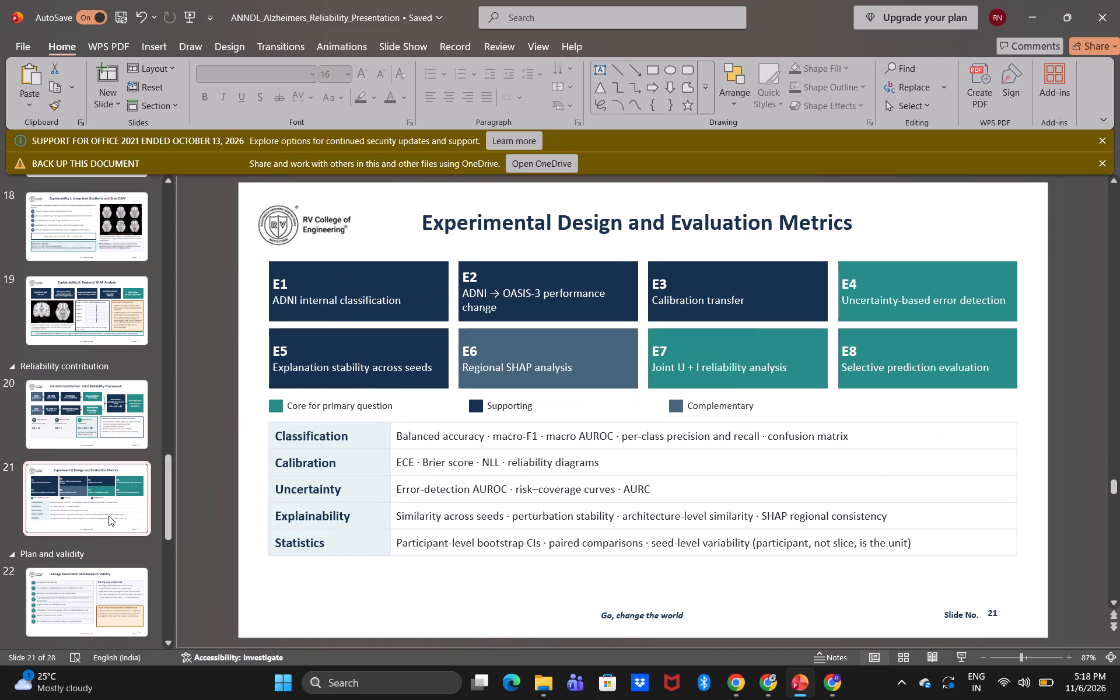
pyautogui.click(119, 587)
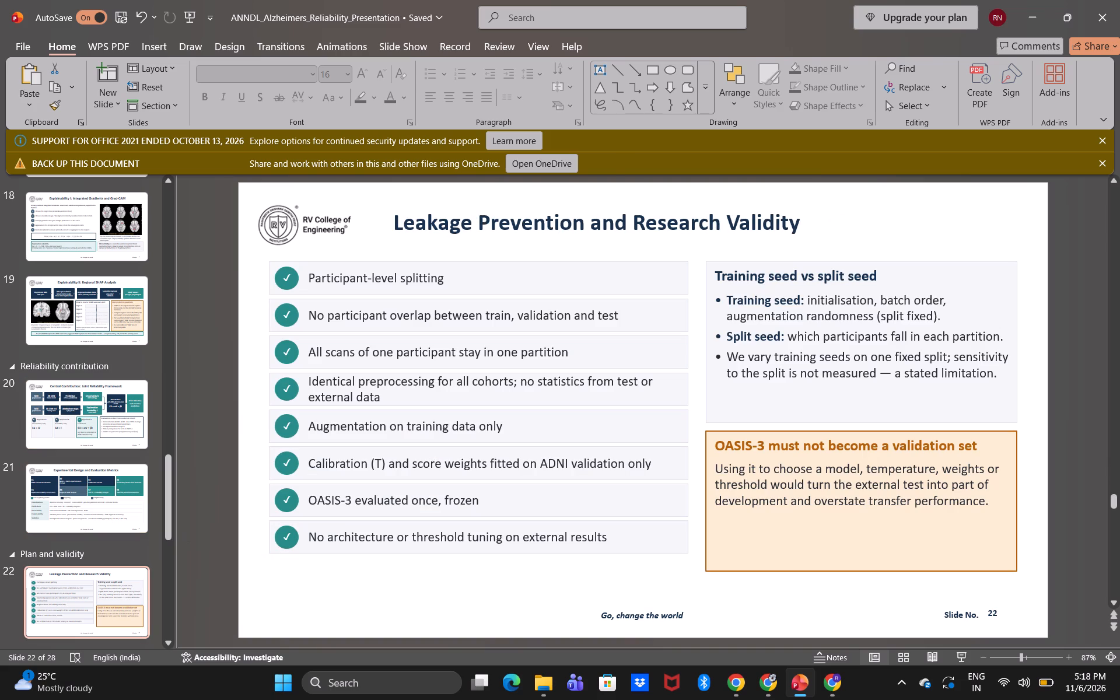
pyautogui.click(122, 501)
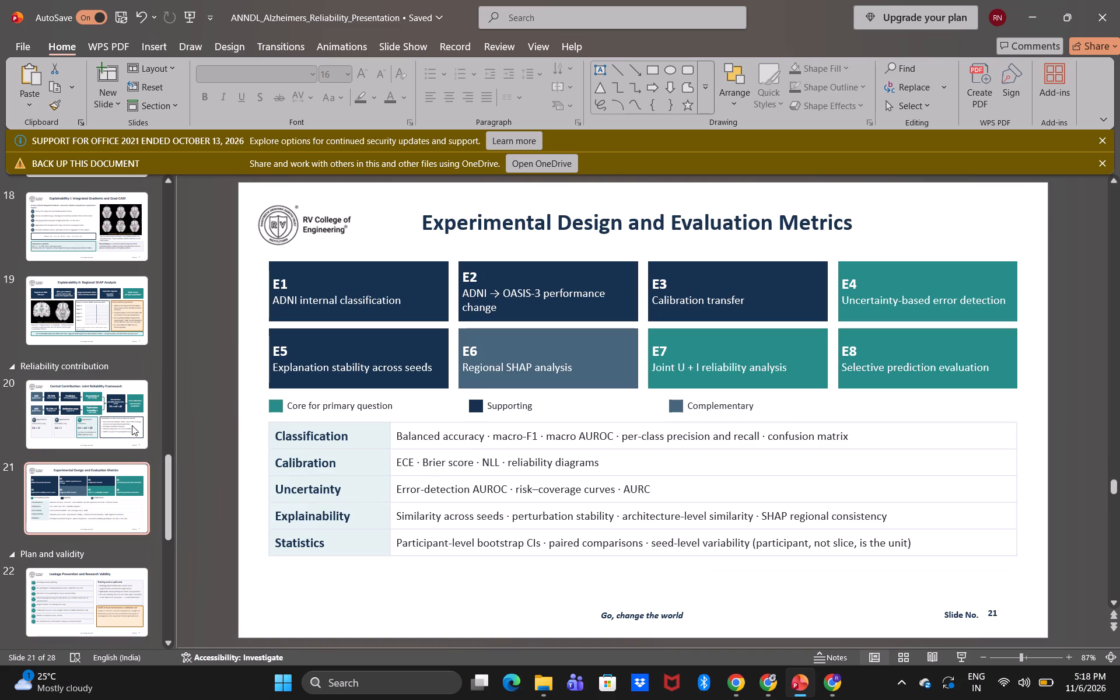
pyautogui.click(128, 416)
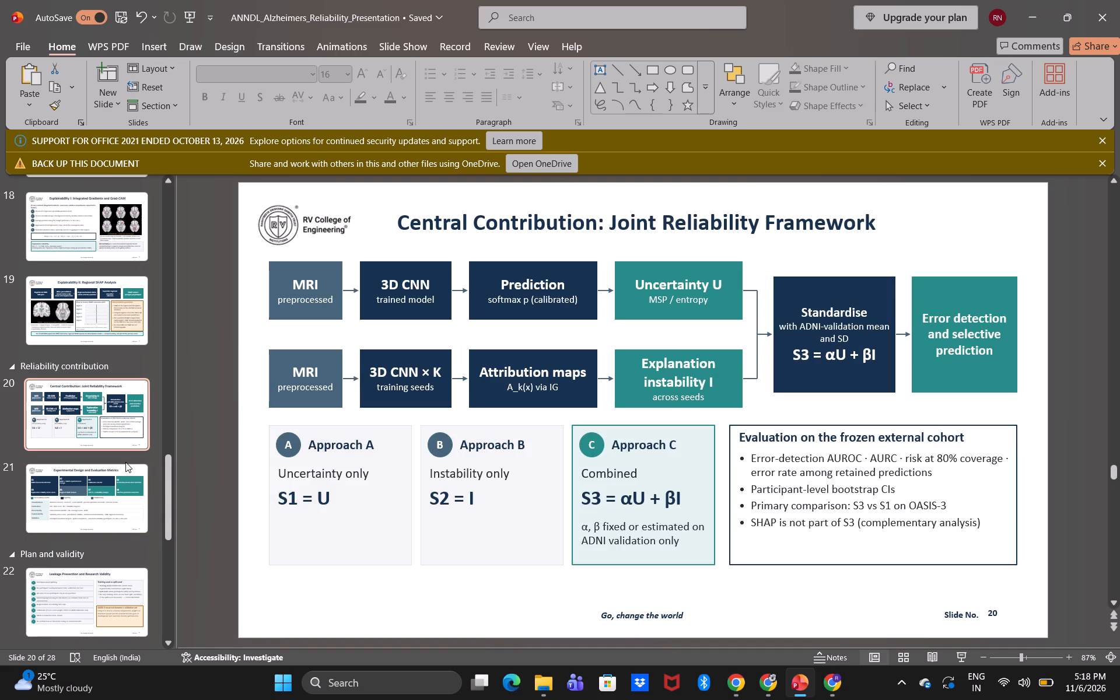
pyautogui.click(129, 483)
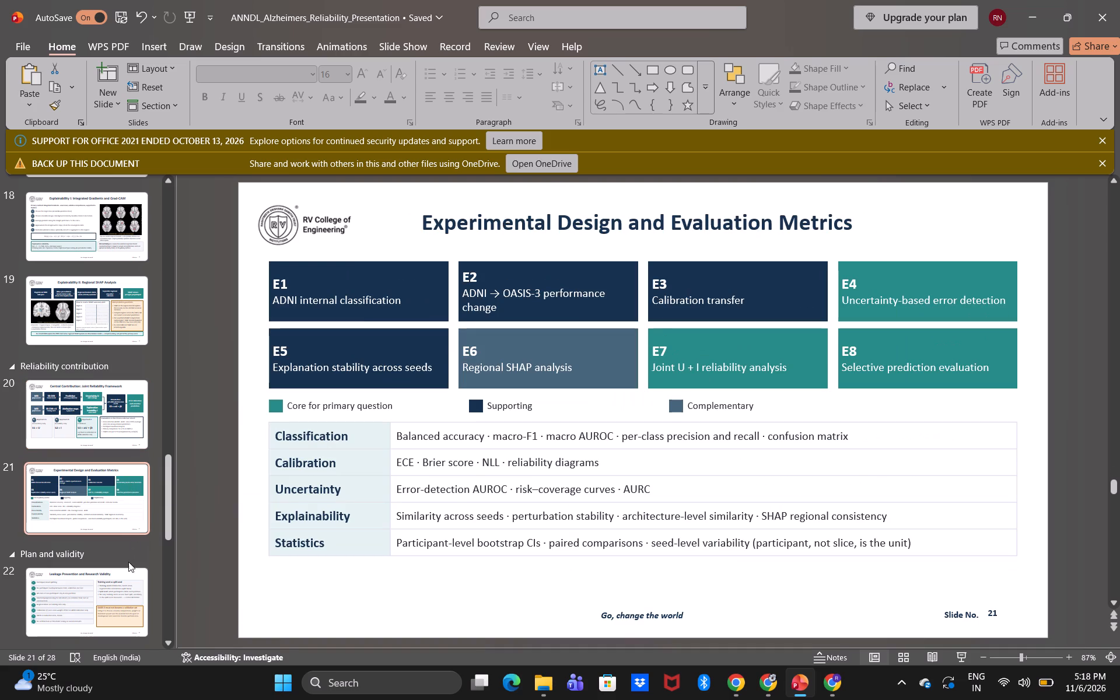
pyautogui.click(126, 584)
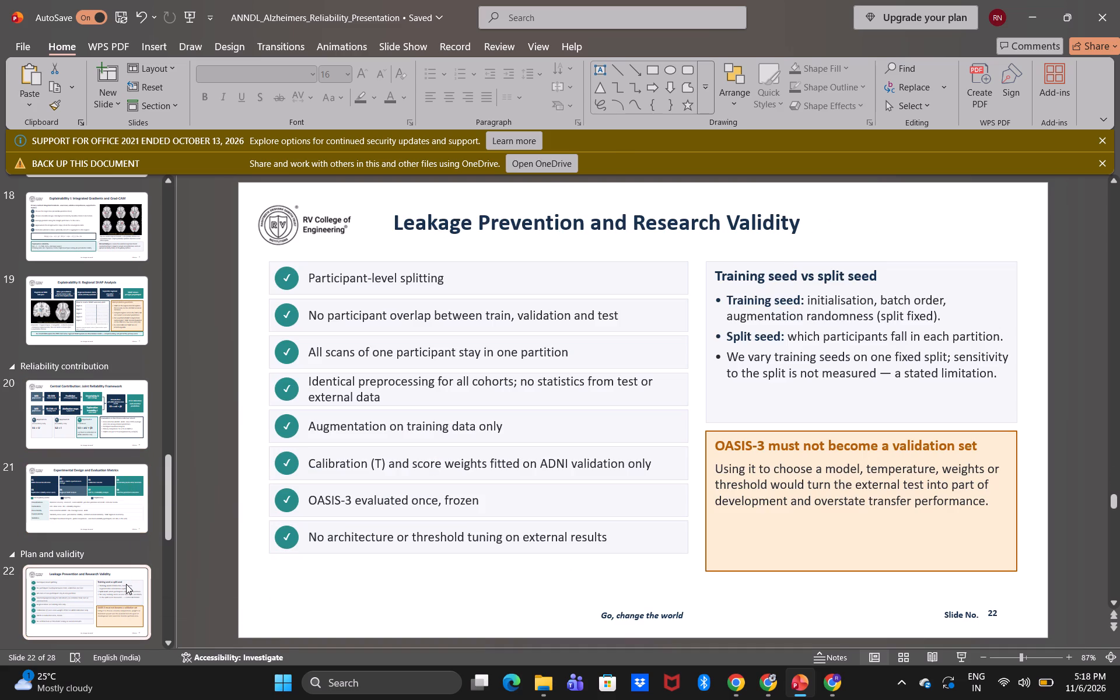
# Review the remaining slides 23 to 28, from contributions and limitations through the conclusion, references and closing slide.
pyautogui.scroll(-1, 128, 580)
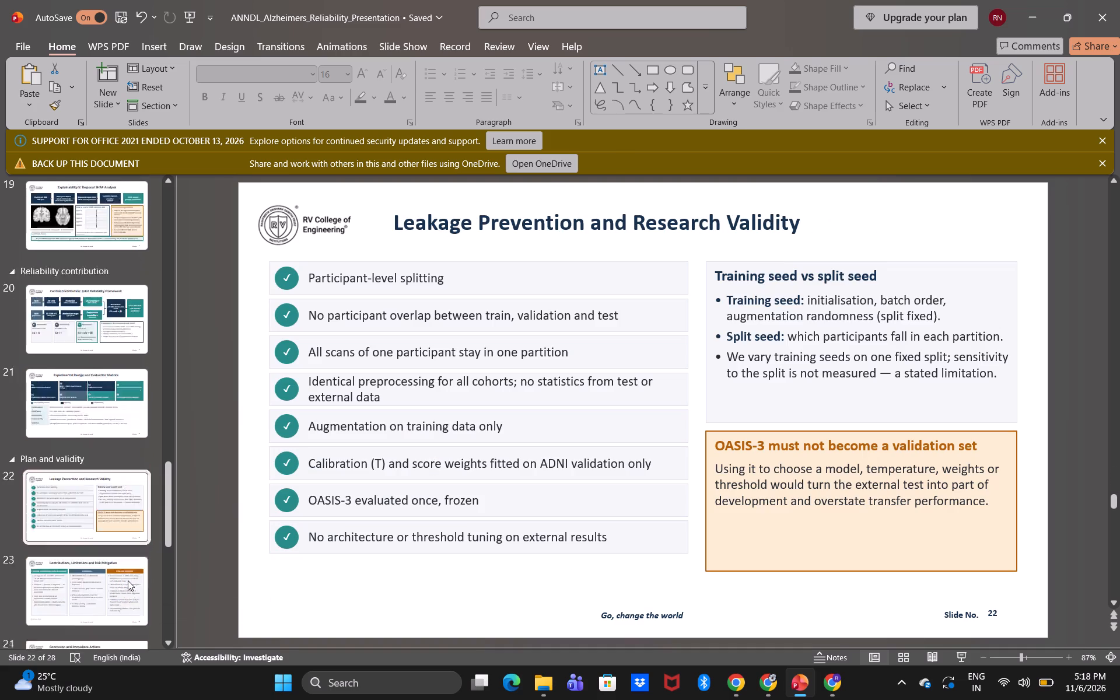
pyautogui.scroll(-1, 128, 580)
pyautogui.click(74, 398)
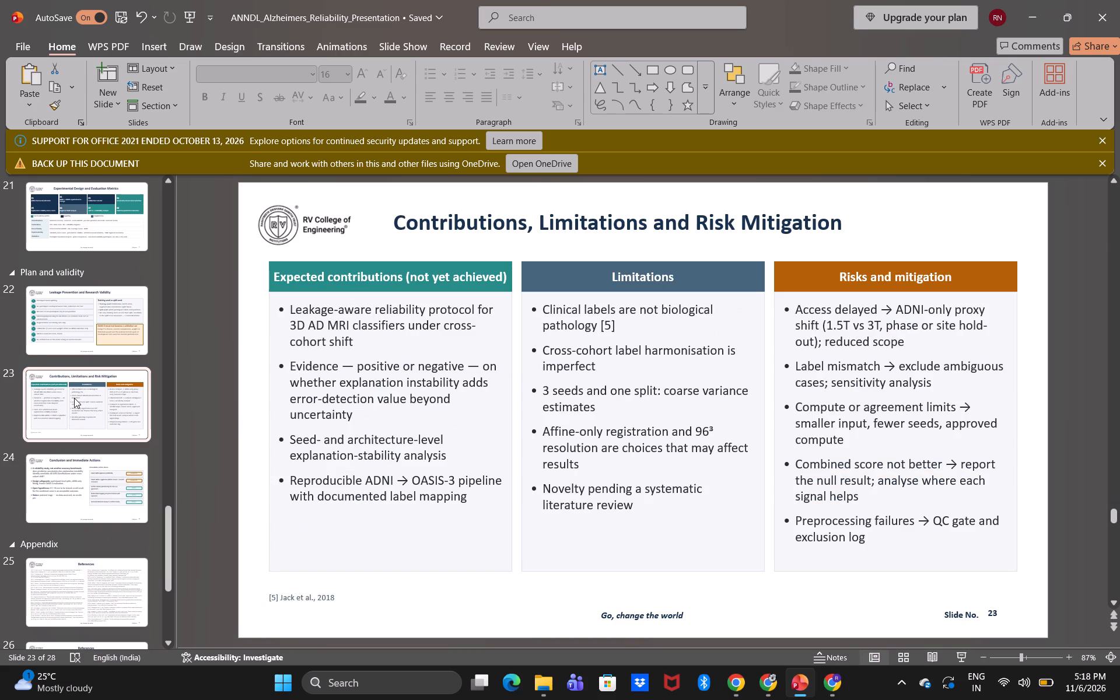
pyautogui.click(89, 471)
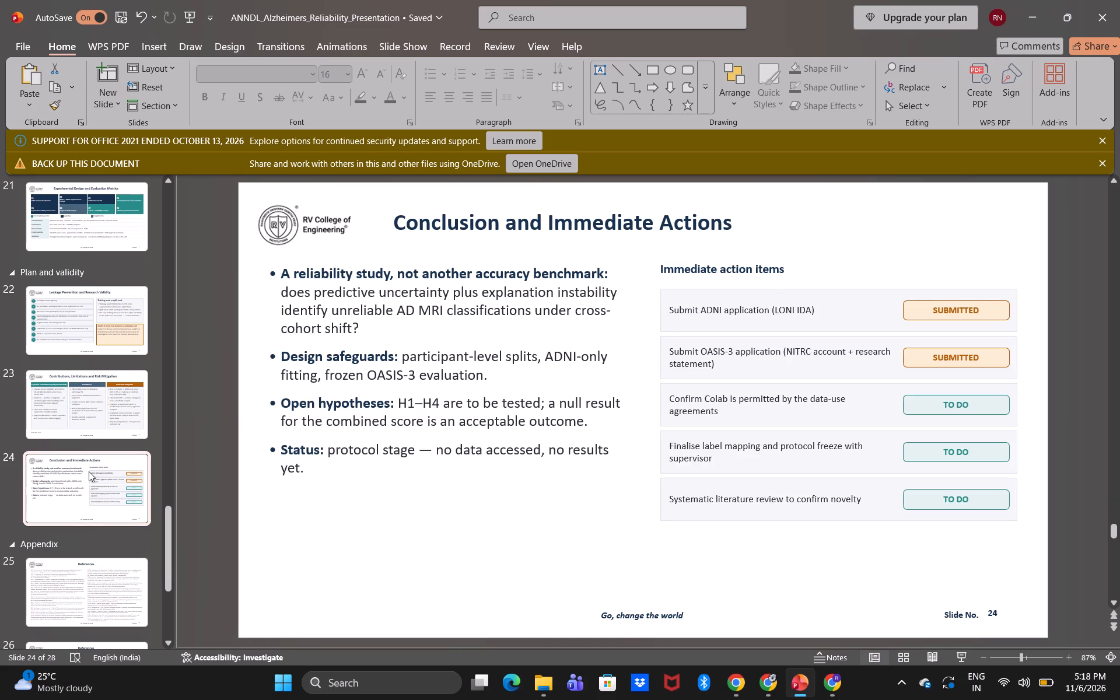
pyautogui.click(98, 579)
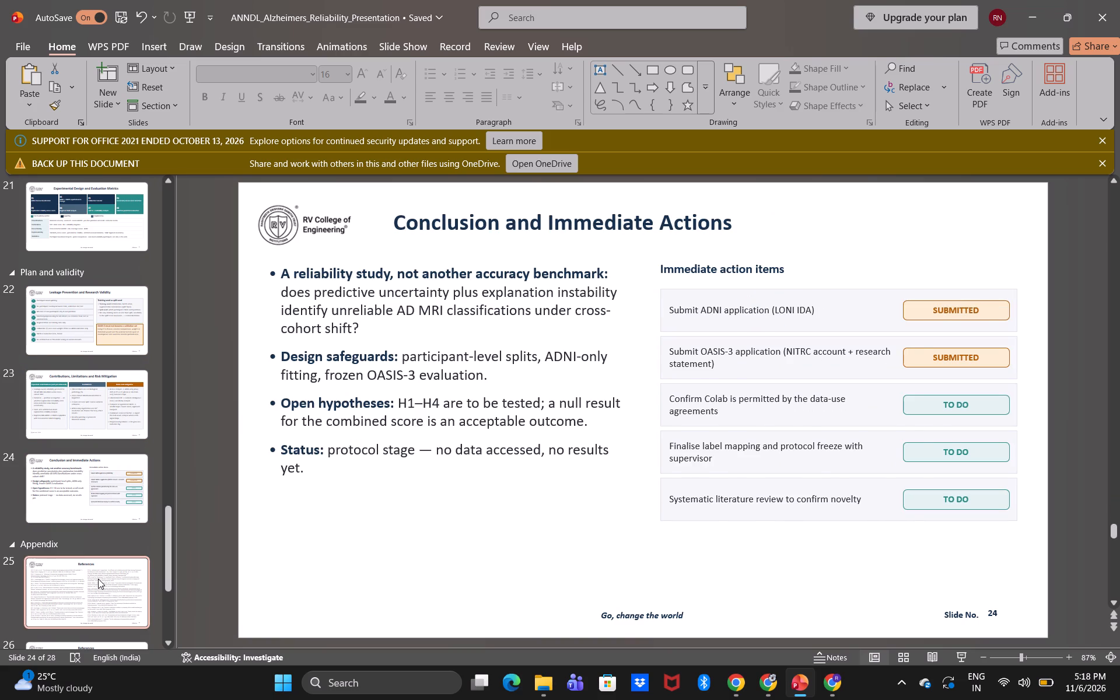
pyautogui.scroll(-2, 98, 579)
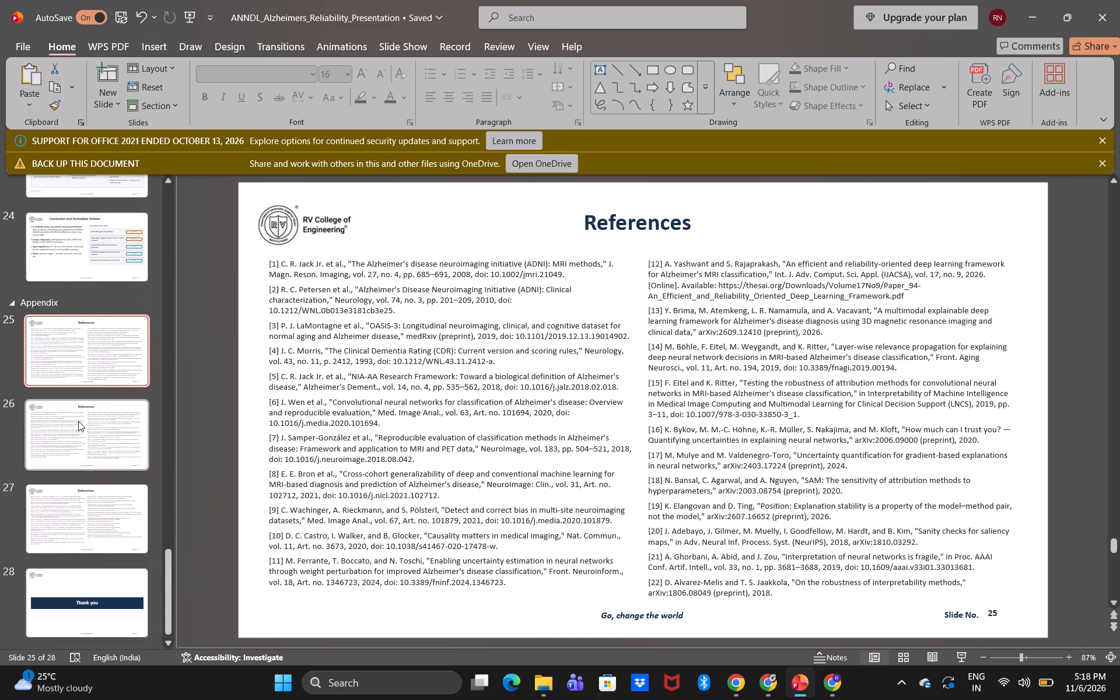
pyautogui.click(78, 422)
pyautogui.press('Down')
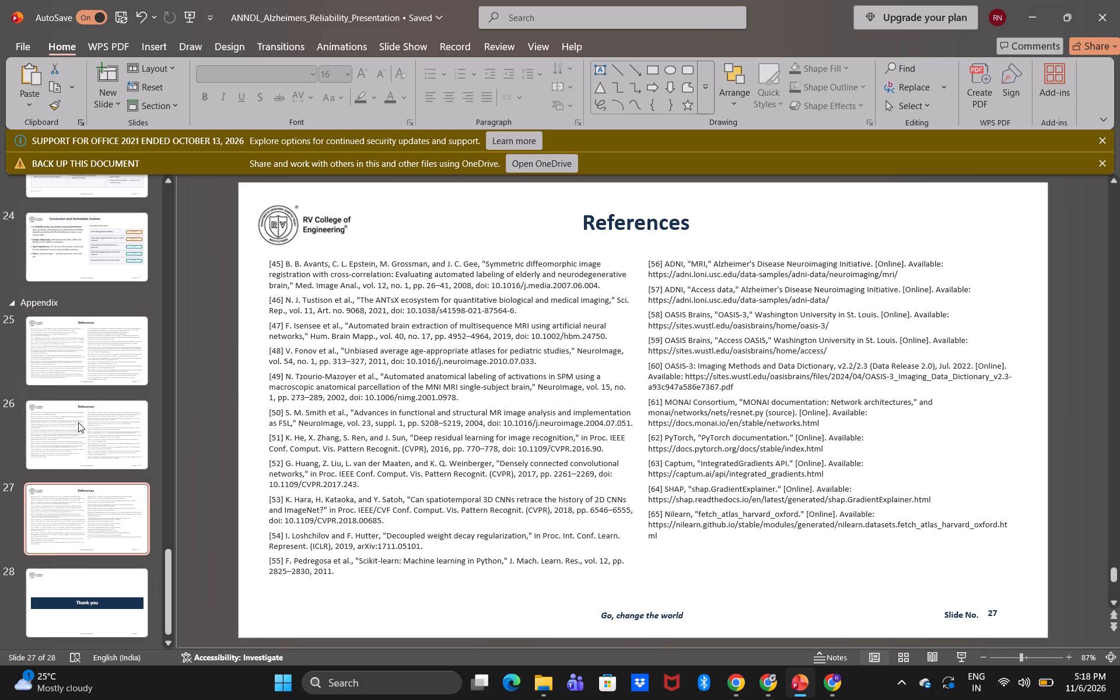
pyautogui.press('Down')
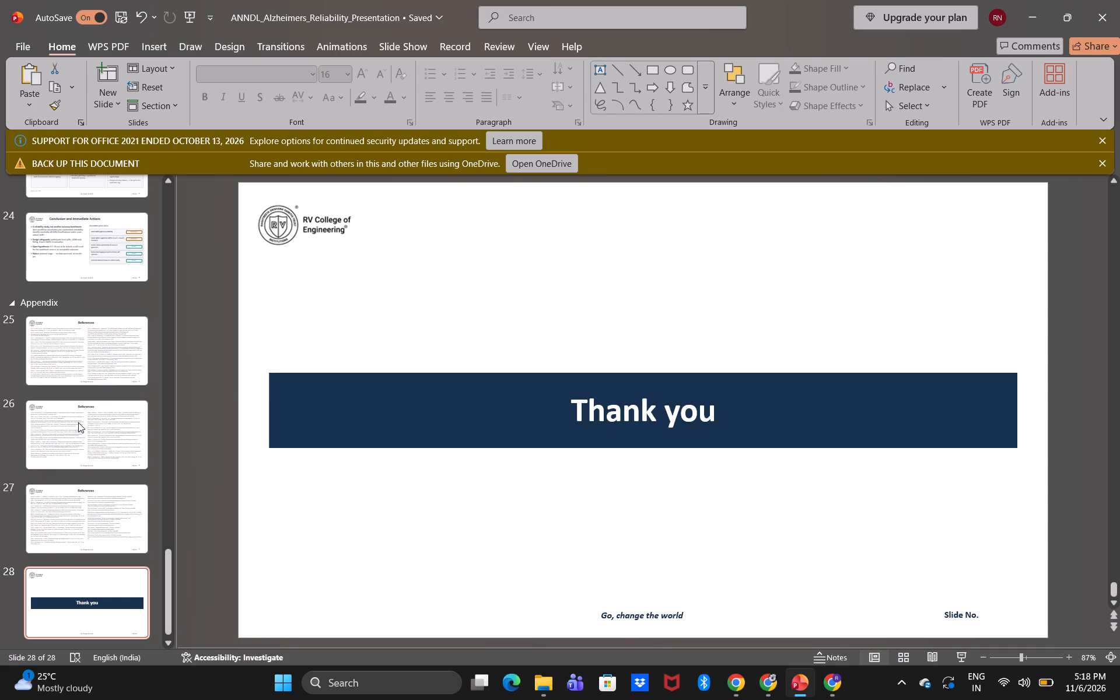
# Justify the text of both reference columns on the first References slide, slide 25.
pyautogui.press('Up')
pyautogui.press('Up')
pyautogui.press('Up')
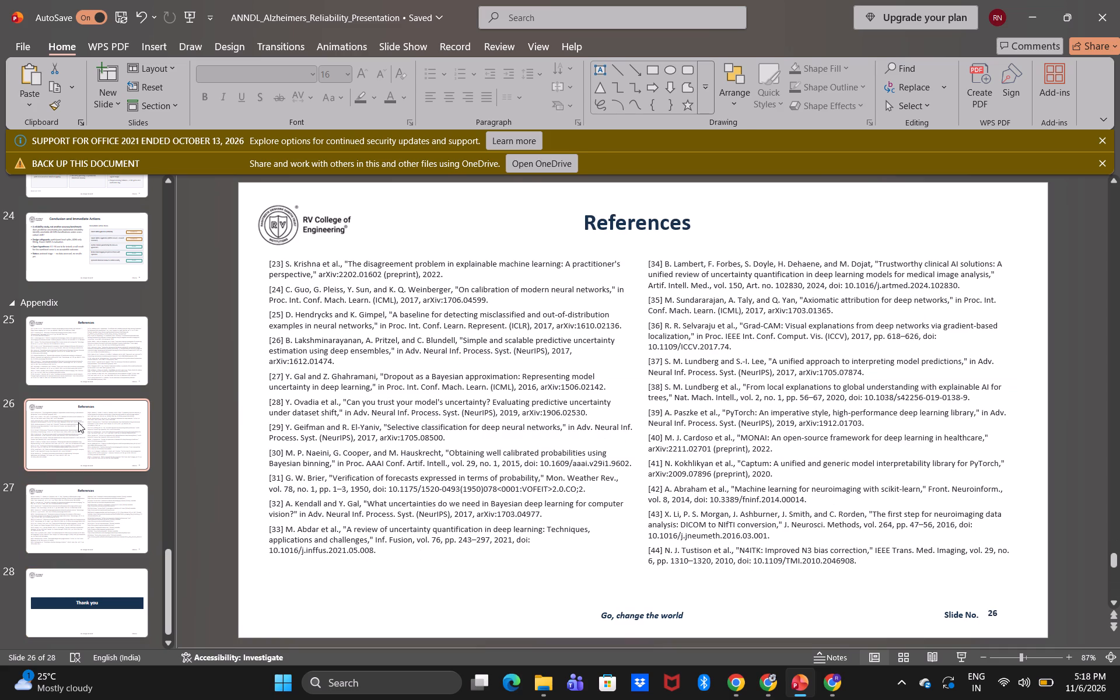
pyautogui.click(338, 293)
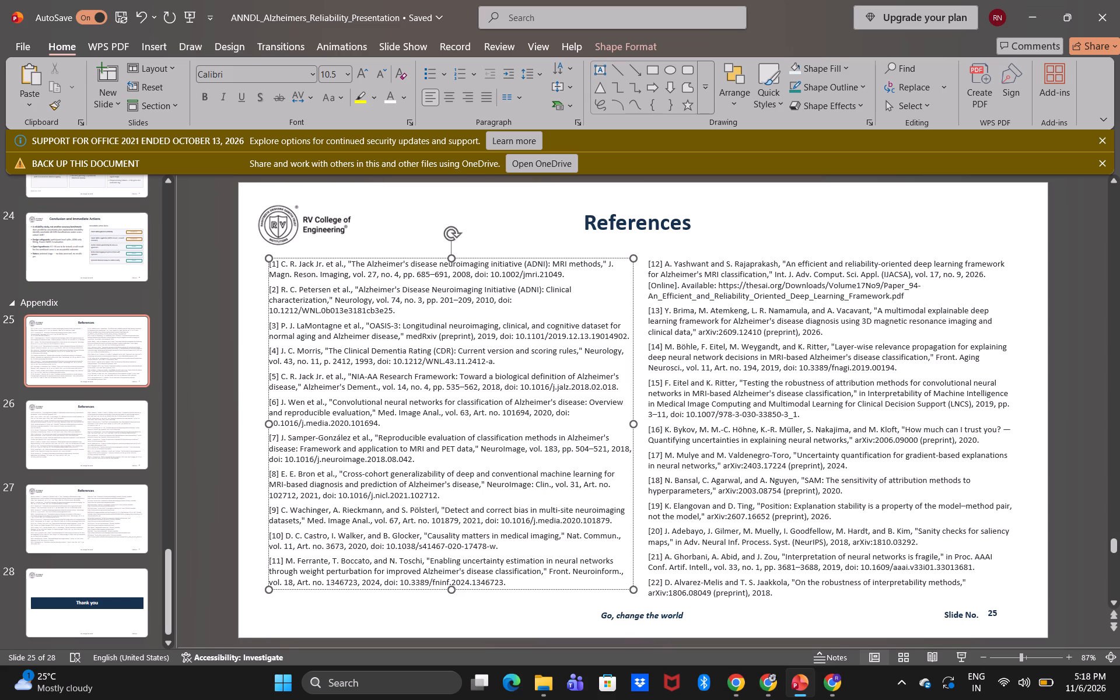
pyautogui.moveTo(251, 254); pyautogui.dragTo(892, 561)
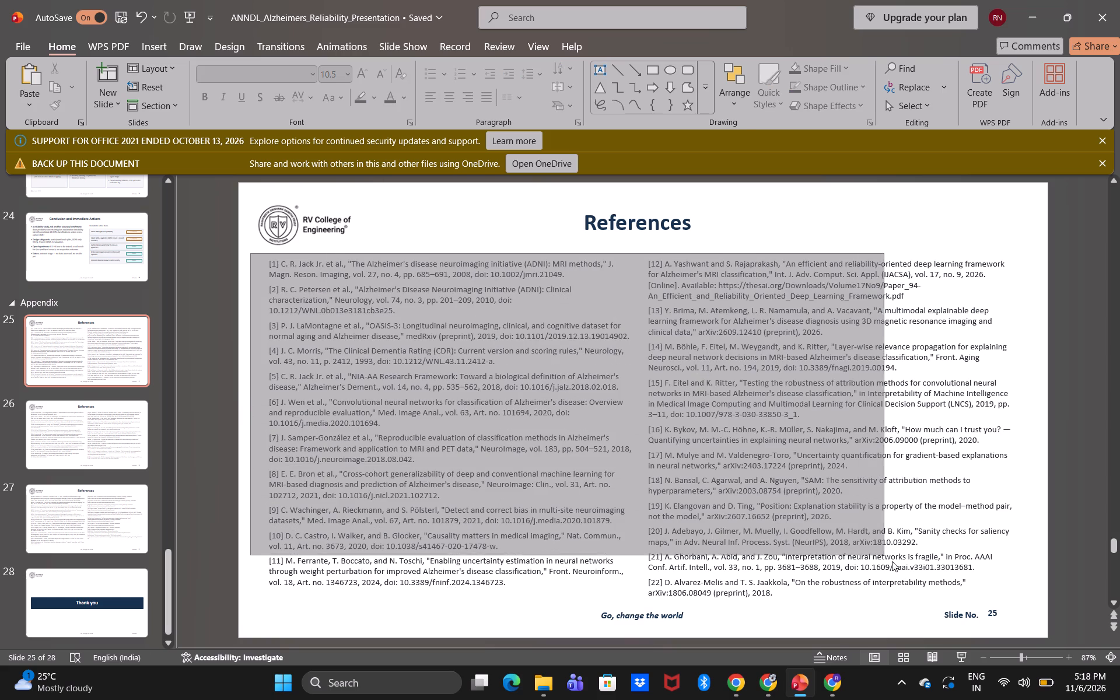
pyautogui.moveTo(892, 561); pyautogui.dragTo(1021, 604)
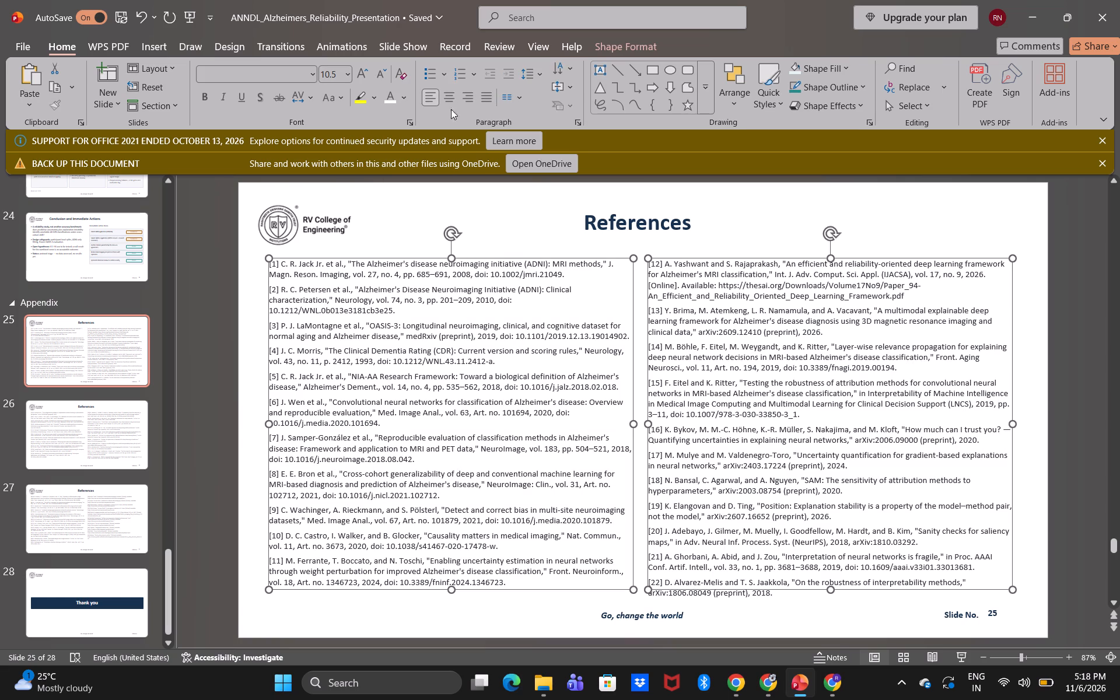
pyautogui.click(490, 101)
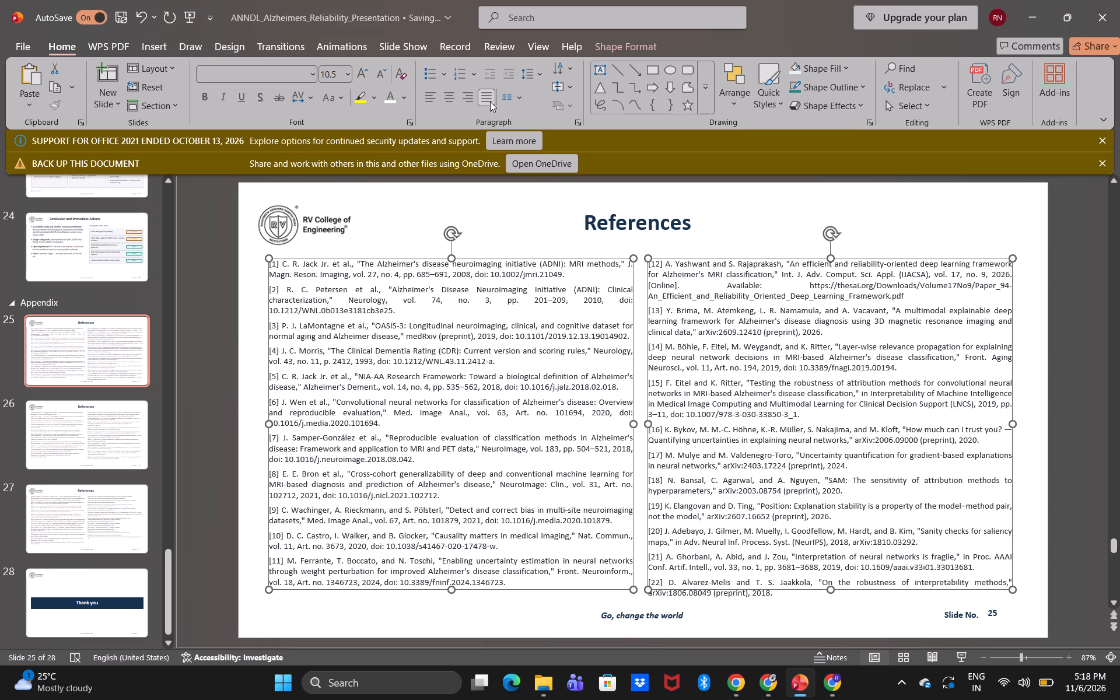
pyautogui.click(247, 496)
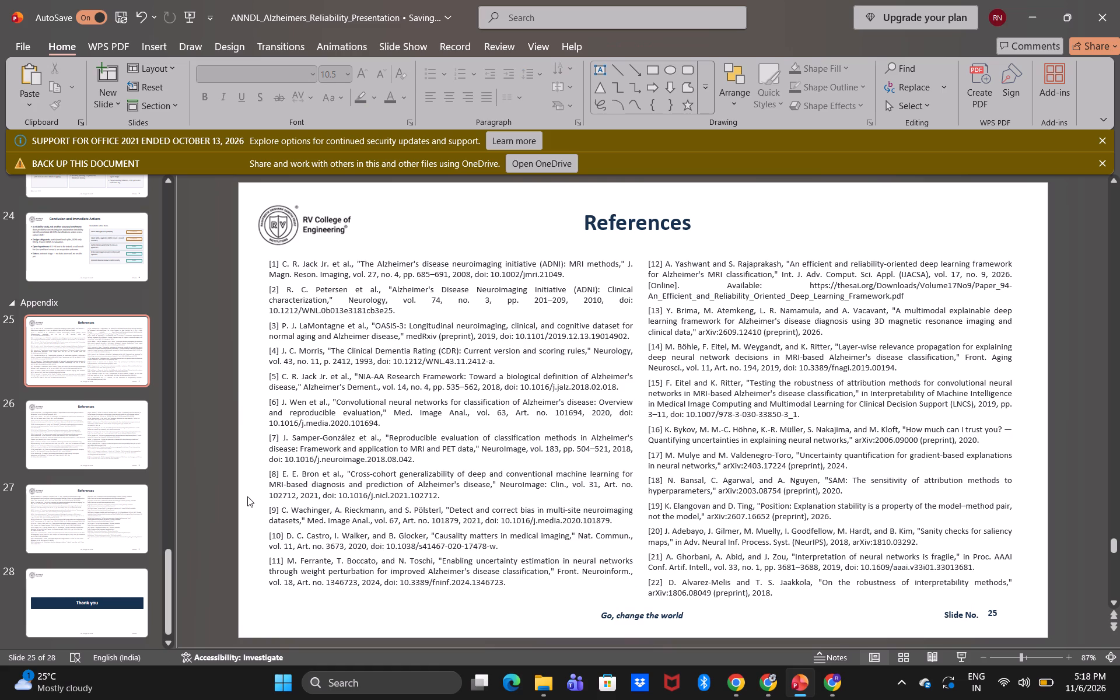
# Justify the text of both reference columns on the second References slide, slide 26.
pyautogui.click(78, 413)
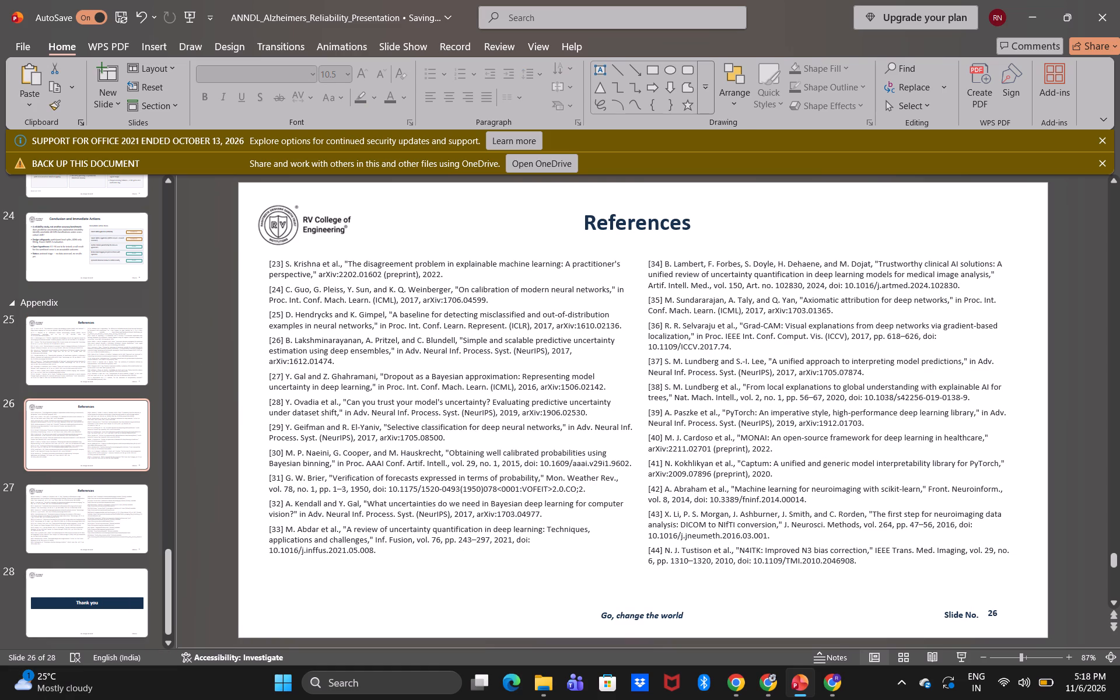
pyautogui.moveTo(257, 255); pyautogui.dragTo(880, 617)
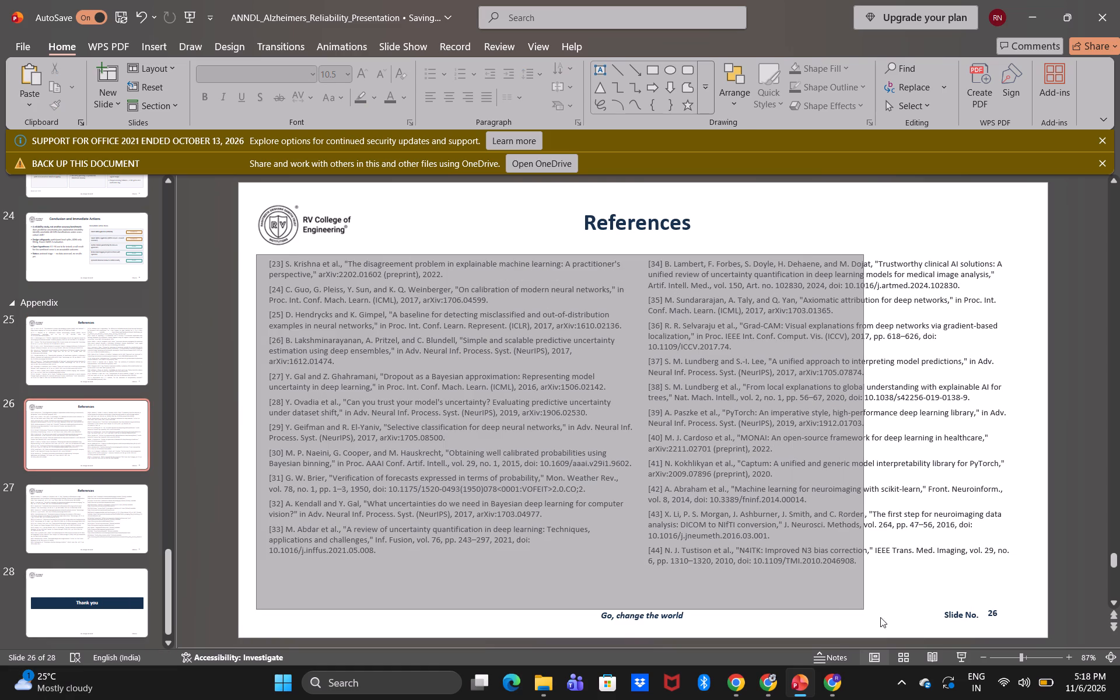
pyautogui.moveTo(880, 617); pyautogui.dragTo(1043, 604)
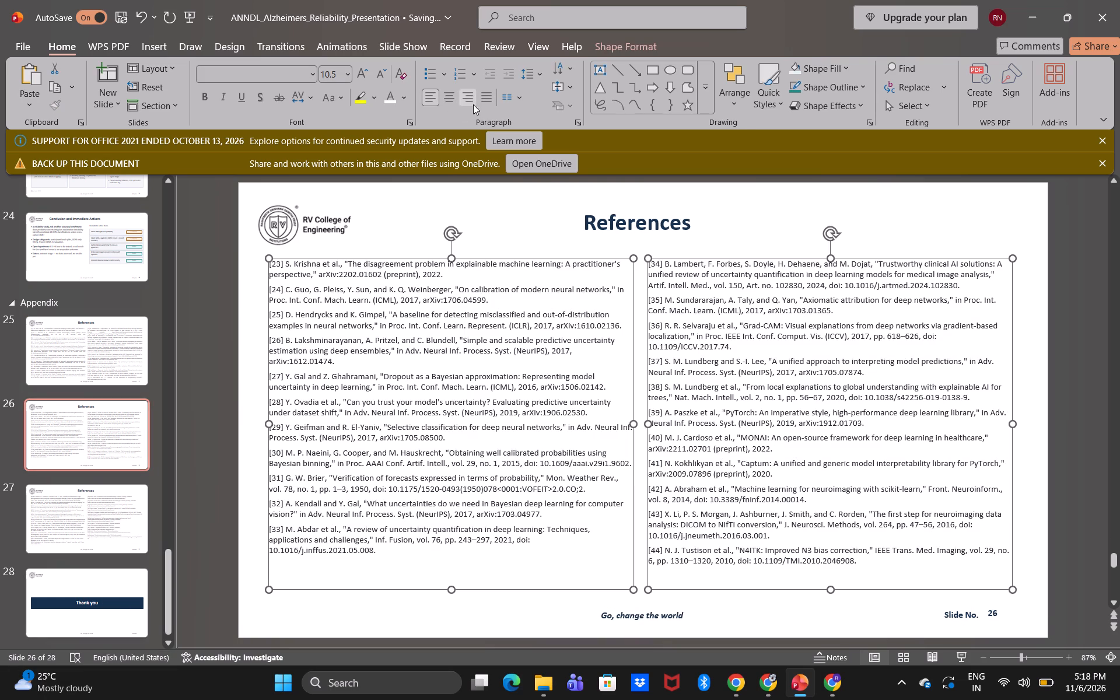
pyautogui.click(493, 104)
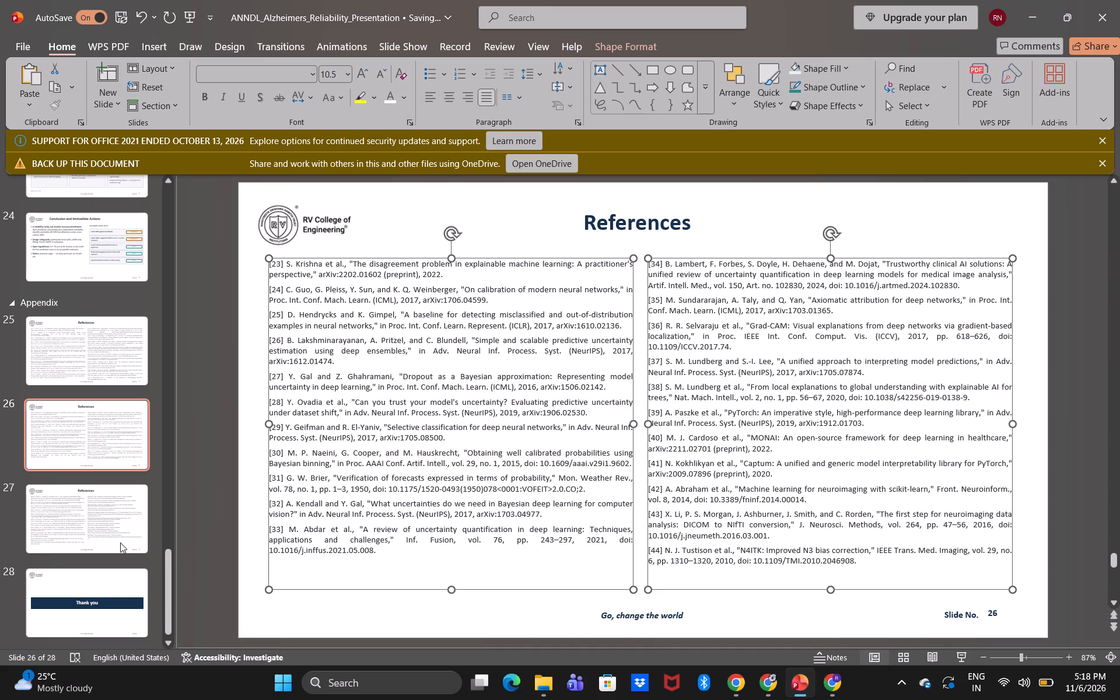
# Justify the first reference column, entries [45] to [55], on the third References slide, slide 27.
pyautogui.click(71, 503)
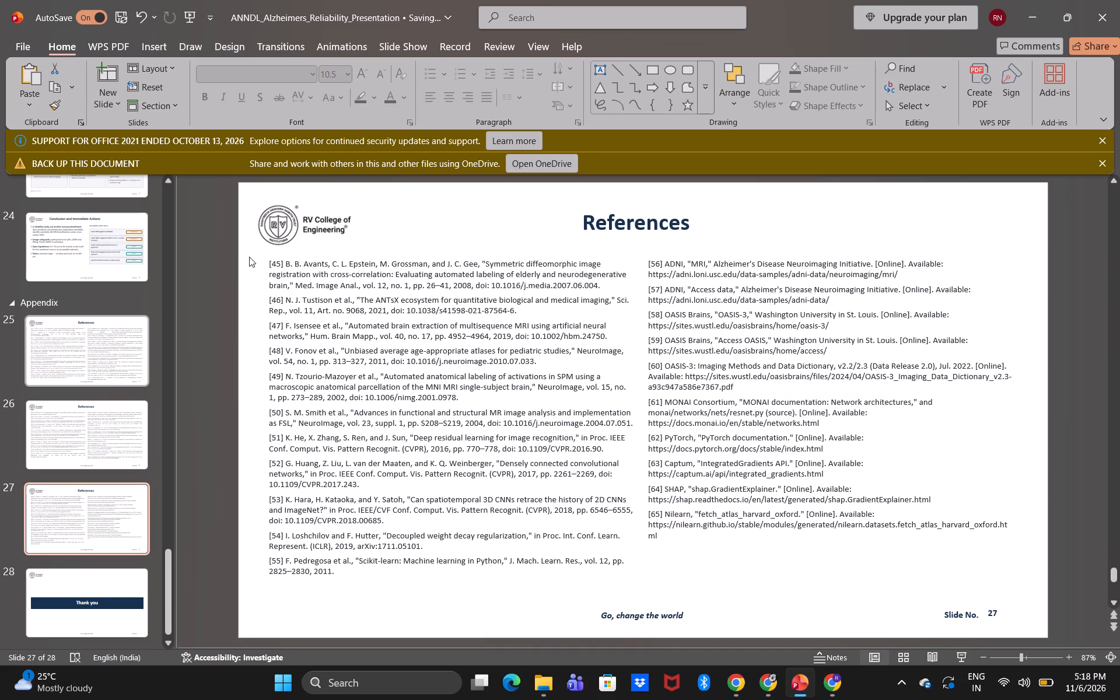
pyautogui.click(255, 246)
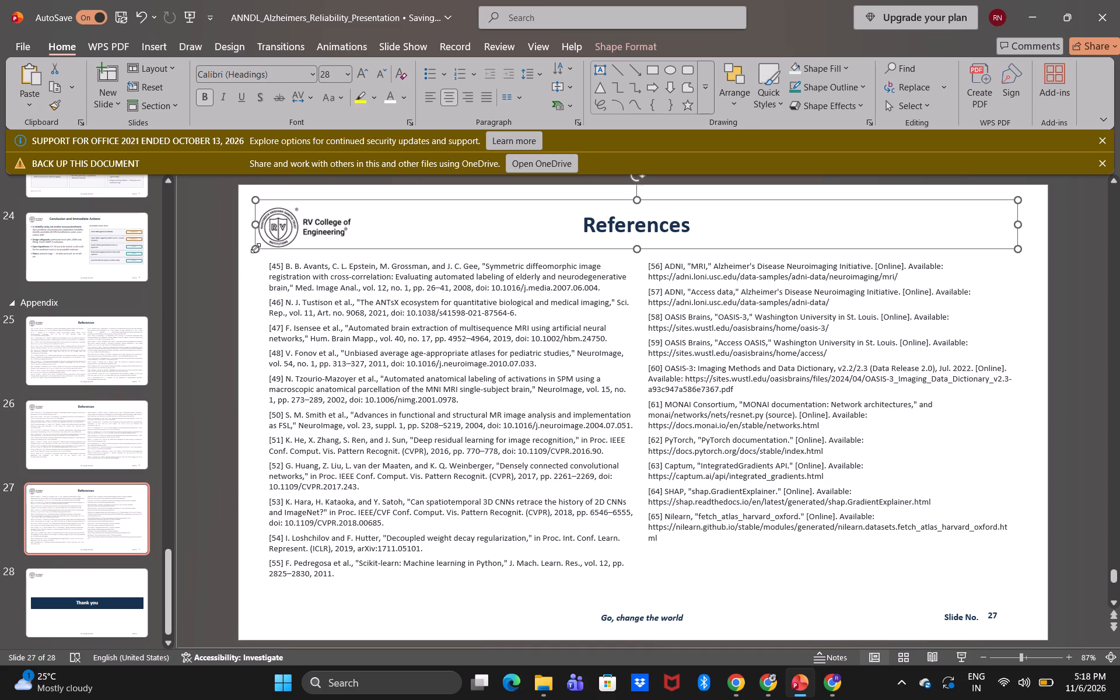
pyautogui.click(256, 248)
pyautogui.hotkey('ctrl', 'z')
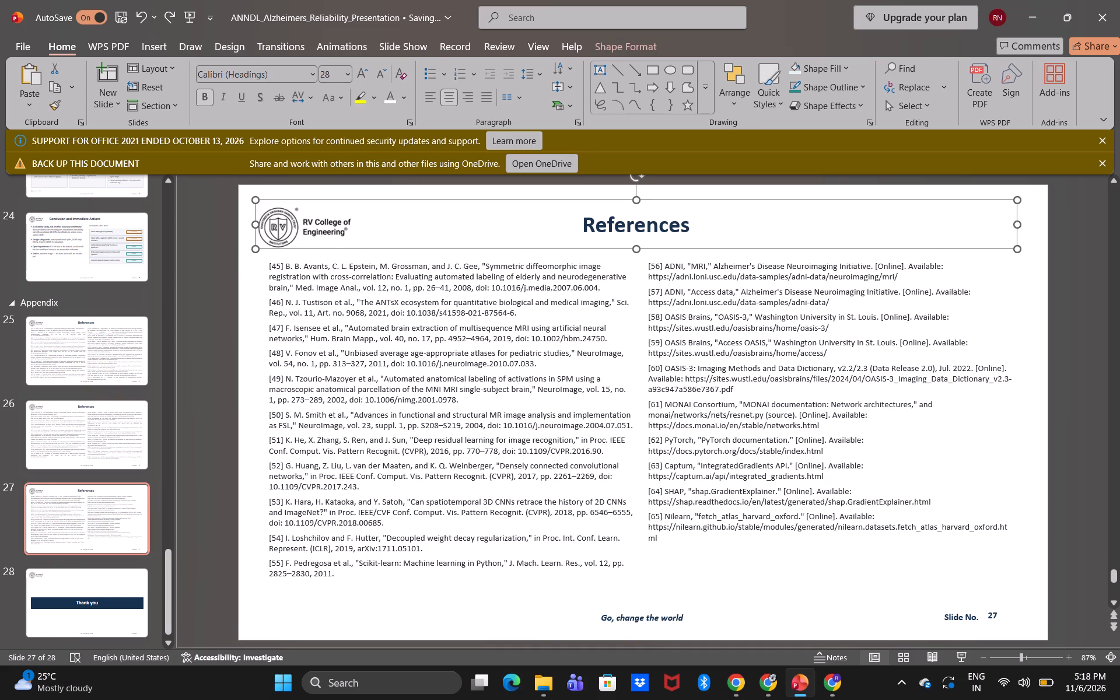
pyautogui.click(260, 282)
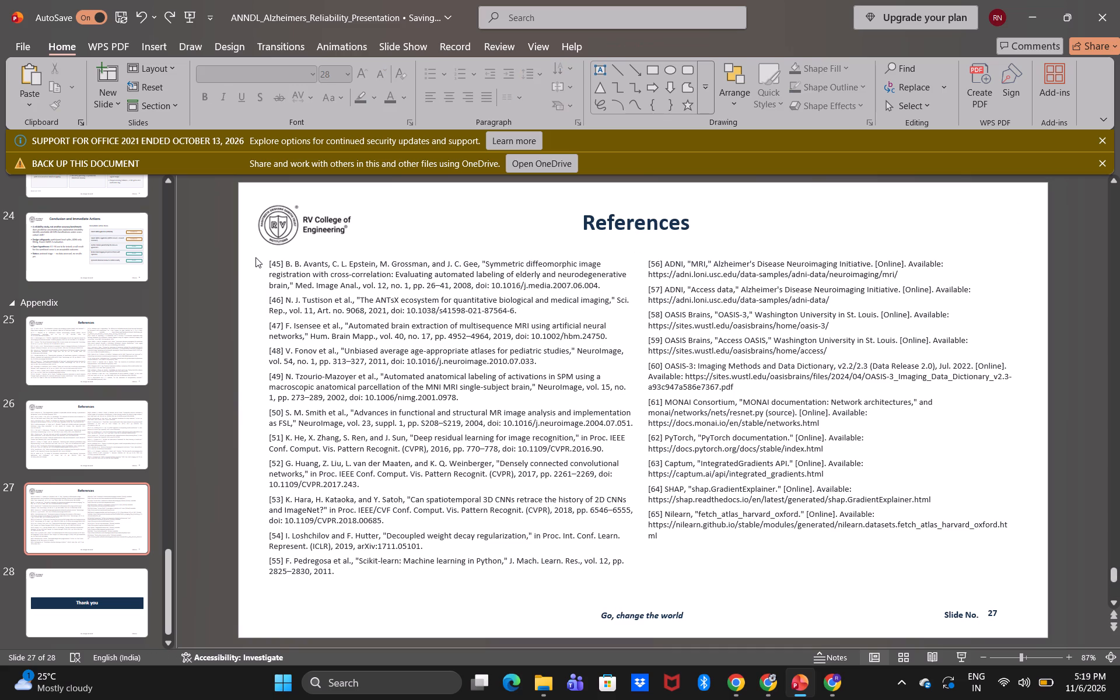
pyautogui.moveTo(256, 260); pyautogui.dragTo(1095, 637)
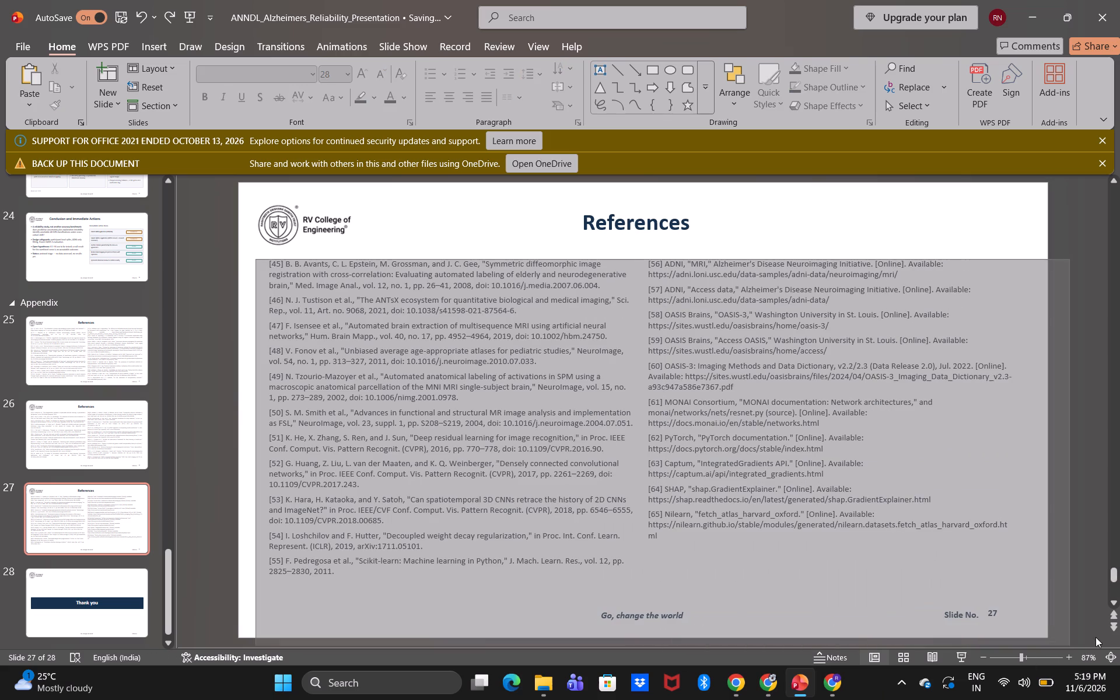
pyautogui.moveTo(1095, 637); pyautogui.dragTo(1088, 610)
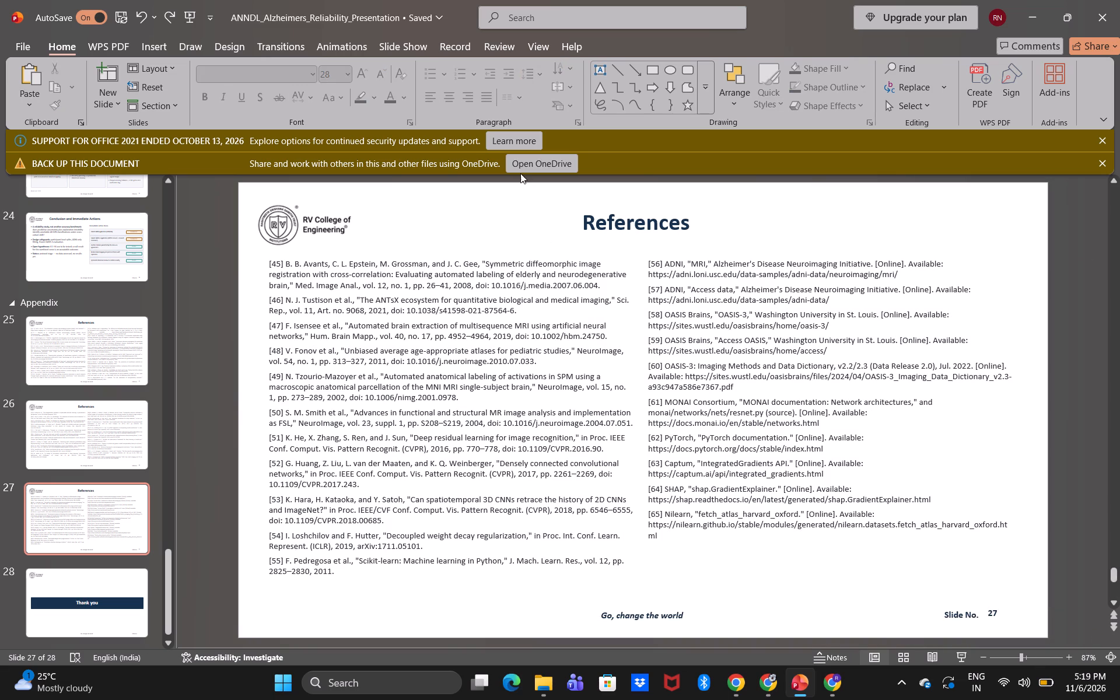
pyautogui.click(422, 326)
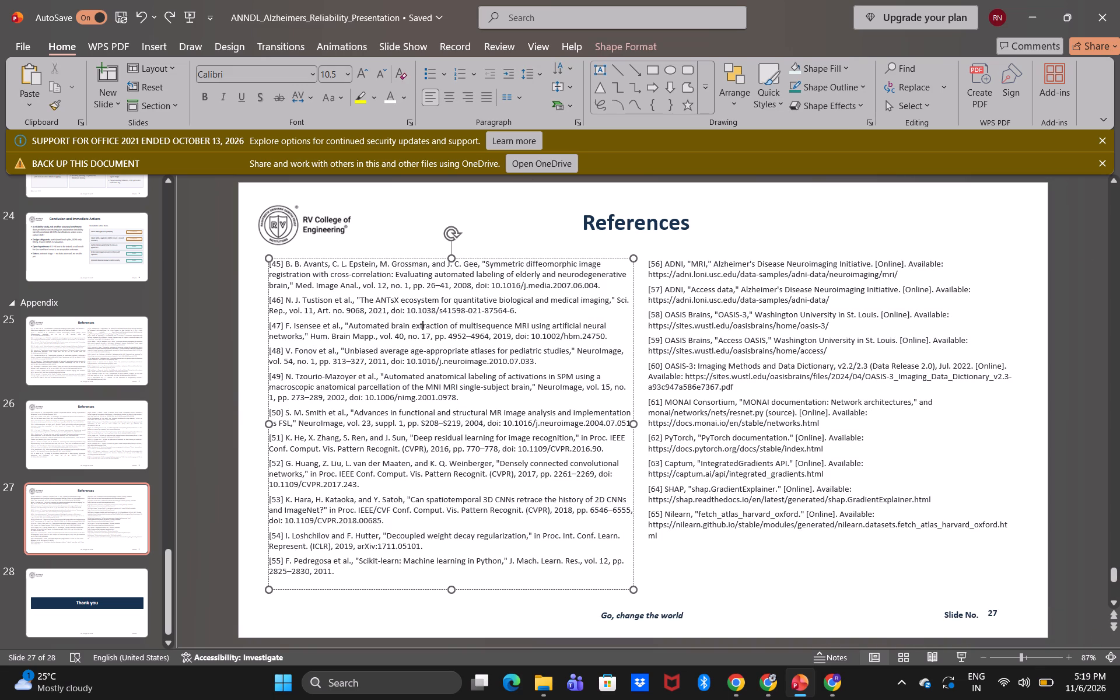
pyautogui.click(495, 260)
pyautogui.click(483, 94)
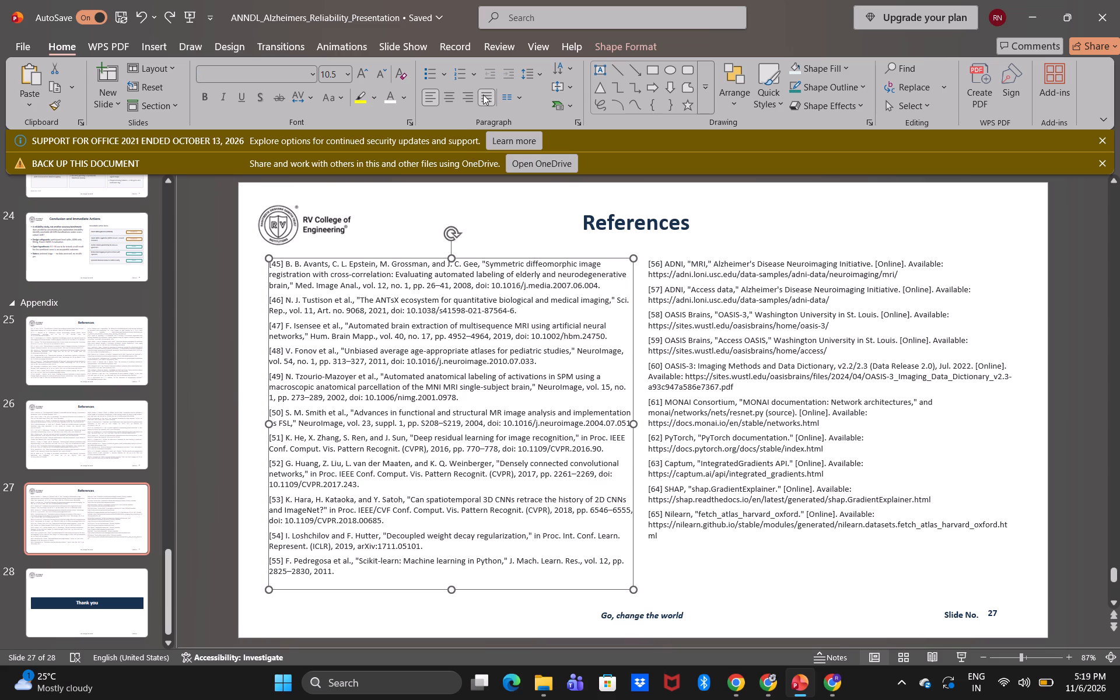
# Justify the second reference column, entries [56] to [65], on slide 27.
pyautogui.click(740, 338)
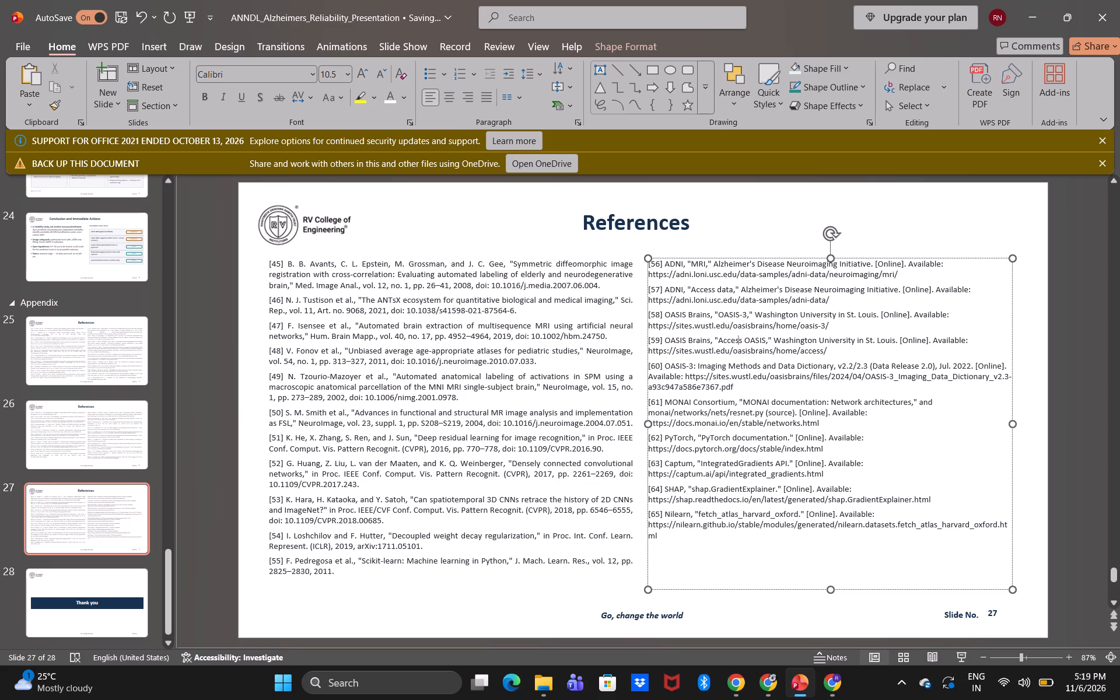
pyautogui.click(723, 260)
pyautogui.click(723, 257)
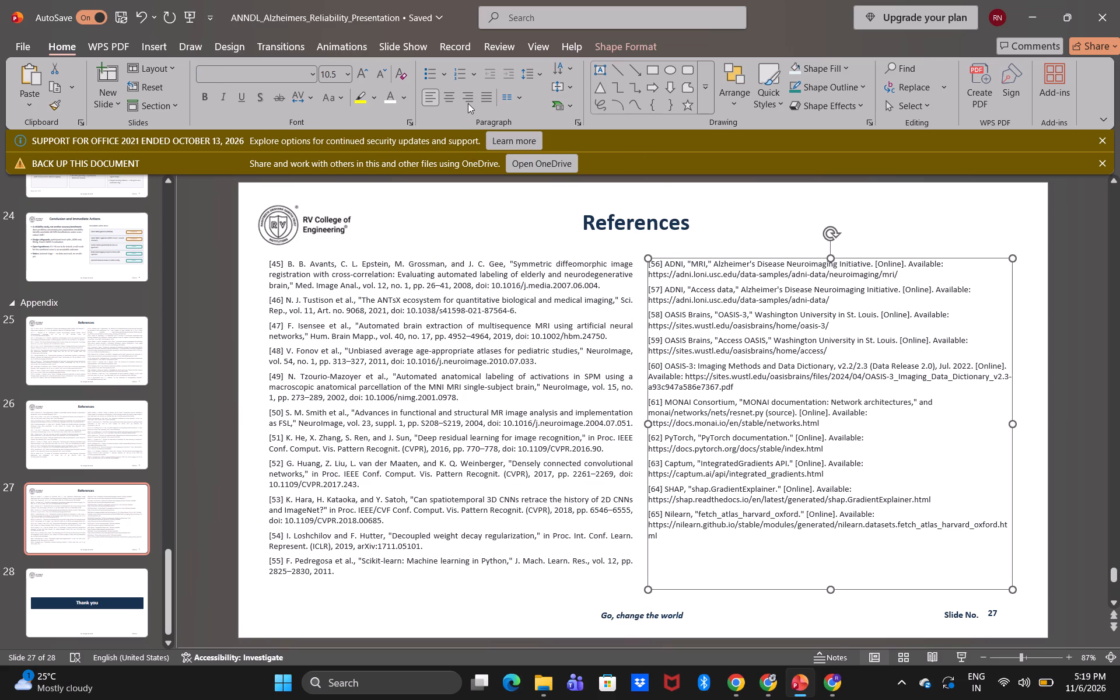
pyautogui.click(484, 101)
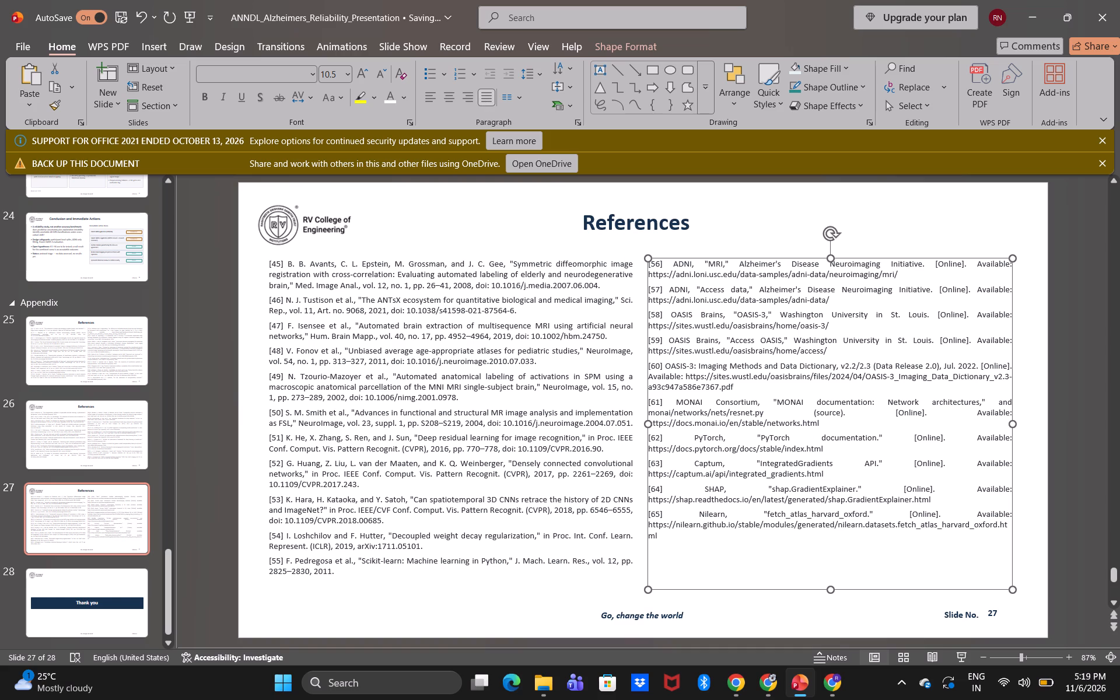
pyautogui.click(1058, 428)
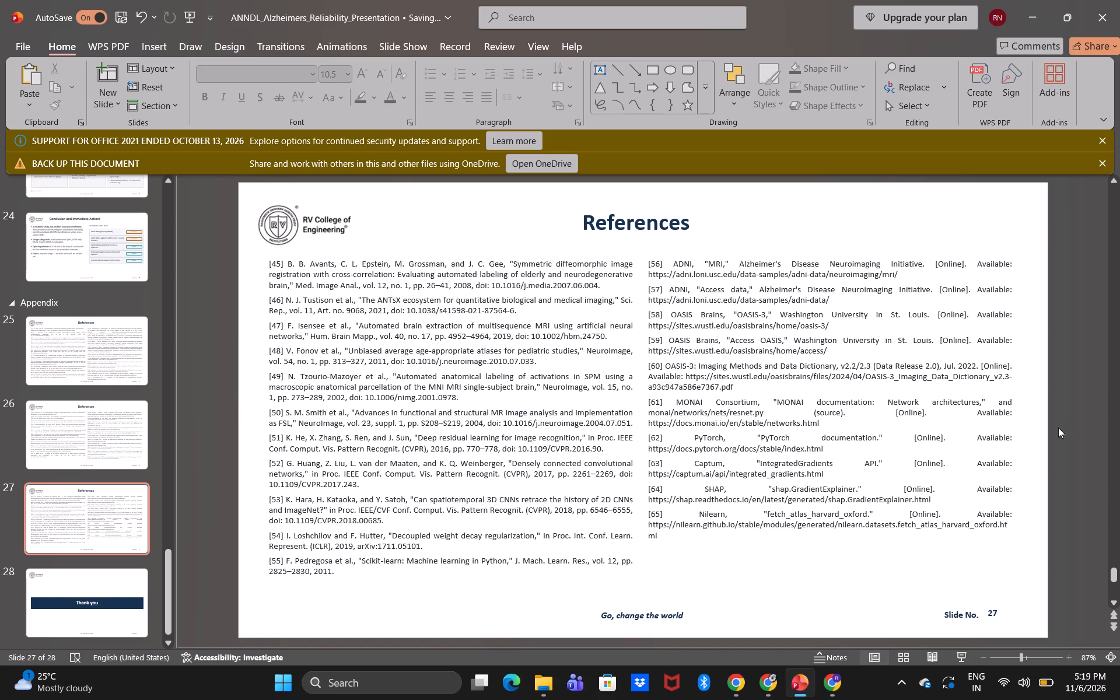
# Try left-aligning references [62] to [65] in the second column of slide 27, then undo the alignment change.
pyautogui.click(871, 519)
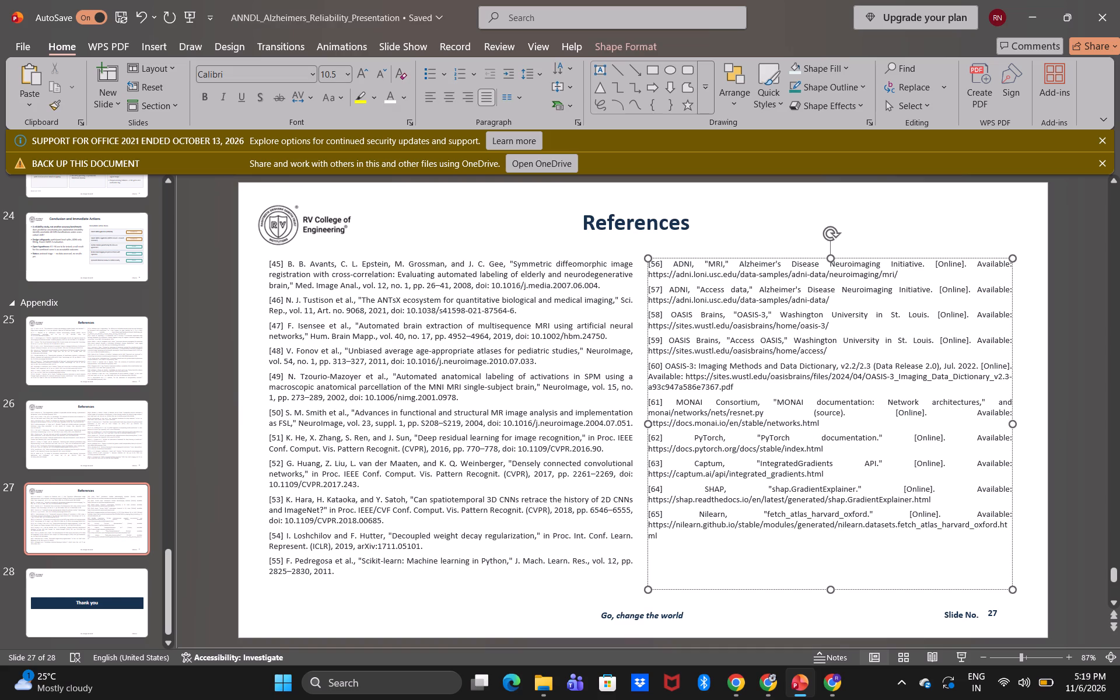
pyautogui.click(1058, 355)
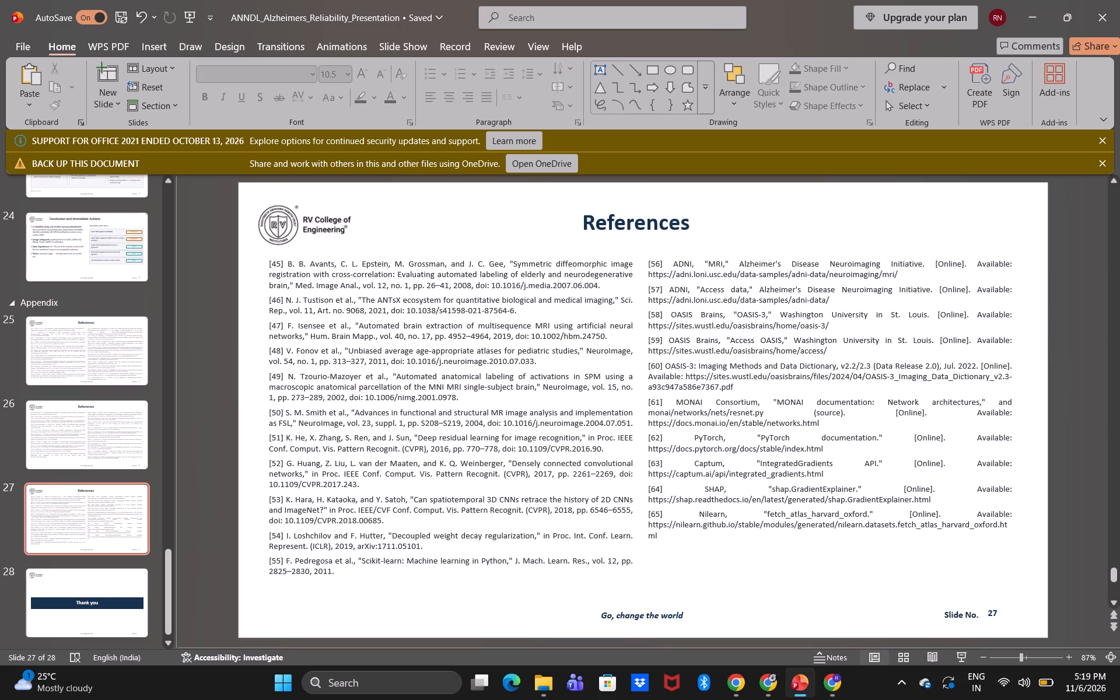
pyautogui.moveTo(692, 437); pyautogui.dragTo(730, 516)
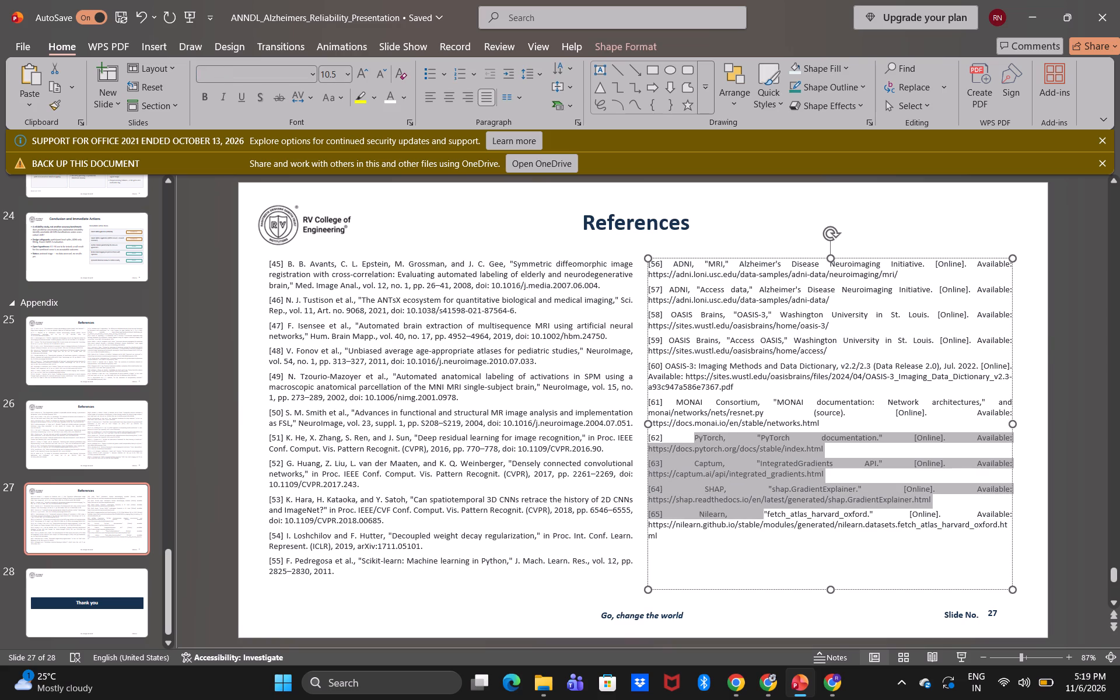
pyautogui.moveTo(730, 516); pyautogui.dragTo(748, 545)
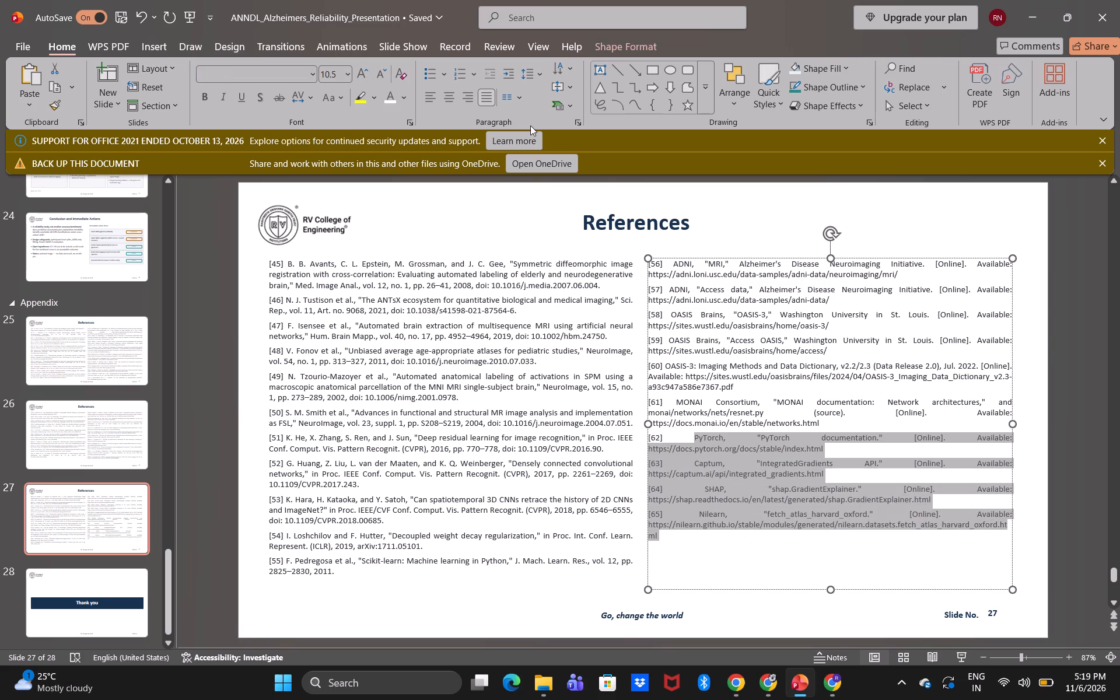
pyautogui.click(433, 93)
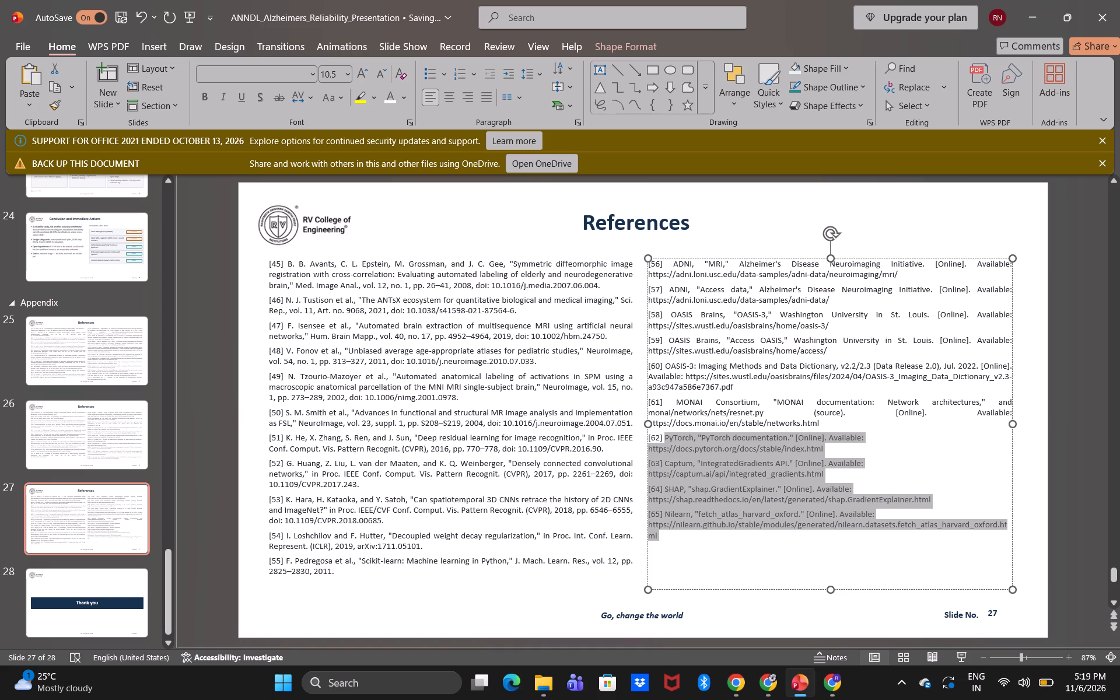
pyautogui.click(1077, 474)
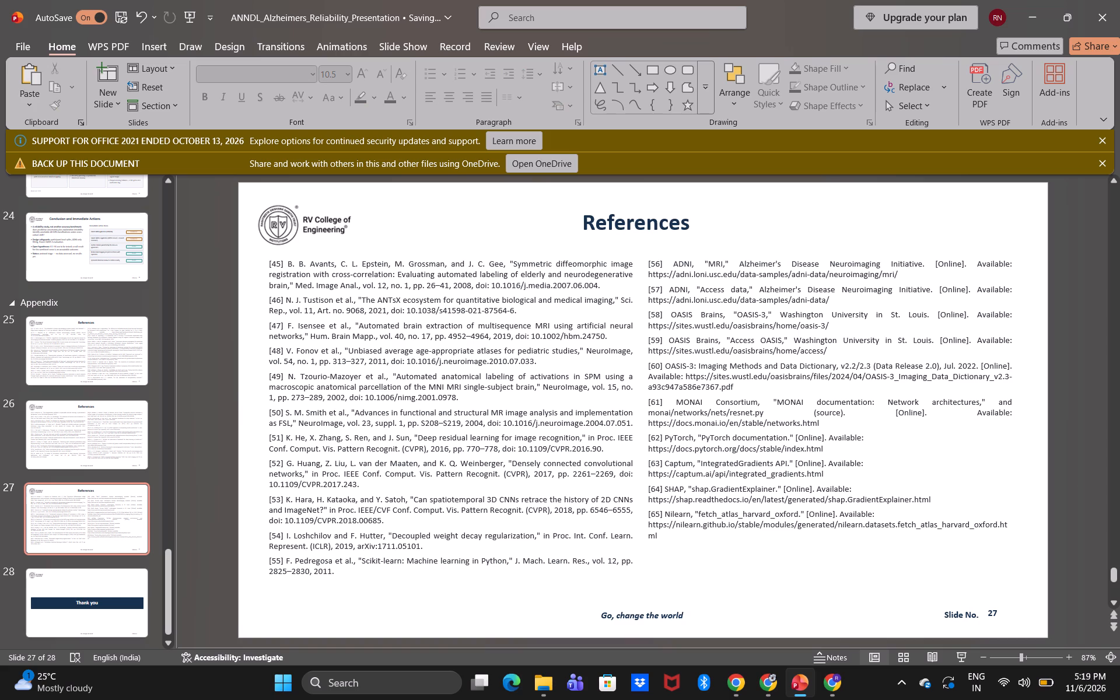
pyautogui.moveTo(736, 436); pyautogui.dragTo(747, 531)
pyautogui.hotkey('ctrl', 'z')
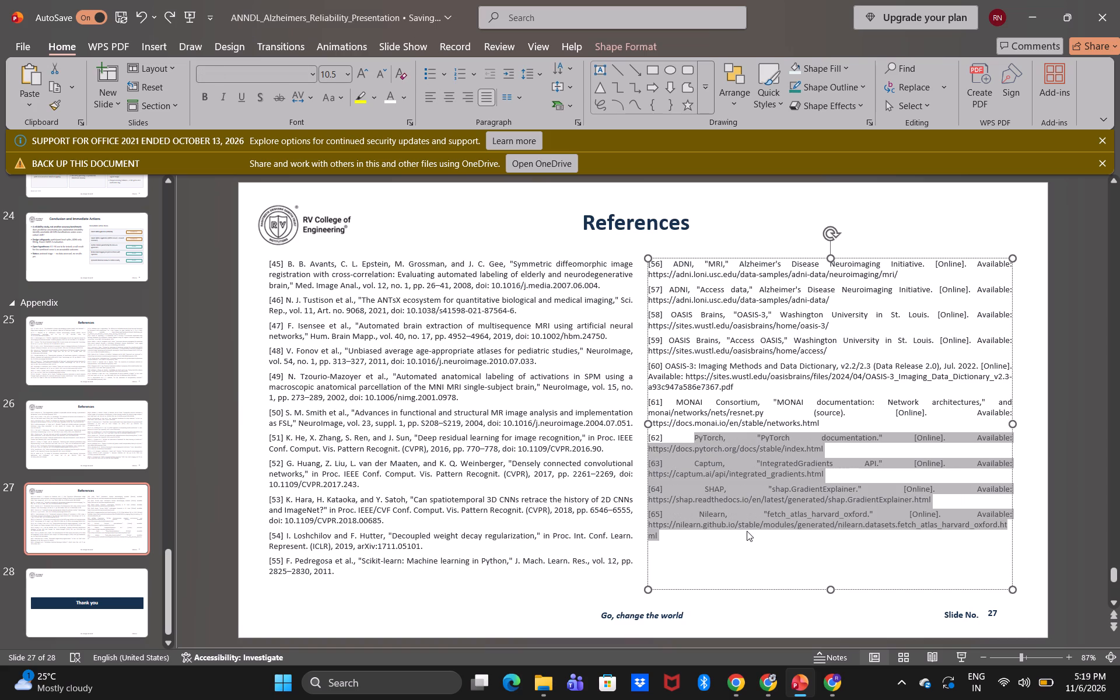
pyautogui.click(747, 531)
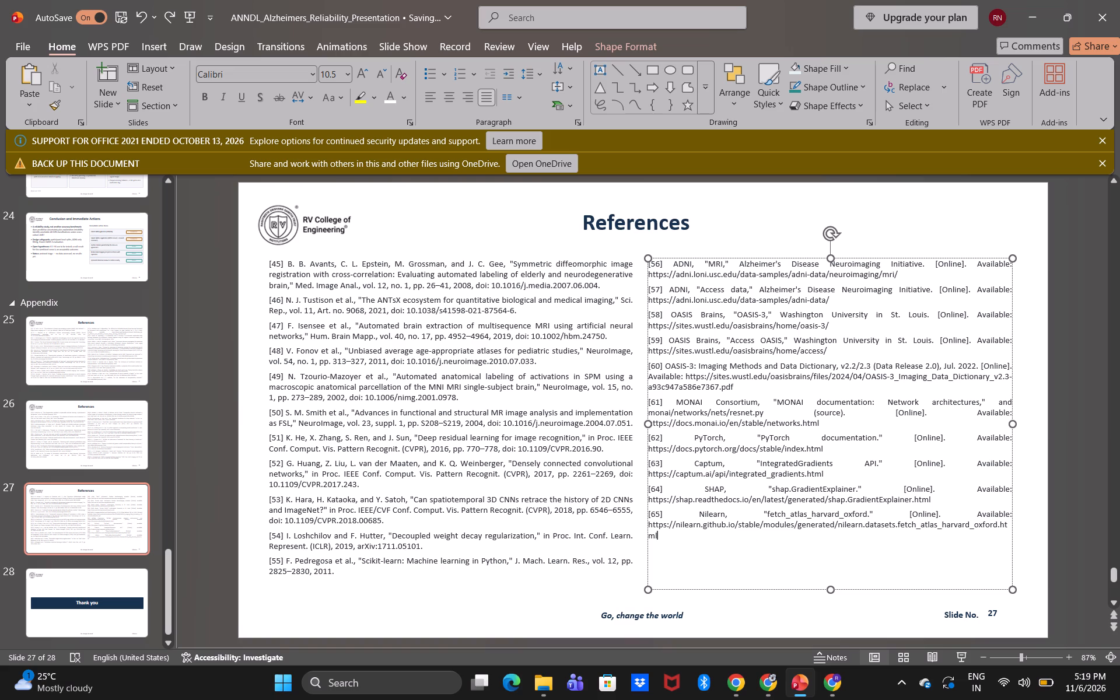
# Narrow the text box holding references [56] to [65] on slide 27 by moving both its side edges inward.
pyautogui.moveTo(649, 423); pyautogui.dragTo(659, 423)
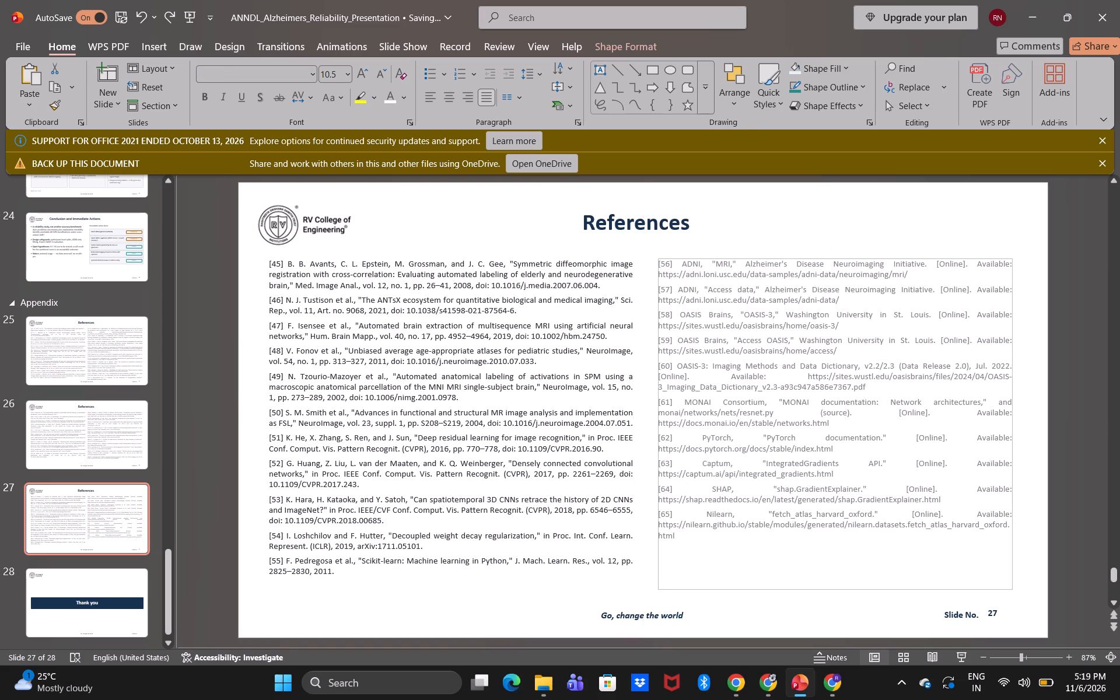
pyautogui.moveTo(659, 423); pyautogui.dragTo(661, 424)
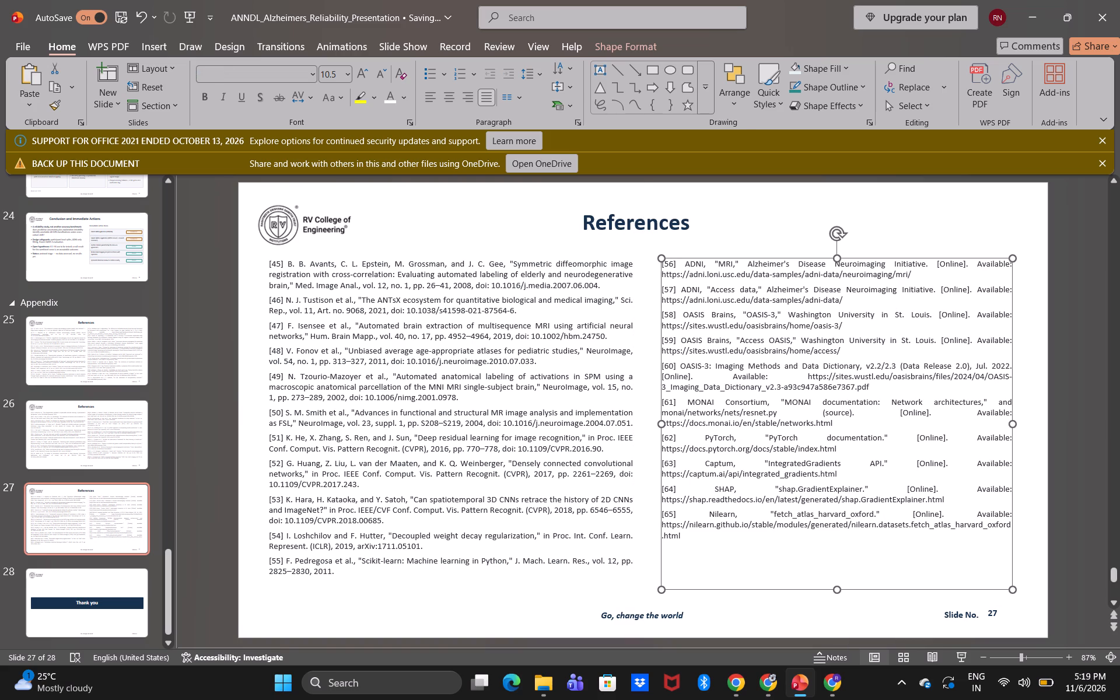
pyautogui.moveTo(1013, 426); pyautogui.dragTo(1009, 428)
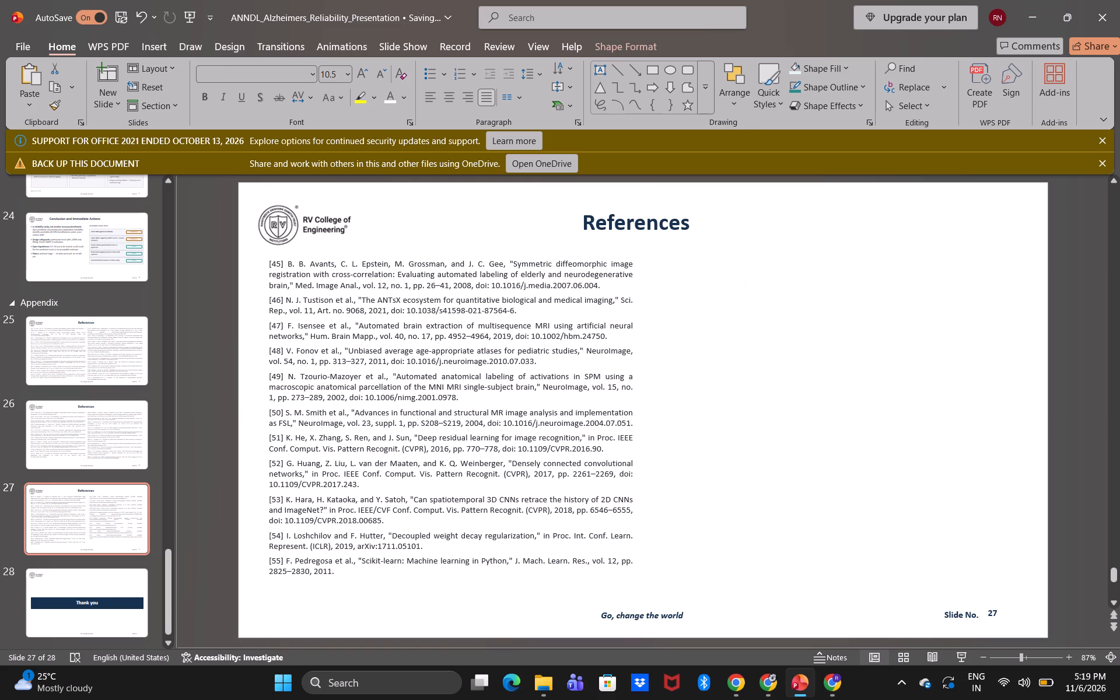
pyautogui.moveTo(1009, 428); pyautogui.dragTo(981, 439)
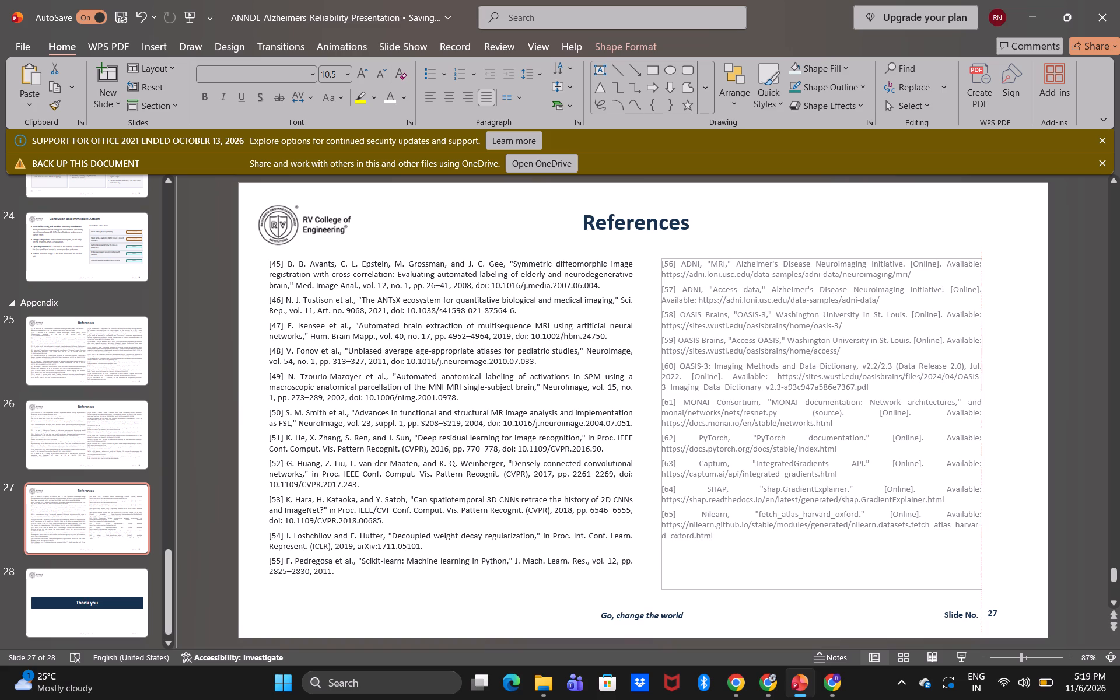
pyautogui.moveTo(981, 439); pyautogui.dragTo(979, 440)
pyautogui.click(1069, 463)
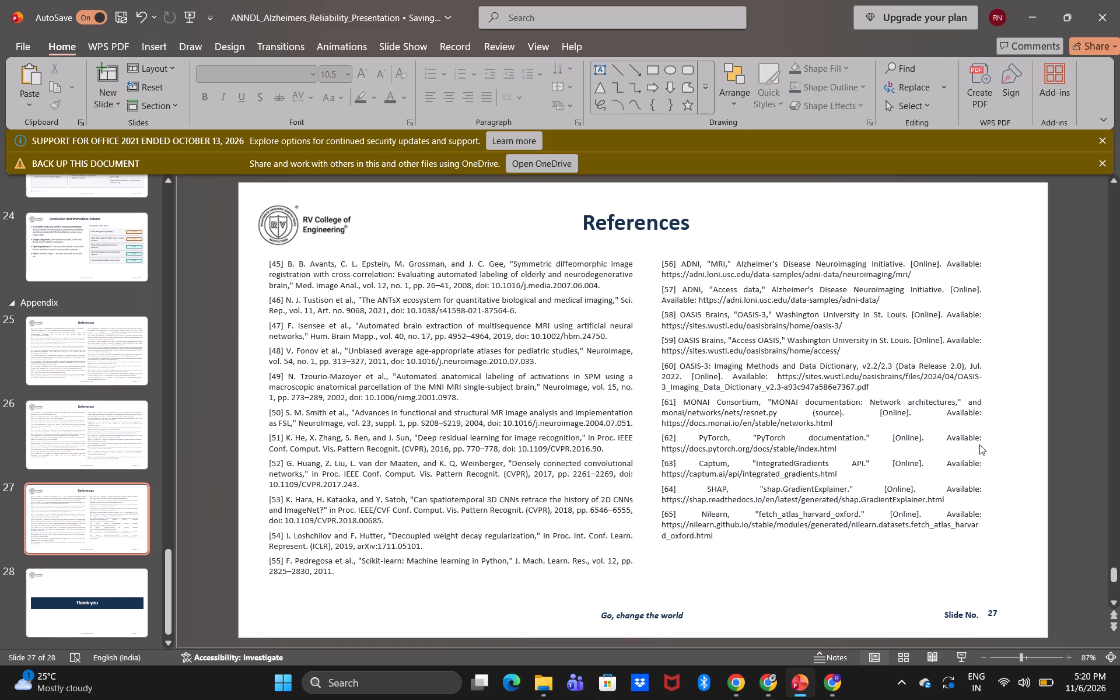
# Compare the other References slides, then delete references [62] to [65] from the second column of slide 27.
pyautogui.click(127, 352)
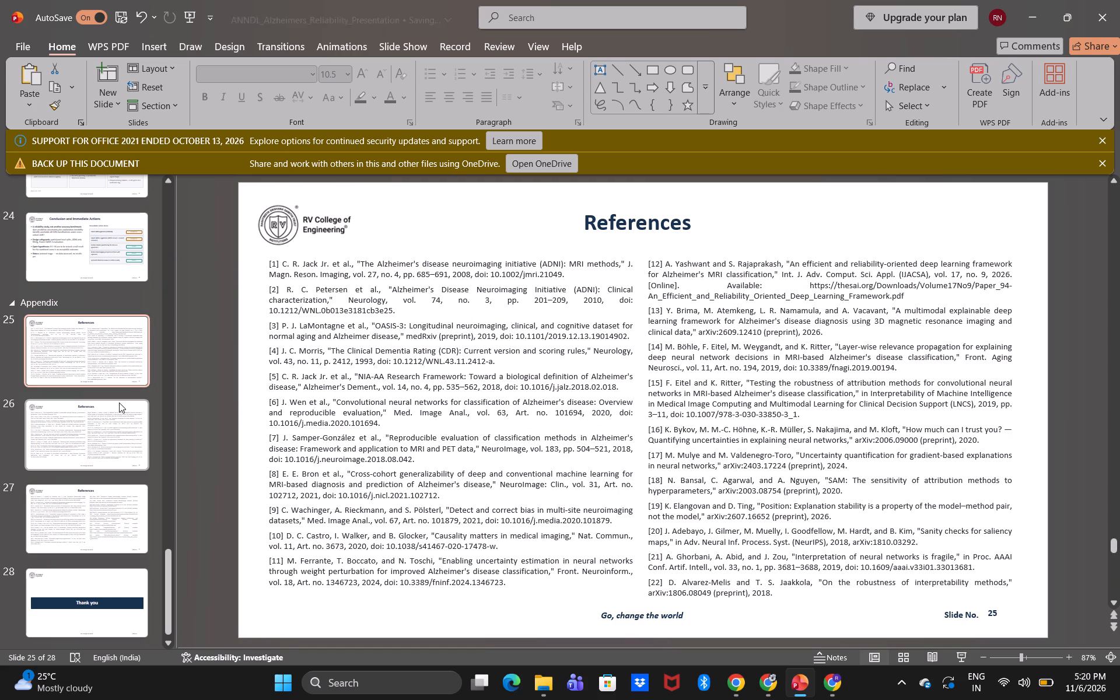
pyautogui.click(119, 402)
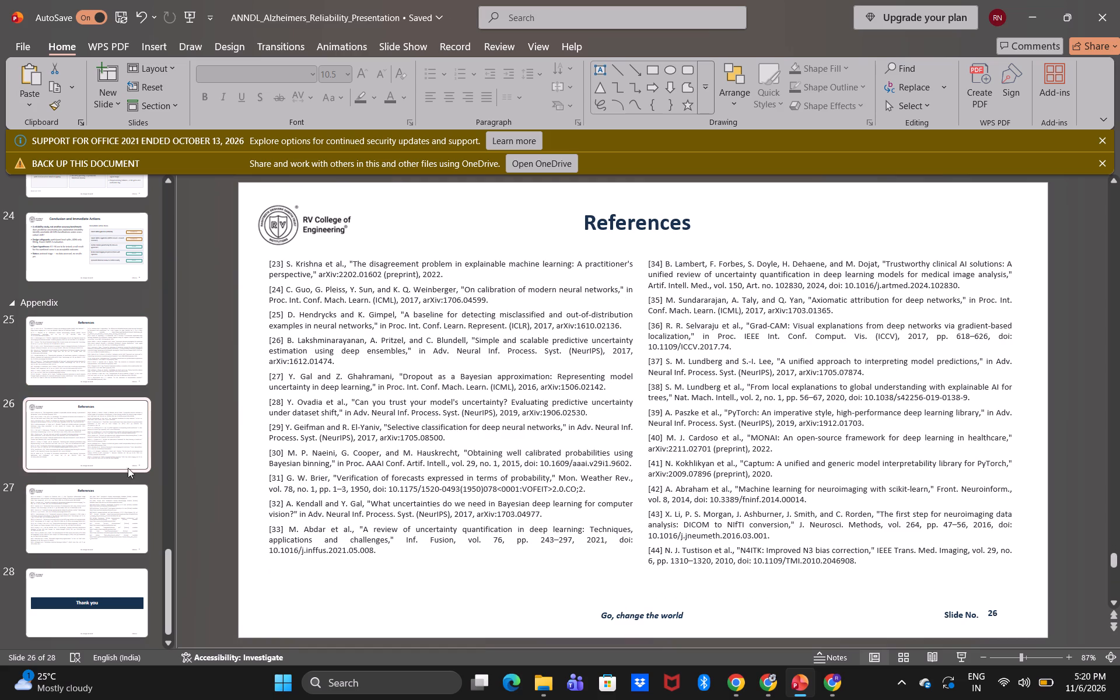
pyautogui.click(129, 497)
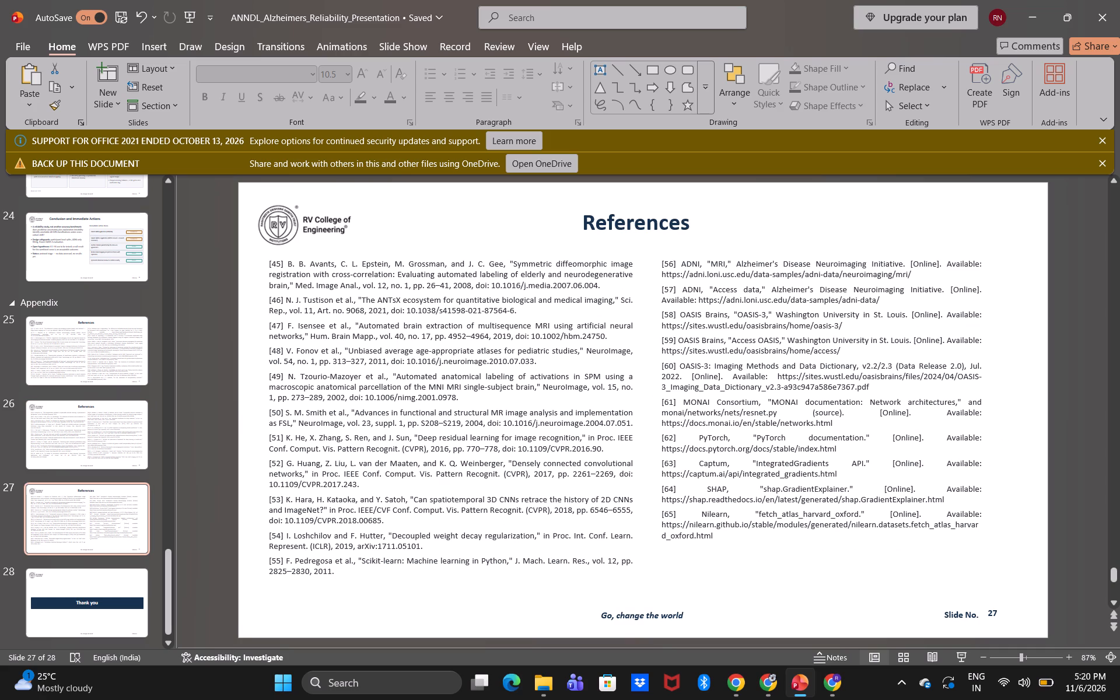
pyautogui.click(721, 535)
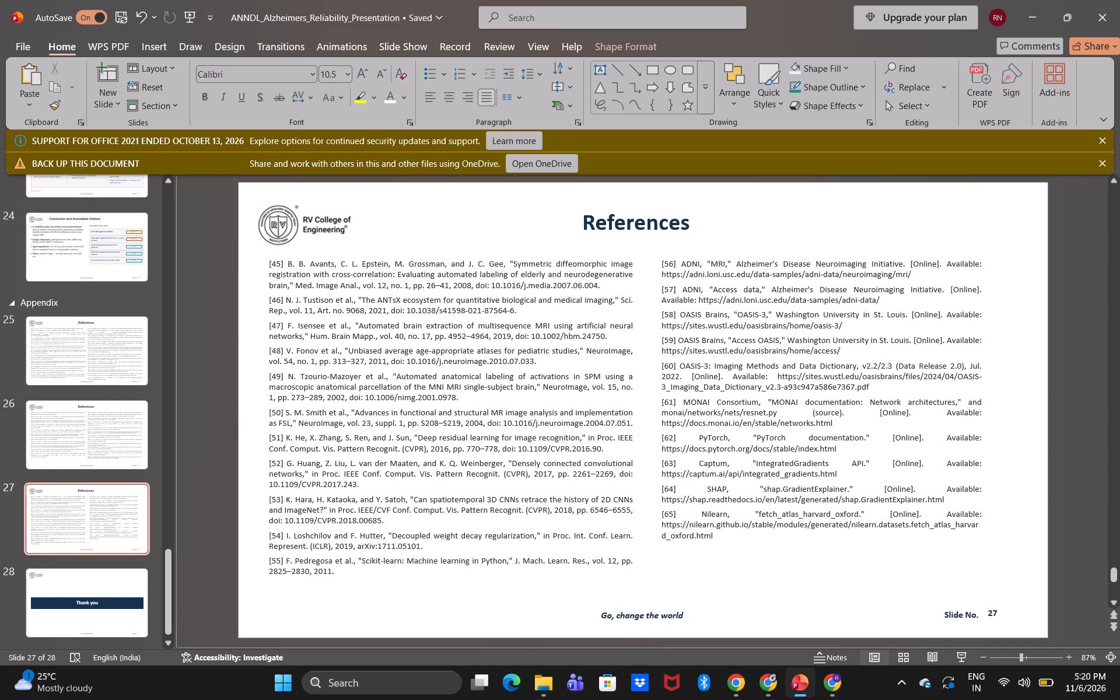
pyautogui.moveTo(721, 535); pyautogui.dragTo(682, 474)
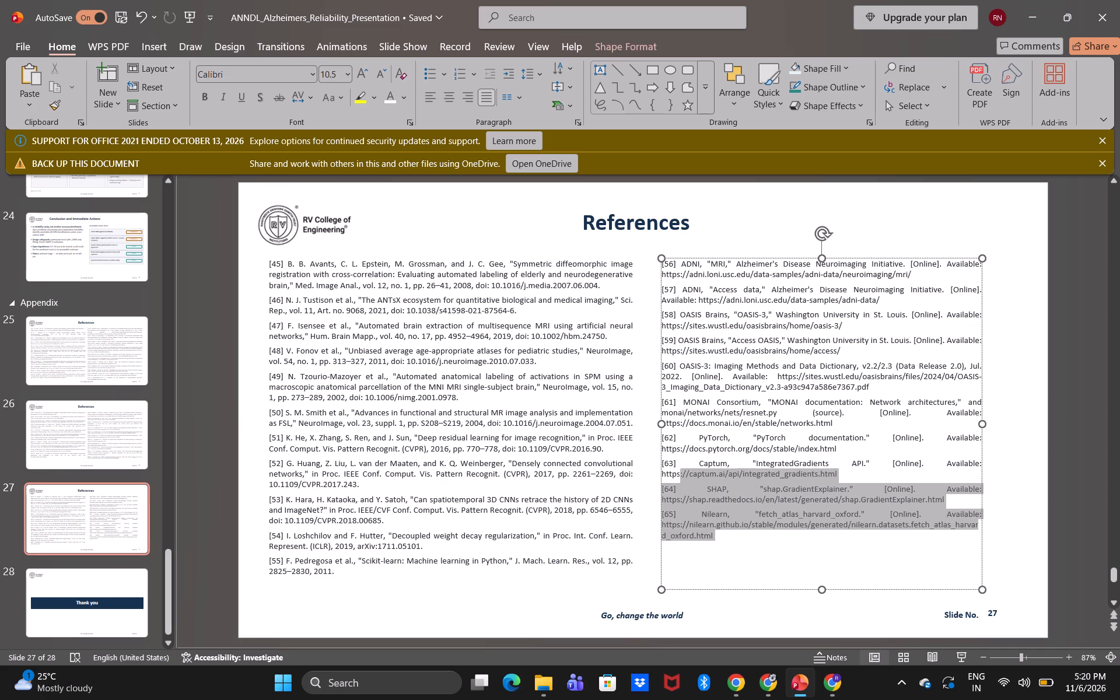
pyautogui.moveTo(682, 474); pyautogui.dragTo(664, 439)
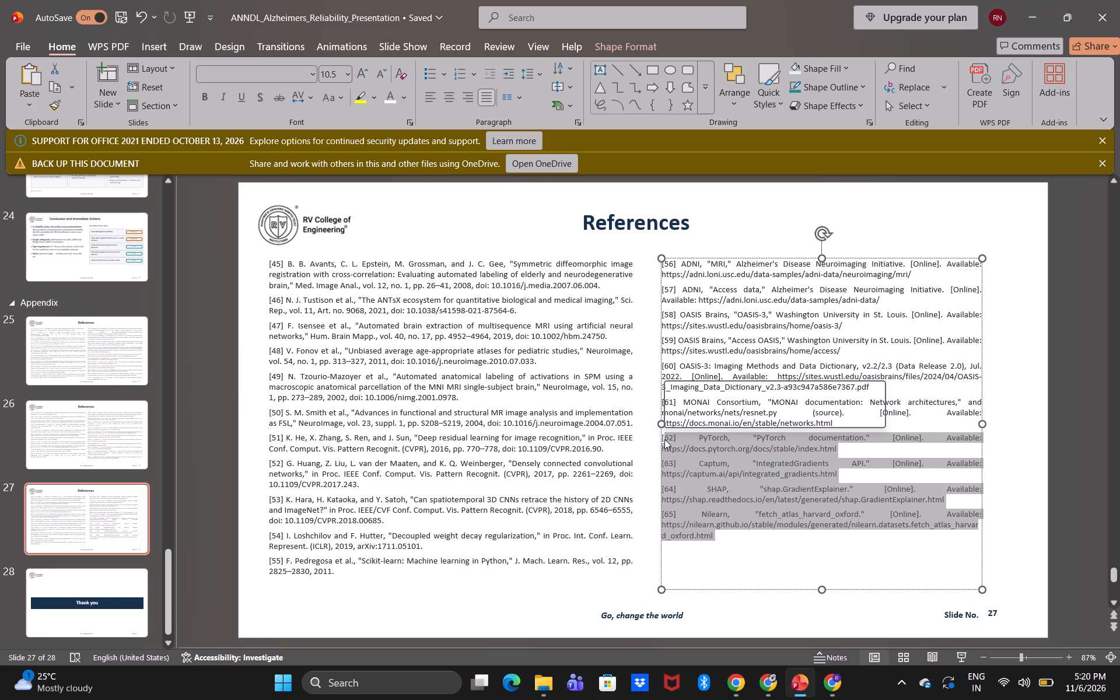
pyautogui.press('BackSpace')
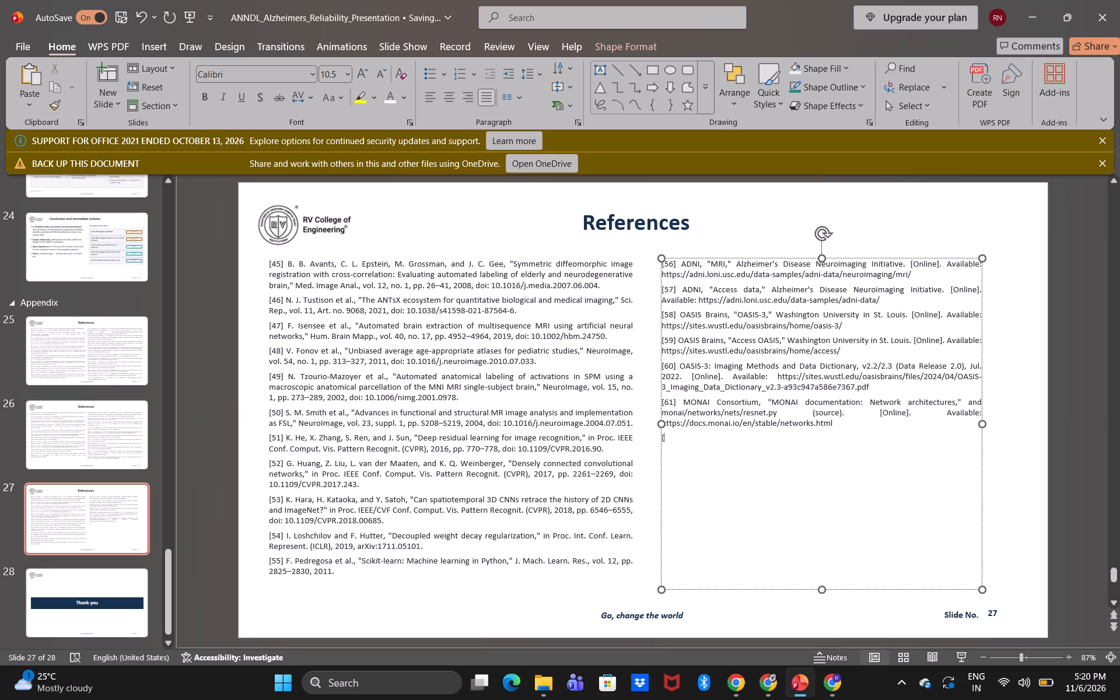
pyautogui.press('BackSpace')
# Widen the text box holding references [56] to [61] on slide 27, adjusting both side edges to match the other References slides' columns.
pyautogui.moveTo(982, 422); pyautogui.dragTo(1023, 430)
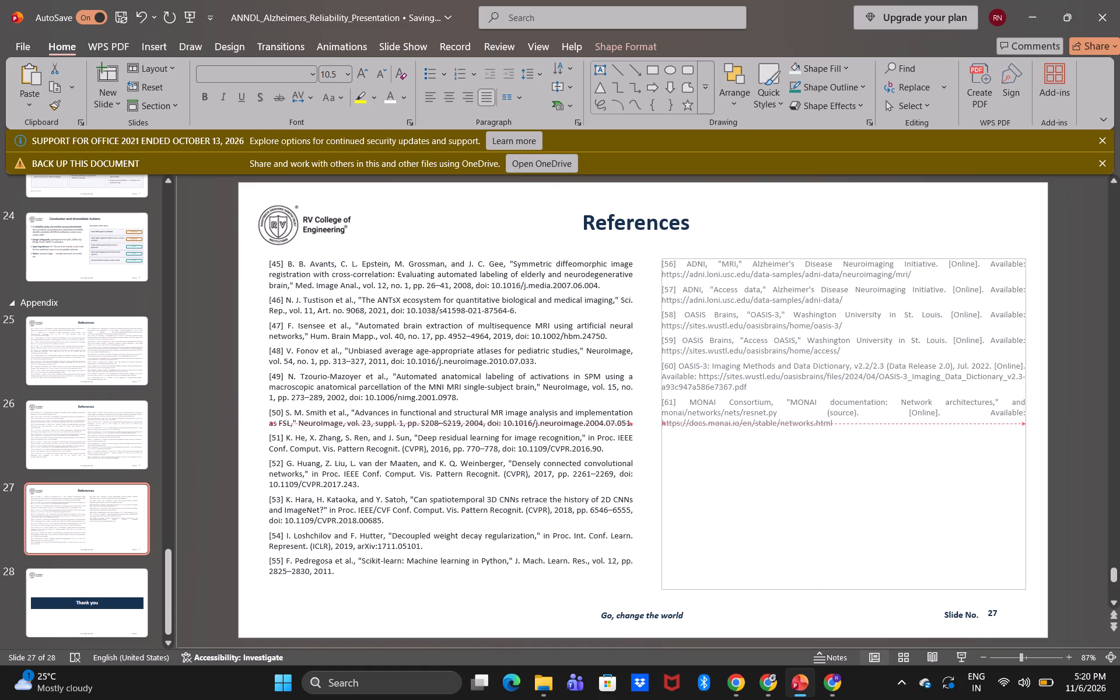
pyautogui.moveTo(1023, 430); pyautogui.dragTo(1009, 429)
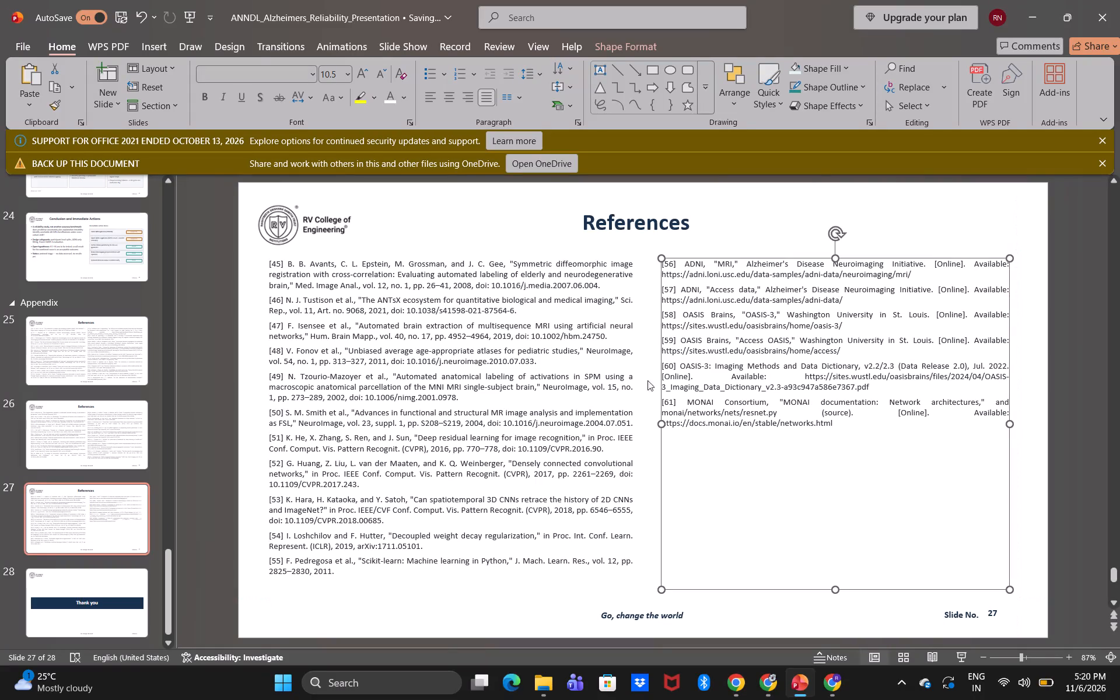
pyautogui.moveTo(664, 424); pyautogui.dragTo(648, 422)
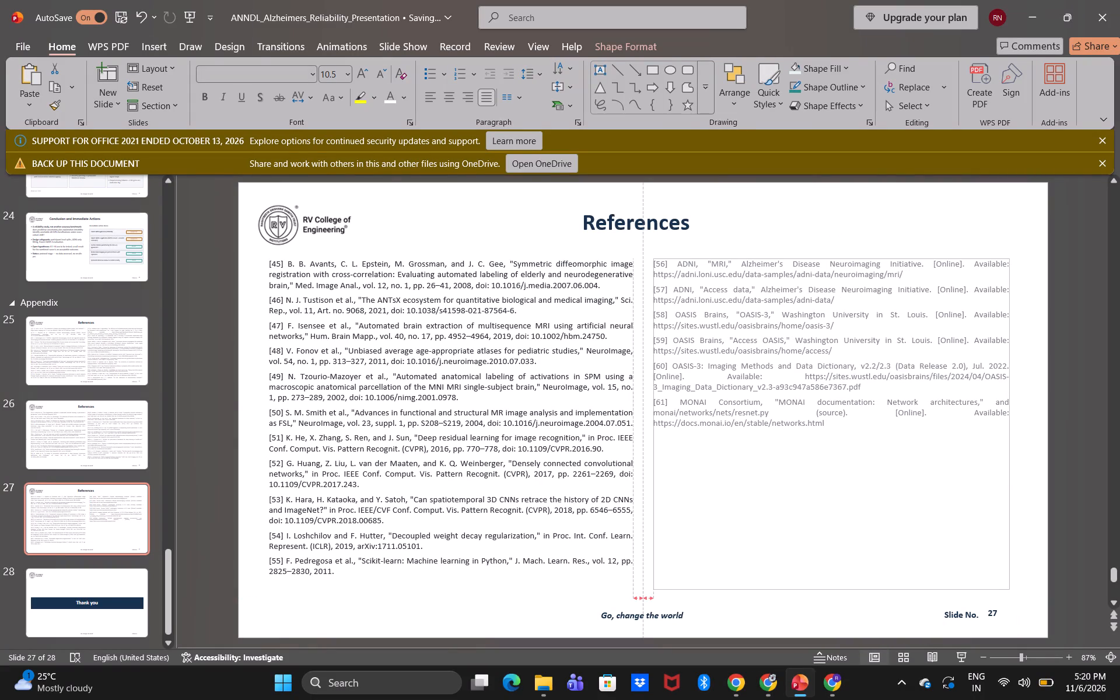
pyautogui.moveTo(648, 422); pyautogui.dragTo(649, 419)
pyautogui.moveTo(649, 419); pyautogui.dragTo(644, 417)
pyautogui.click(1060, 422)
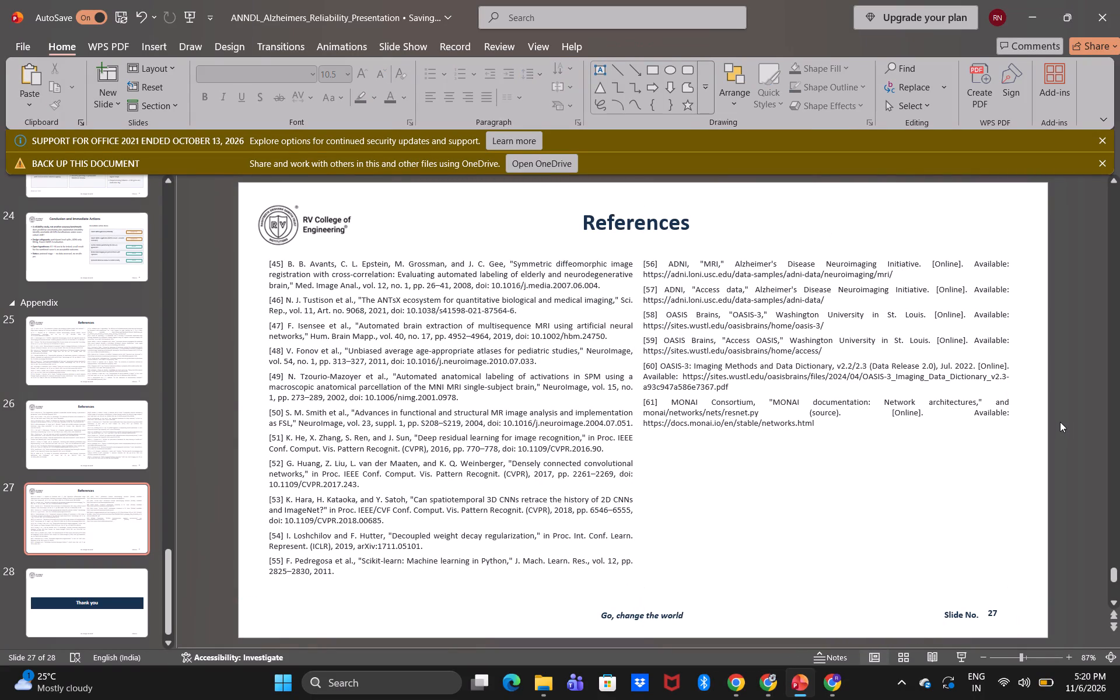
pyautogui.click(951, 426)
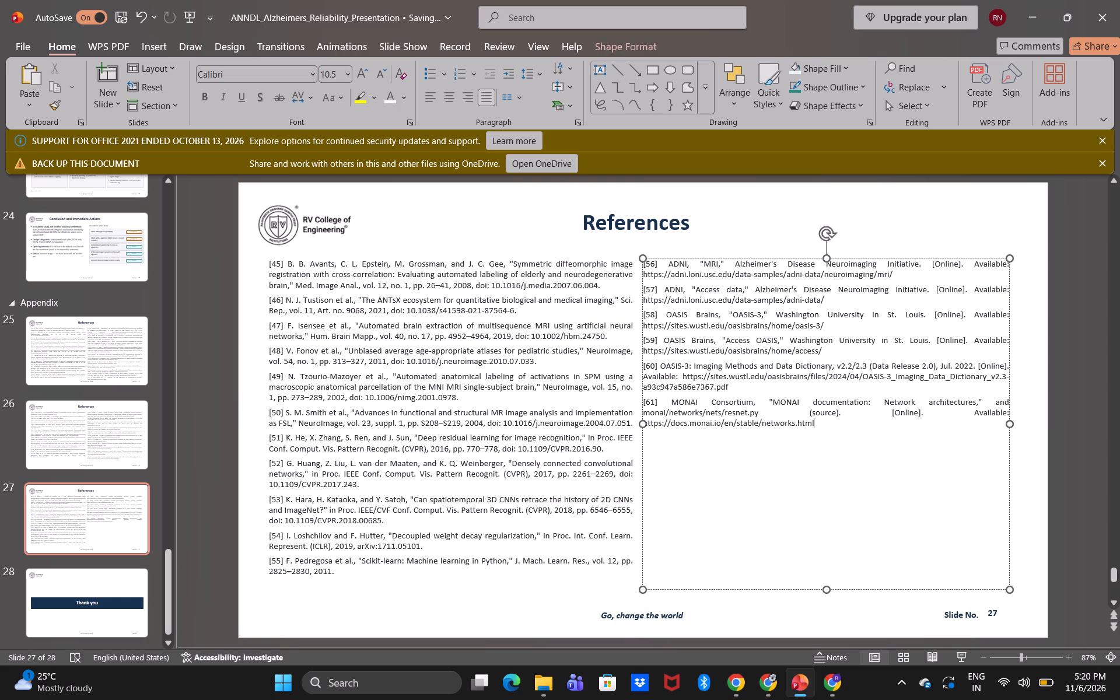
pyautogui.moveTo(1010, 422); pyautogui.dragTo(1002, 423)
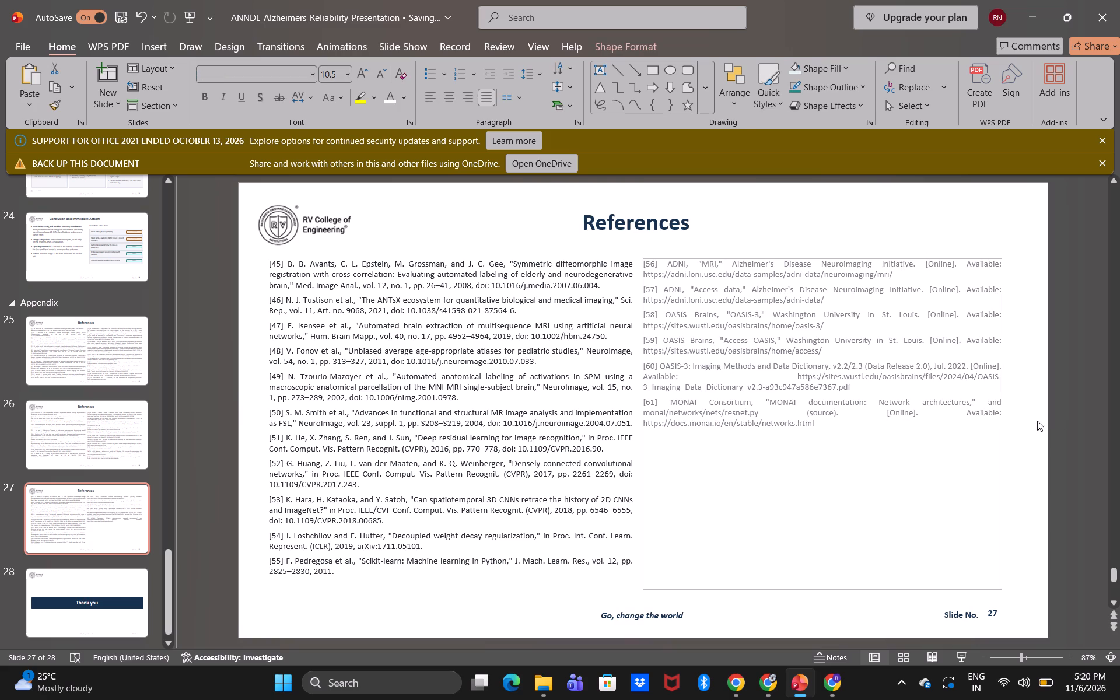
pyautogui.click(1074, 428)
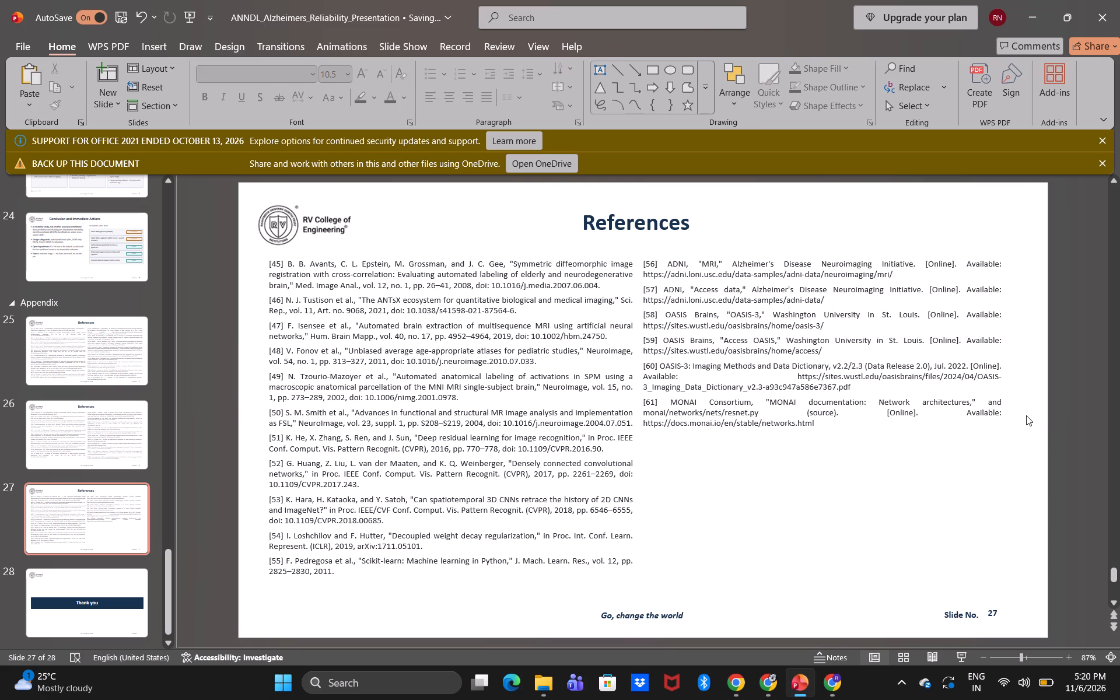
# Insert a space after "stable/" in the URL of reference [61] on slide 27 so that the link can wrap.
pyautogui.click(763, 424)
pyautogui.press('space')
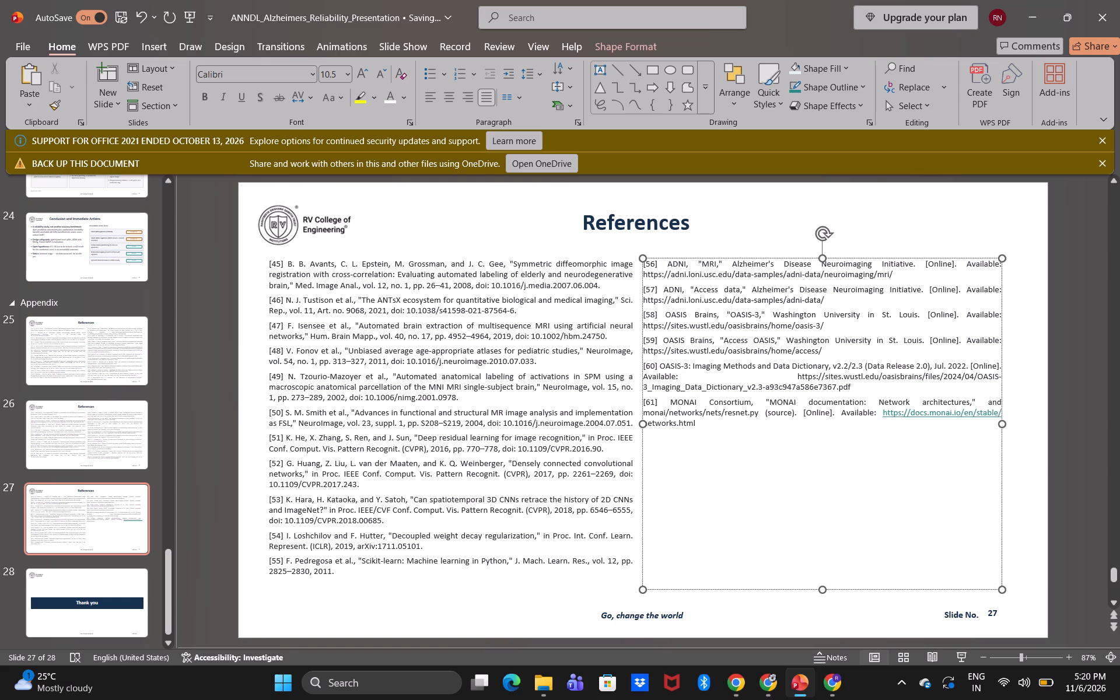
pyautogui.press('Delete')
pyautogui.hotkey('ctrl', 'z')
pyautogui.press('BackSpace')
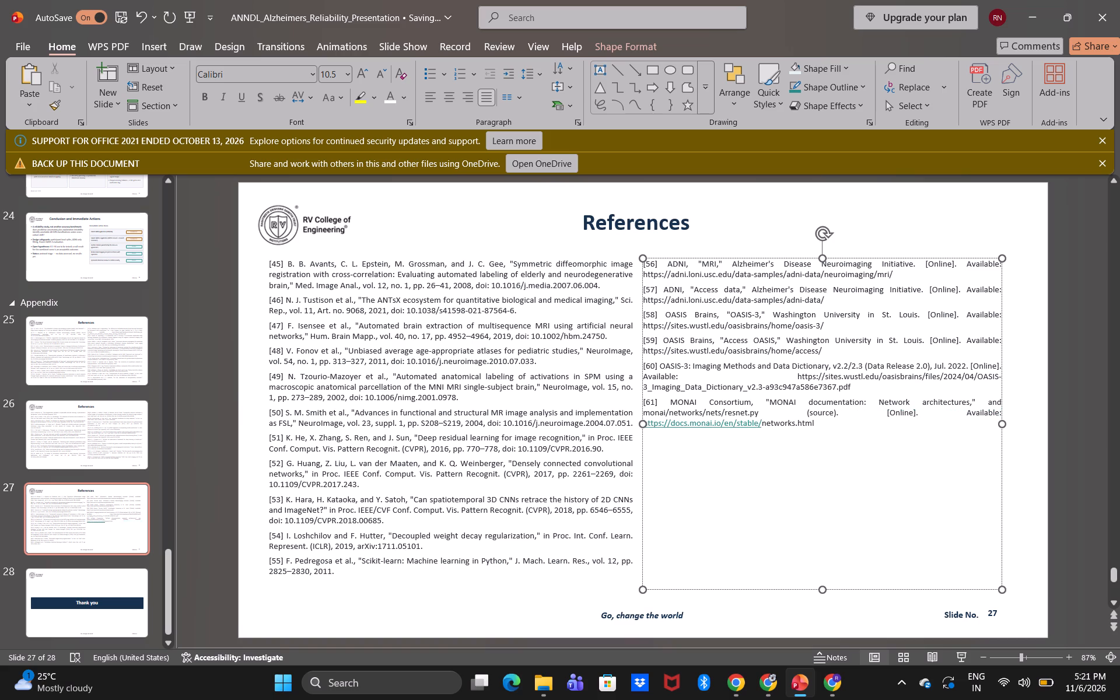
pyautogui.press('Left')
pyautogui.press('space')
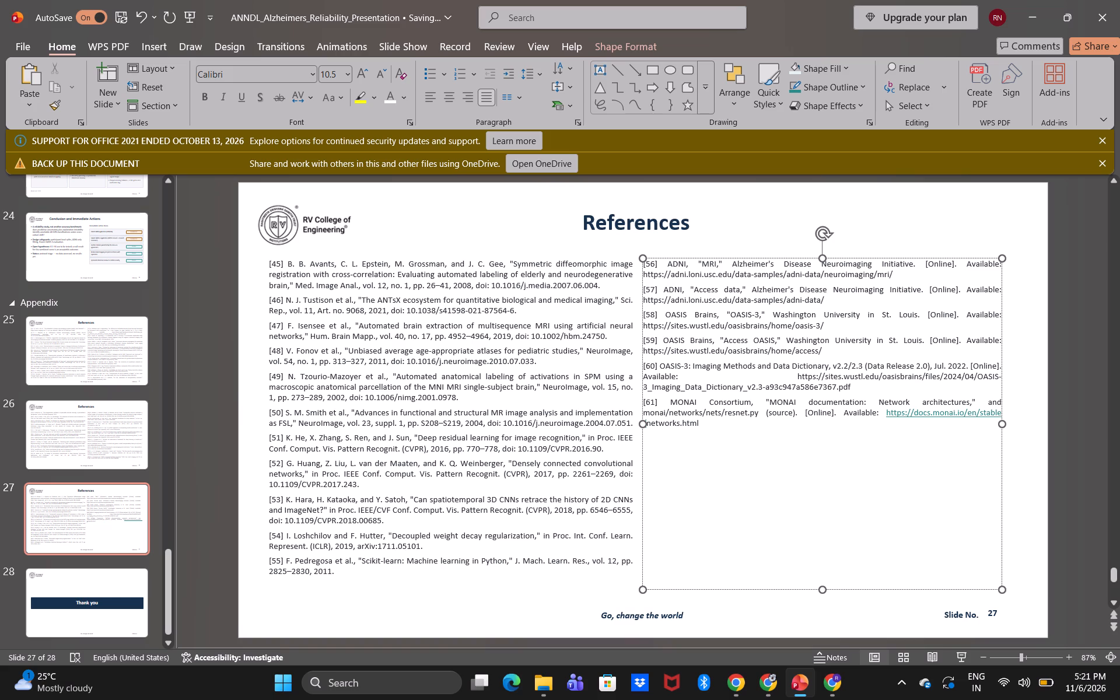
pyautogui.hotkey('ctrl', 'z')
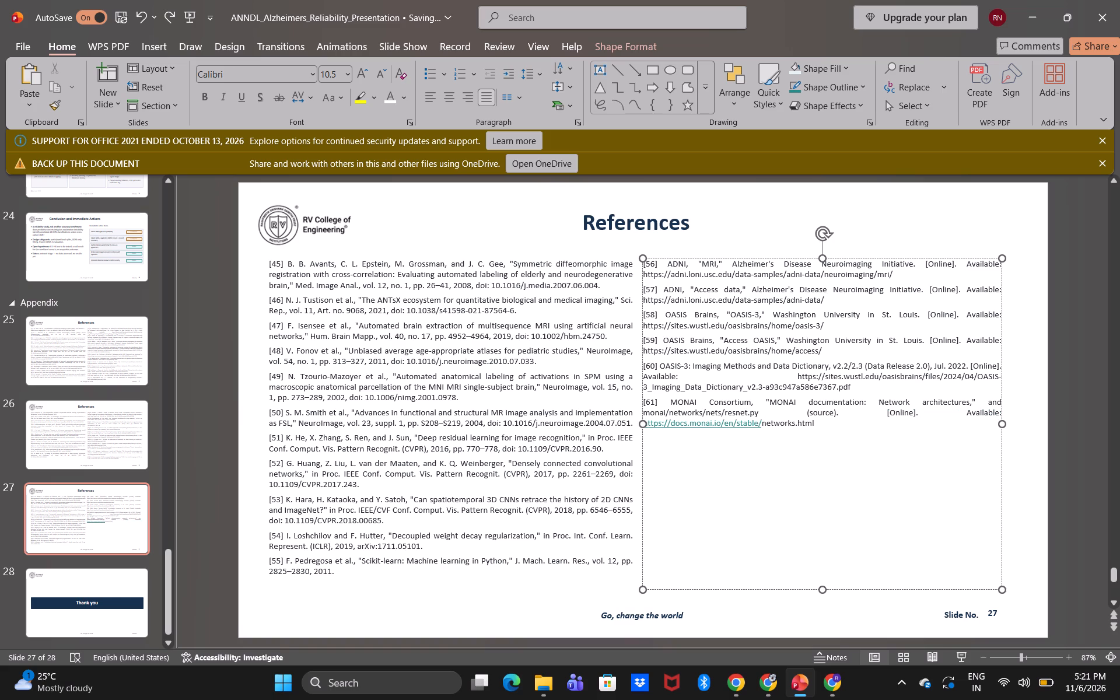
pyautogui.press('Right')
pyautogui.press('space')
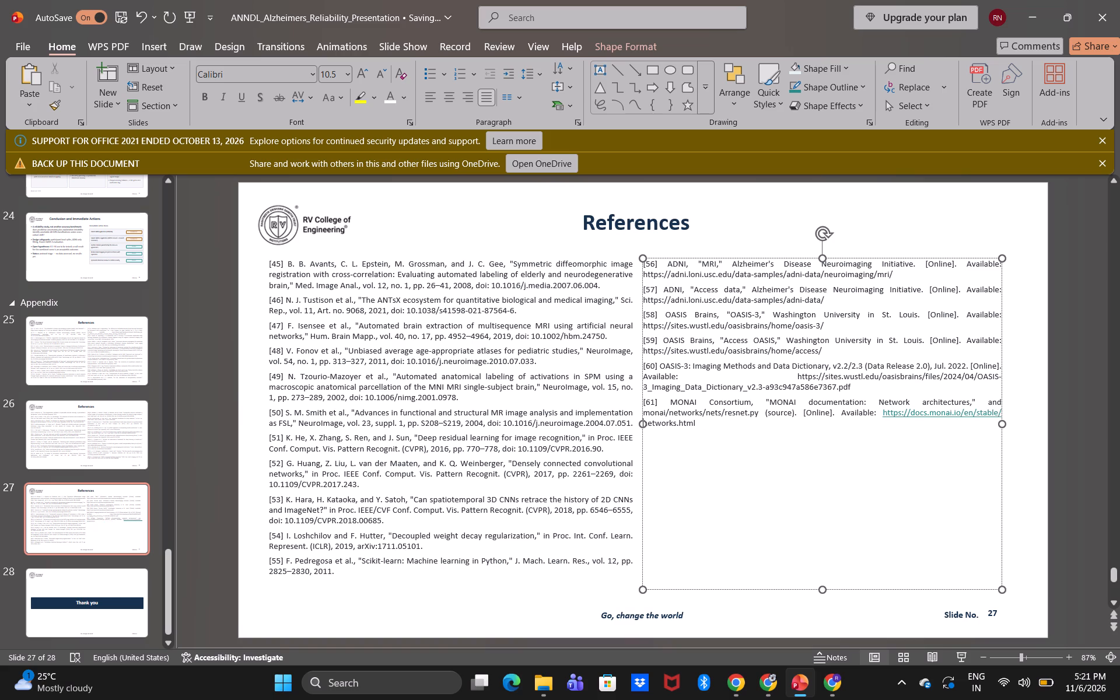
pyautogui.moveTo(882, 415); pyautogui.dragTo(1004, 417)
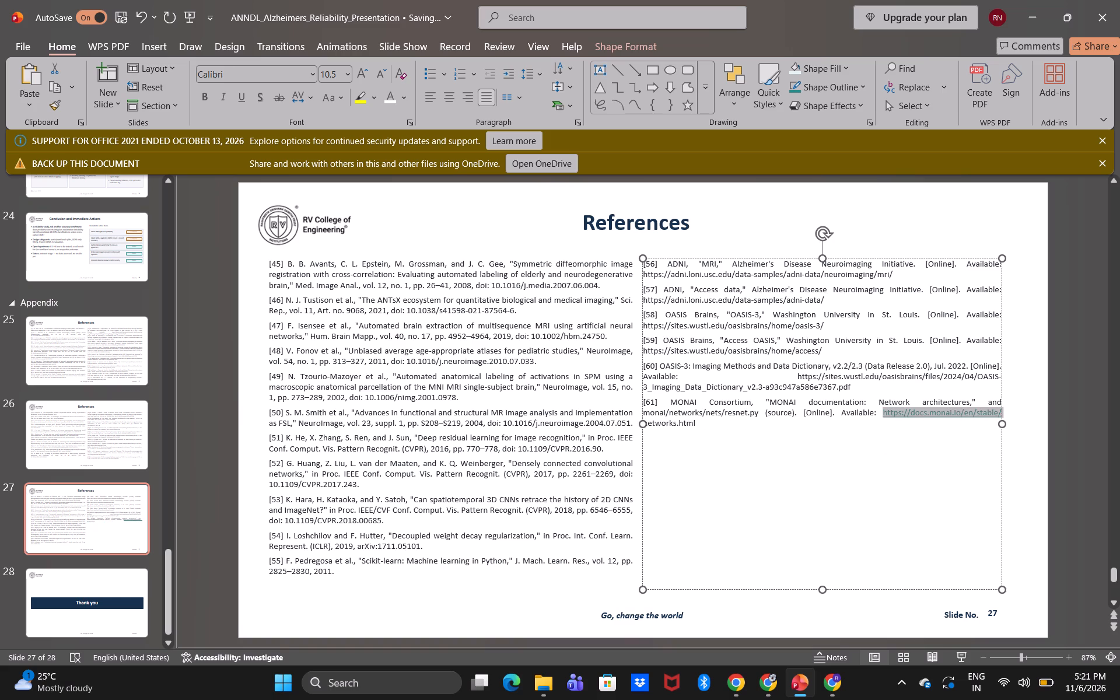
pyautogui.moveTo(1004, 417); pyautogui.dragTo(1005, 418)
pyautogui.click(998, 422)
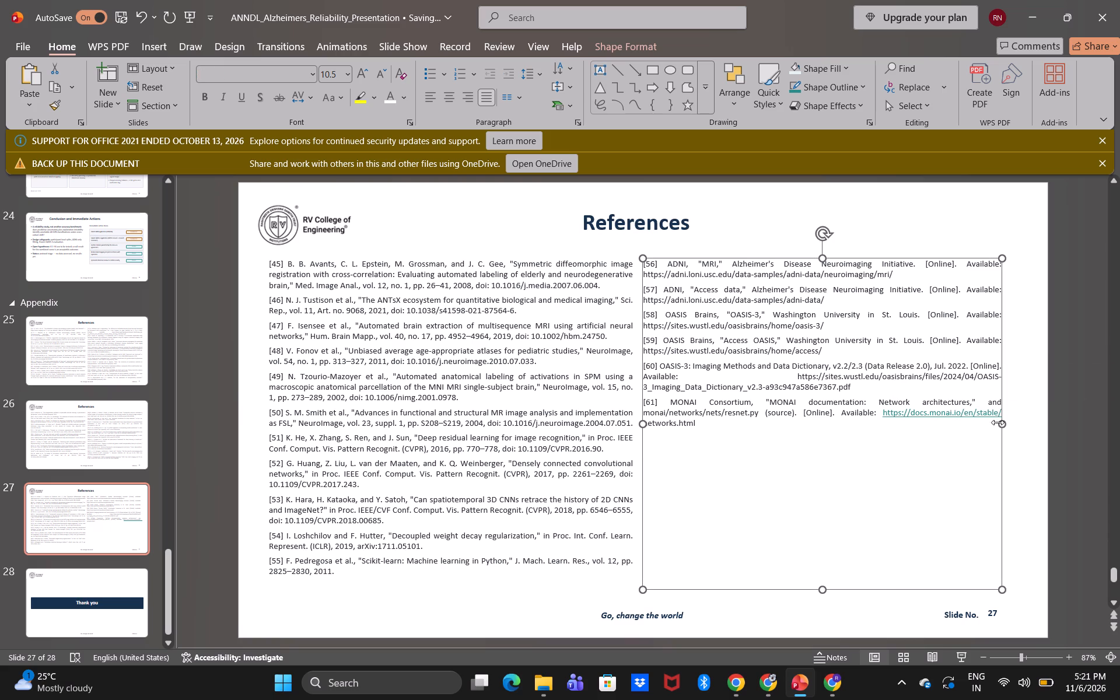
pyautogui.moveTo(880, 413); pyautogui.dragTo(912, 415)
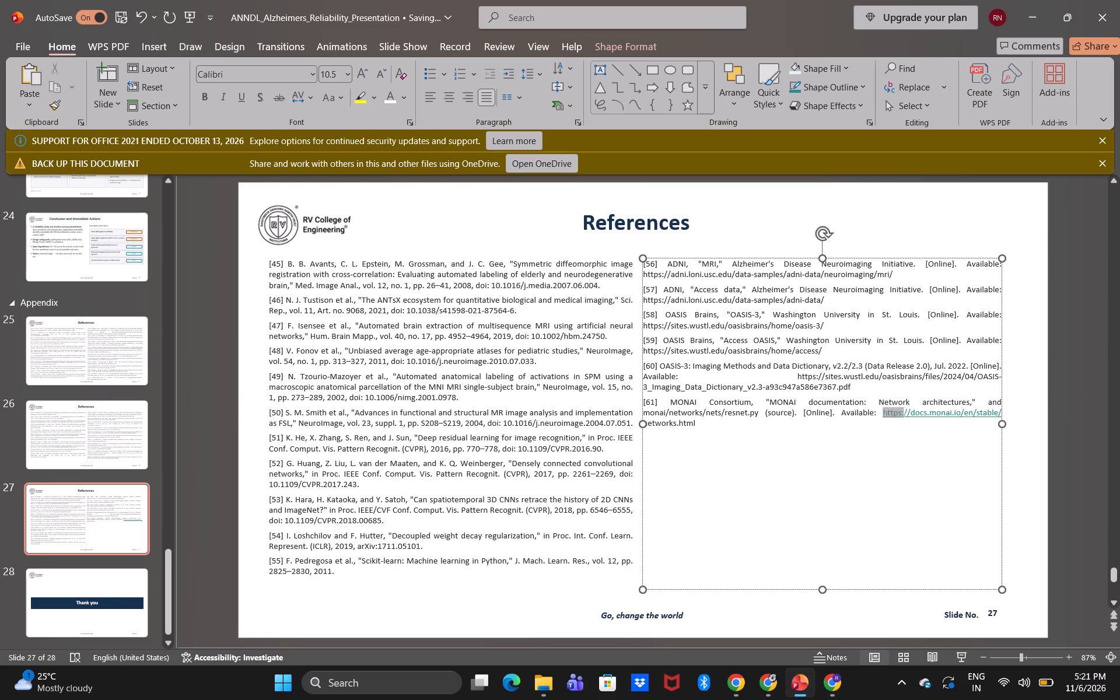
pyautogui.moveTo(912, 415); pyautogui.dragTo(1003, 415)
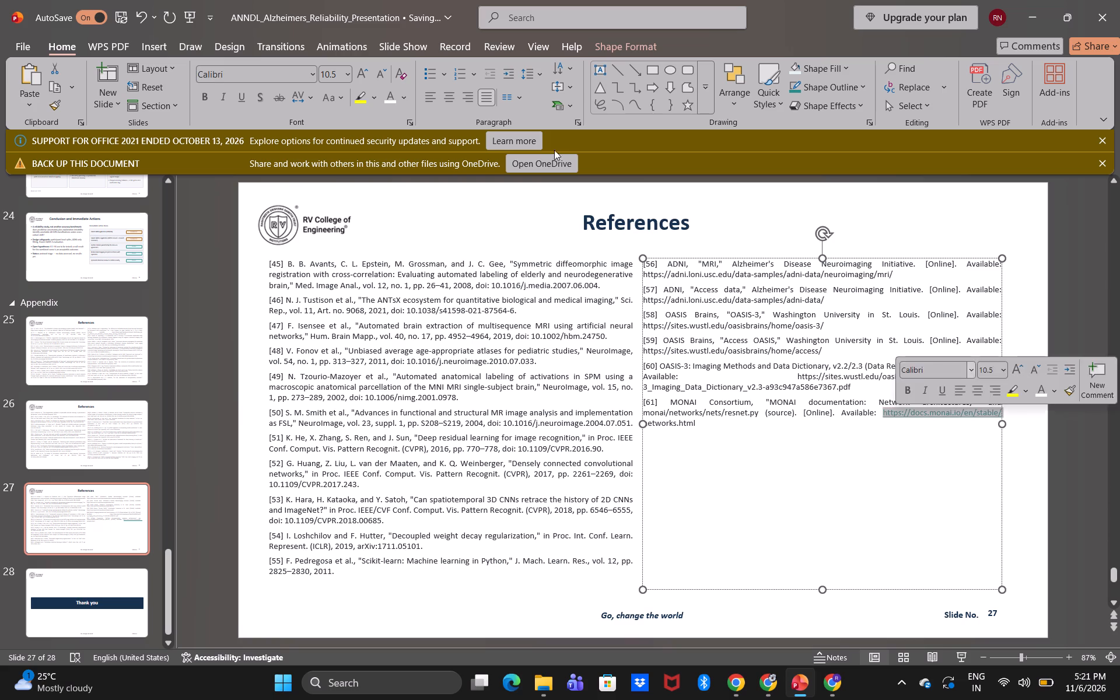
pyautogui.click(243, 92)
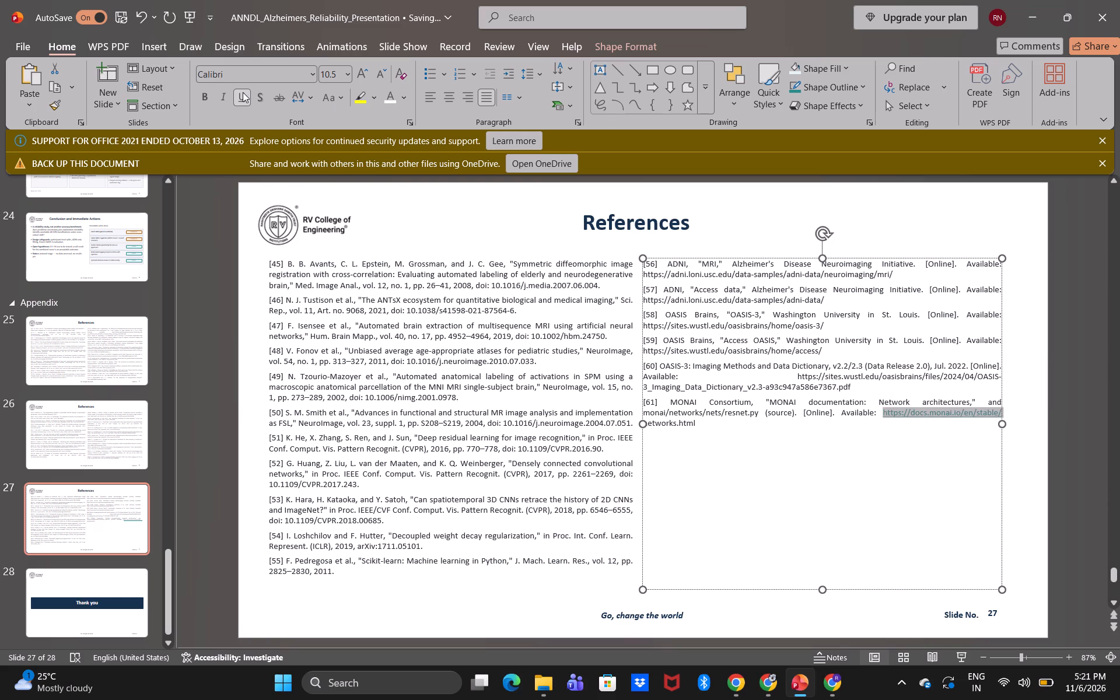
pyautogui.click(411, 97)
pyautogui.click(400, 96)
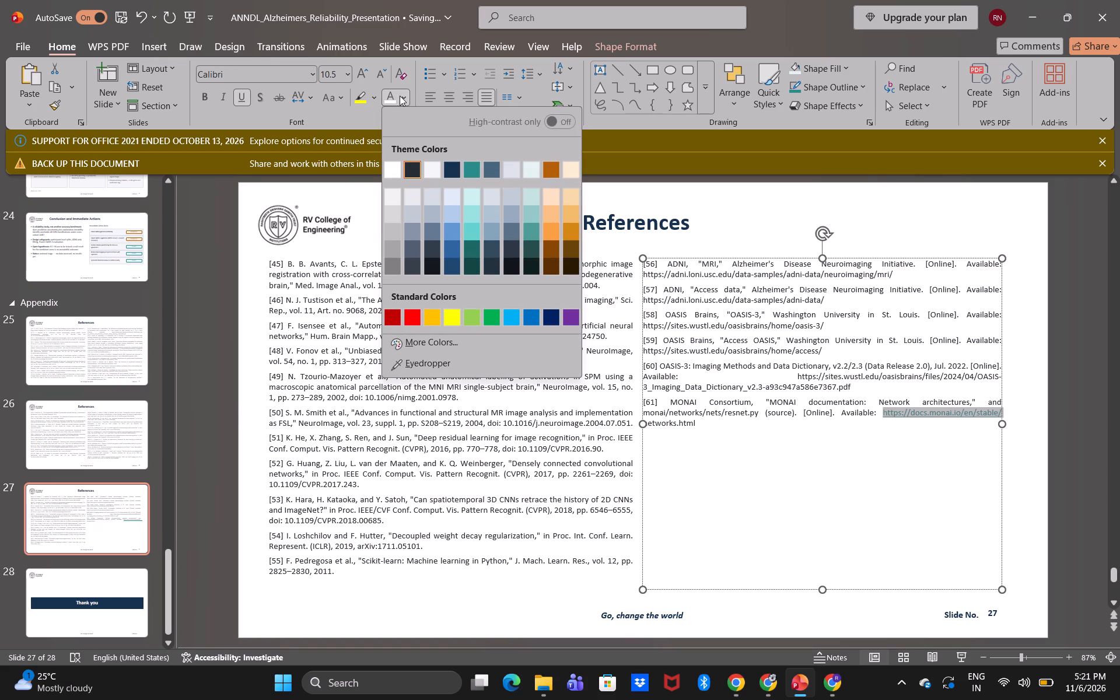
pyautogui.click(418, 171)
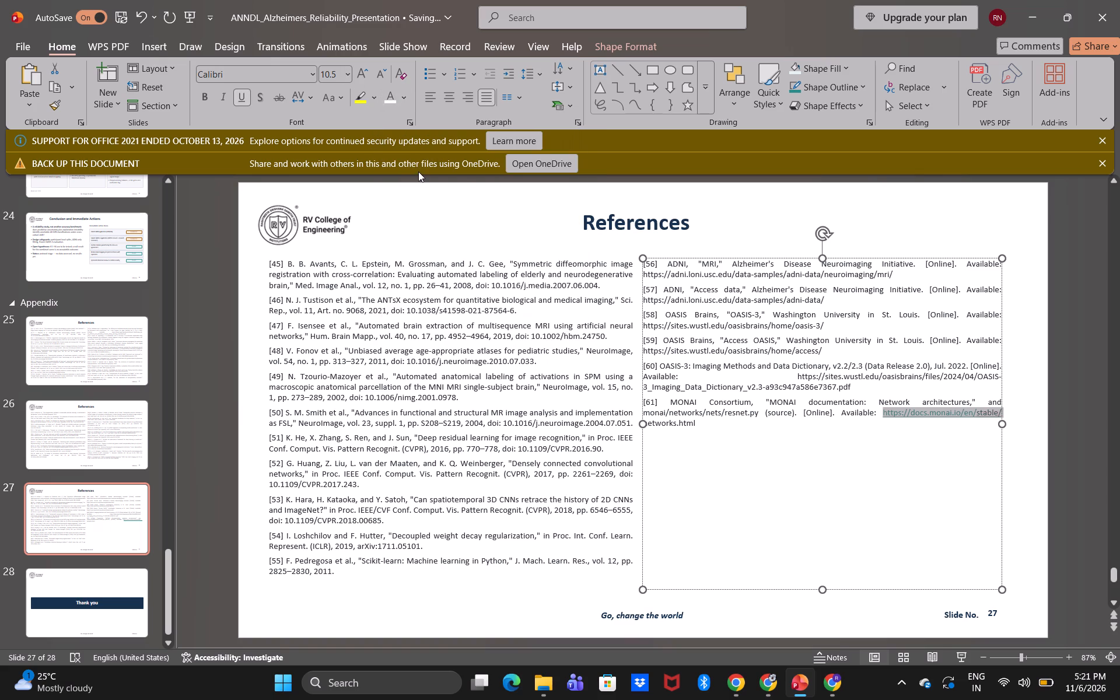
pyautogui.click(727, 436)
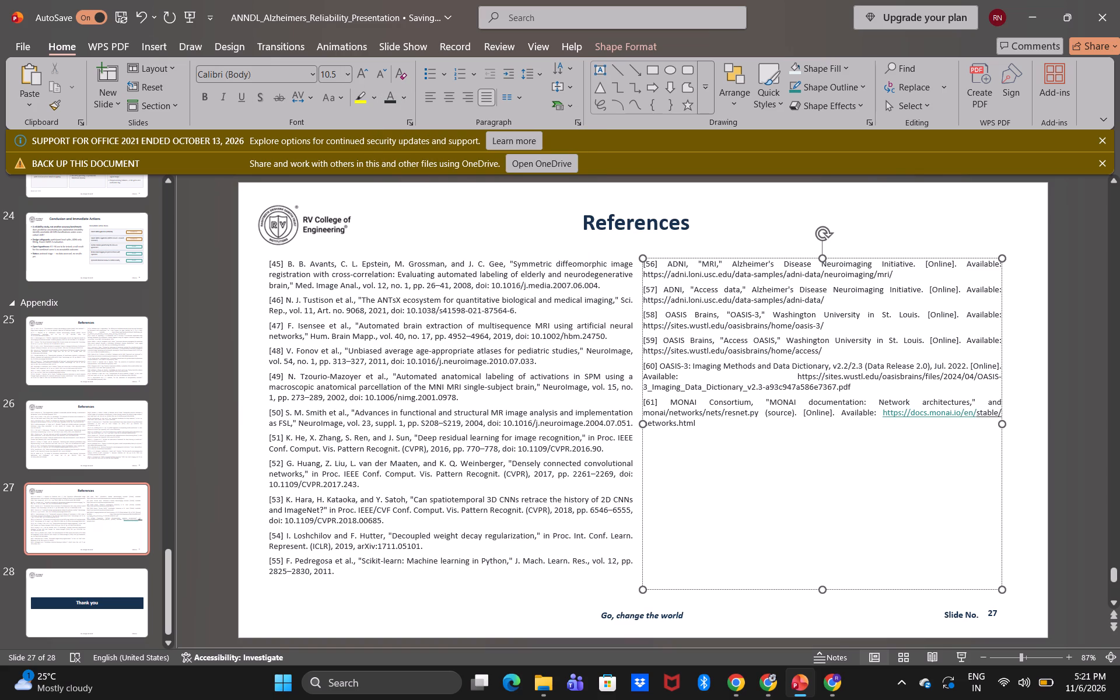
pyautogui.click(1018, 472)
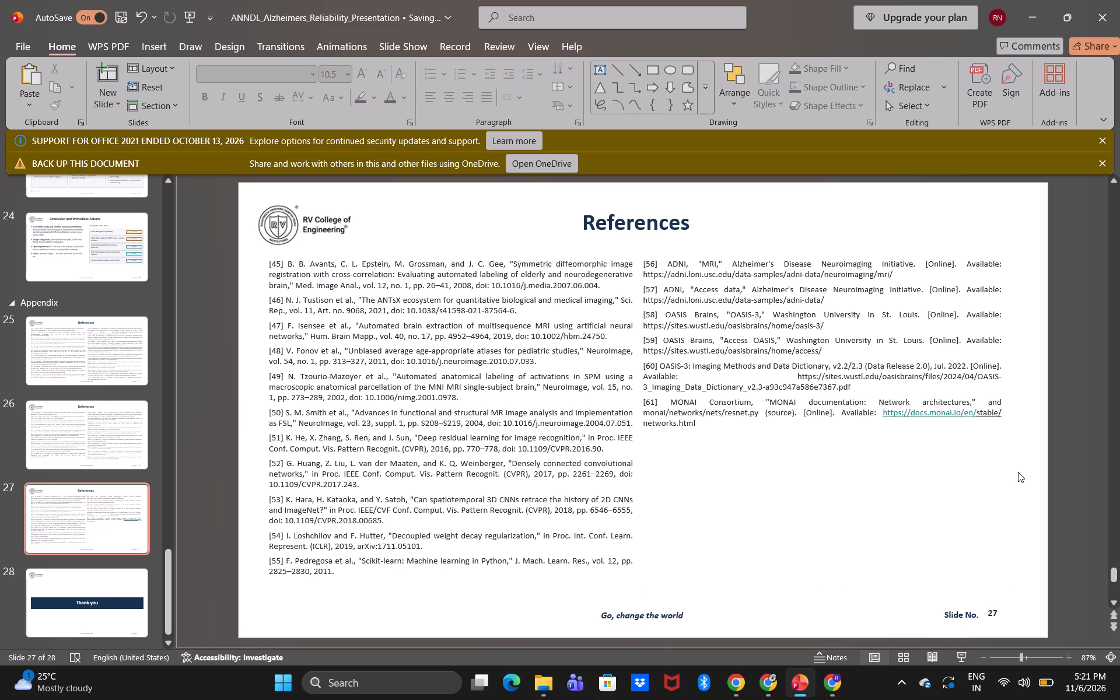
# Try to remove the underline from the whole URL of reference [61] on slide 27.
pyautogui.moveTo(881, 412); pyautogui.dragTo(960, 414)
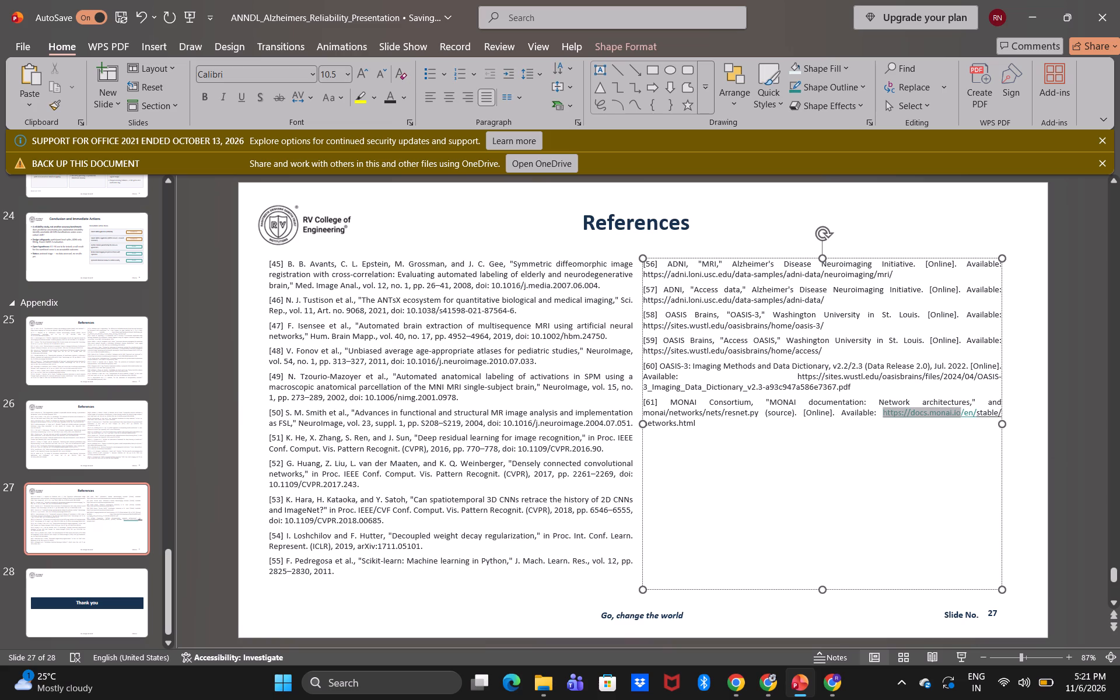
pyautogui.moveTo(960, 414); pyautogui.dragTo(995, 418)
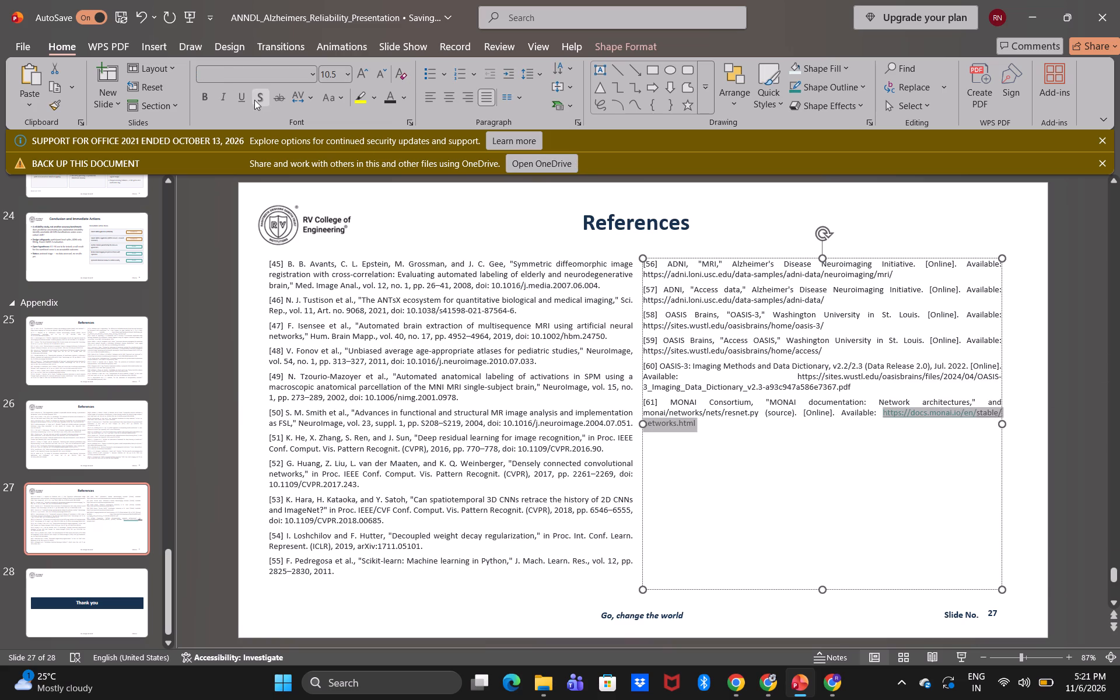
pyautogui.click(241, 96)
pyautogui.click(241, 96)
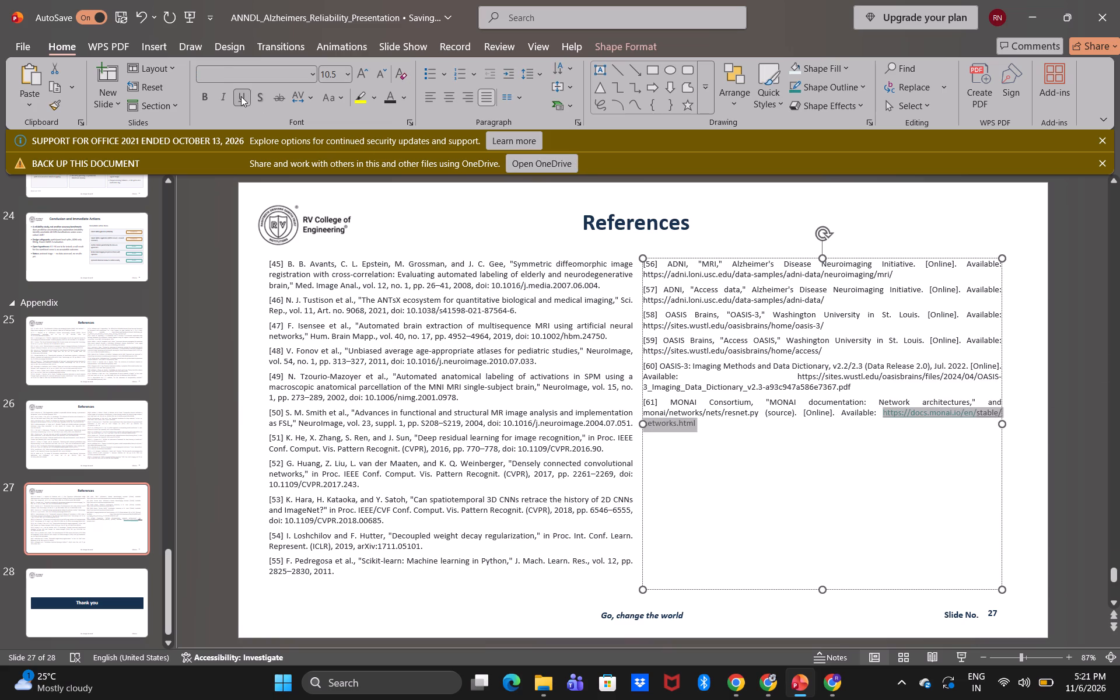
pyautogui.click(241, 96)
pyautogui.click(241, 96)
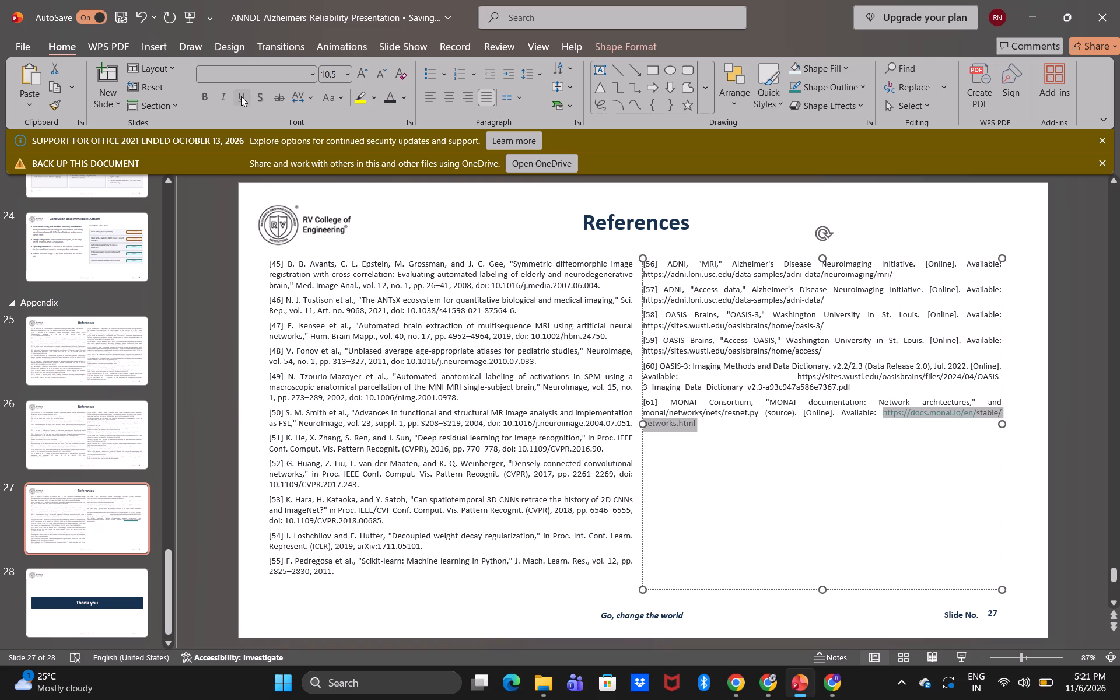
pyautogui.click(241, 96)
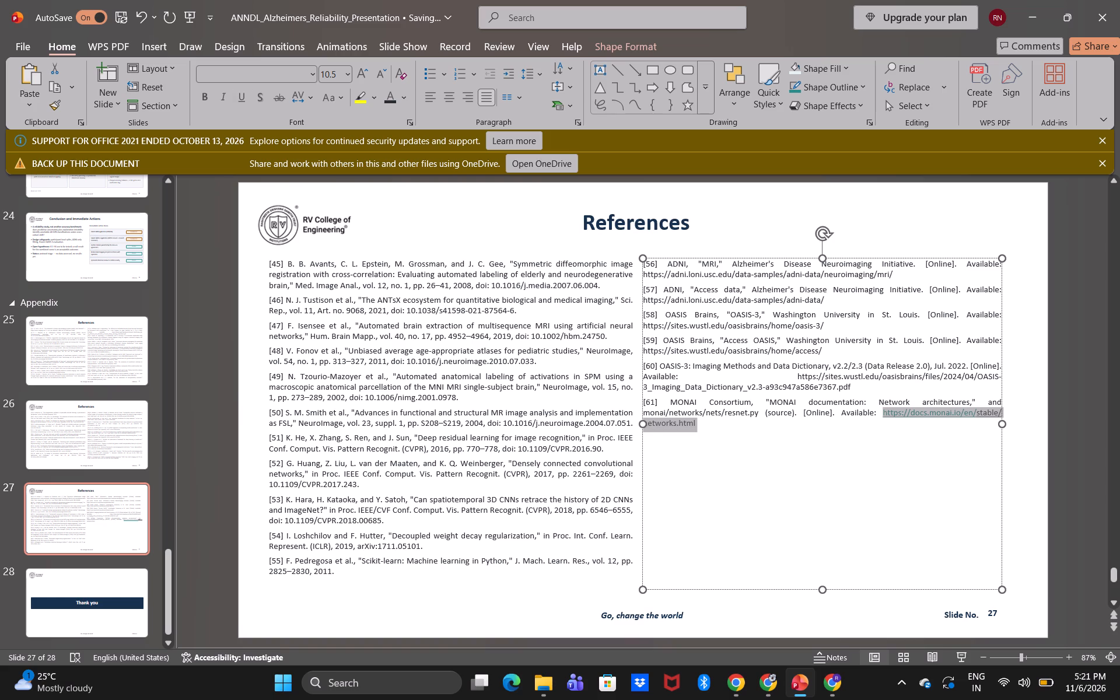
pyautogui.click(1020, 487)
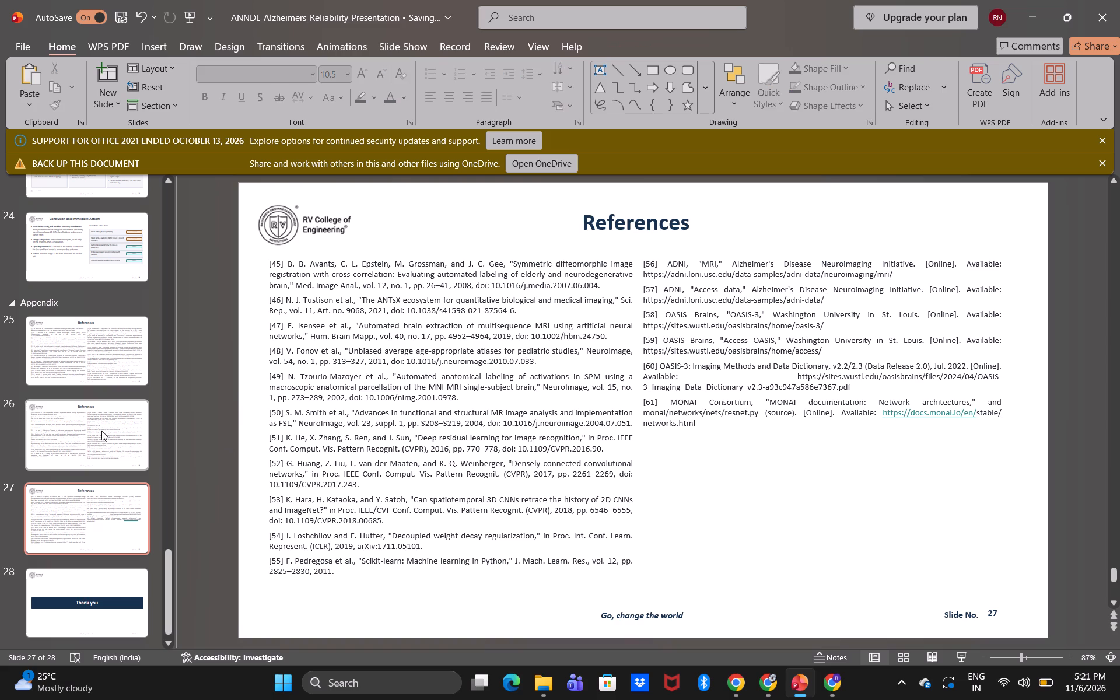
# Review References slide 25, then the early slides from Literature Review on slide 3 through Research Gap and Novelty Positioning on slide 7.
pyautogui.click(83, 367)
pyautogui.scroll(5, 83, 367)
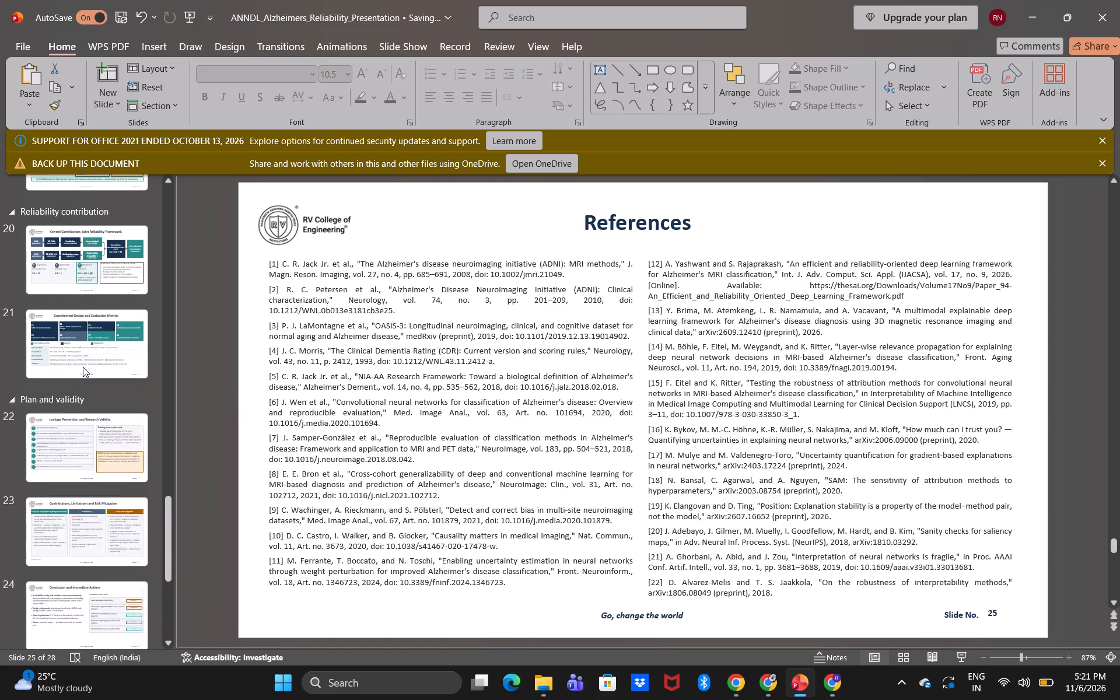
pyautogui.scroll(1, 83, 367)
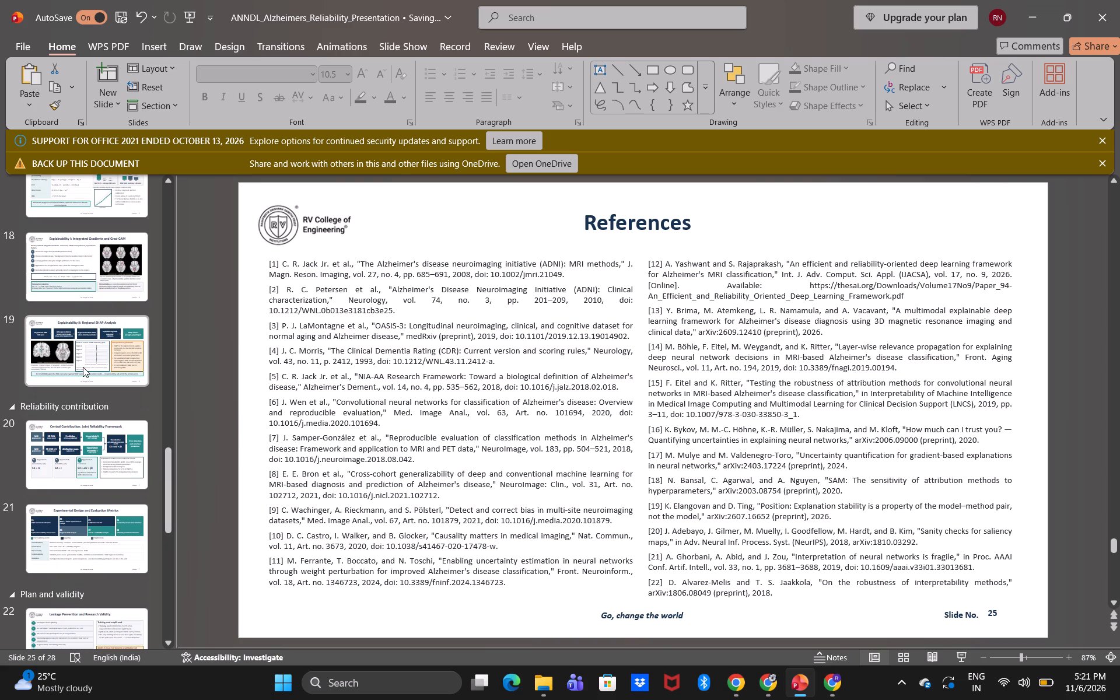
pyautogui.scroll(8, 83, 367)
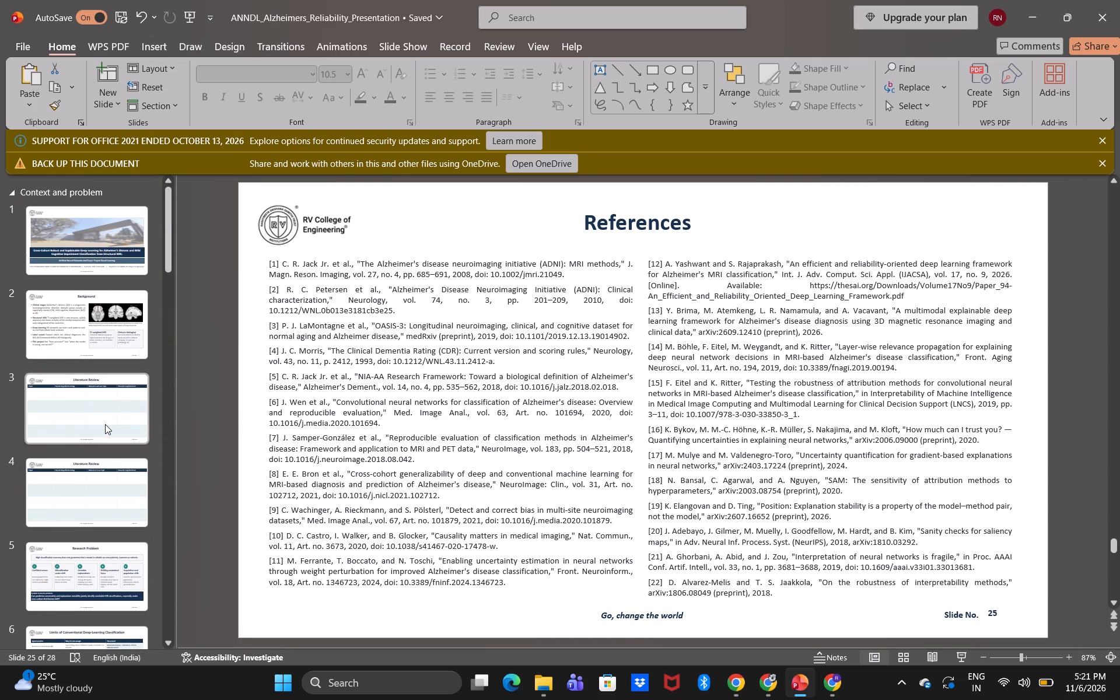
pyautogui.click(105, 424)
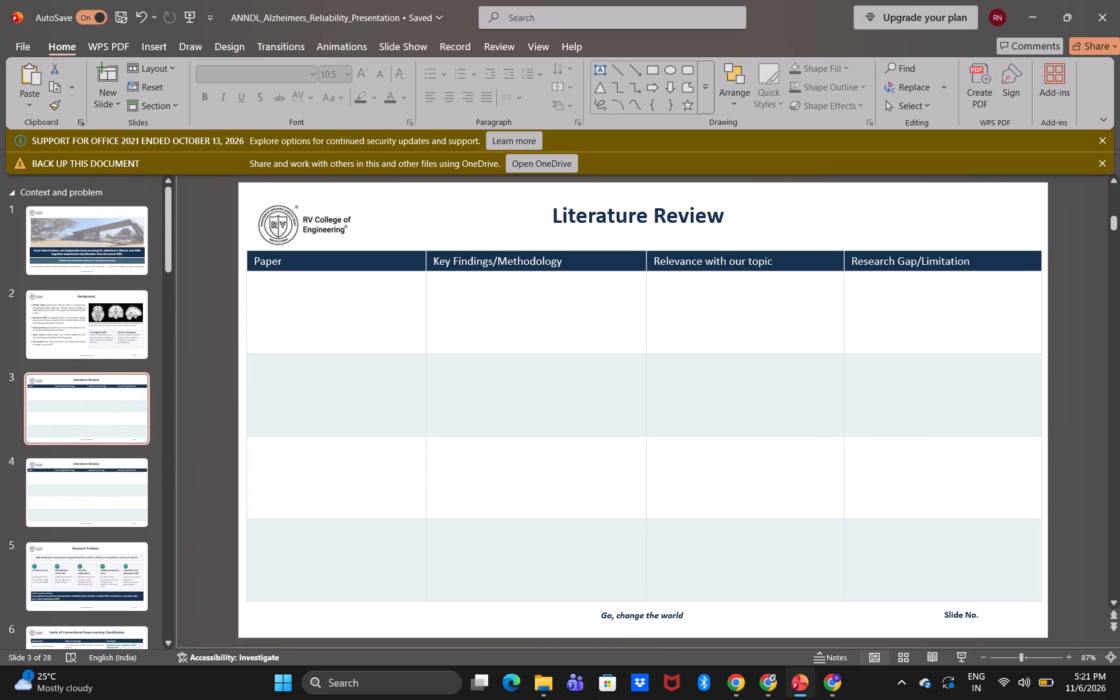
pyautogui.click(363, 330)
pyautogui.click(99, 499)
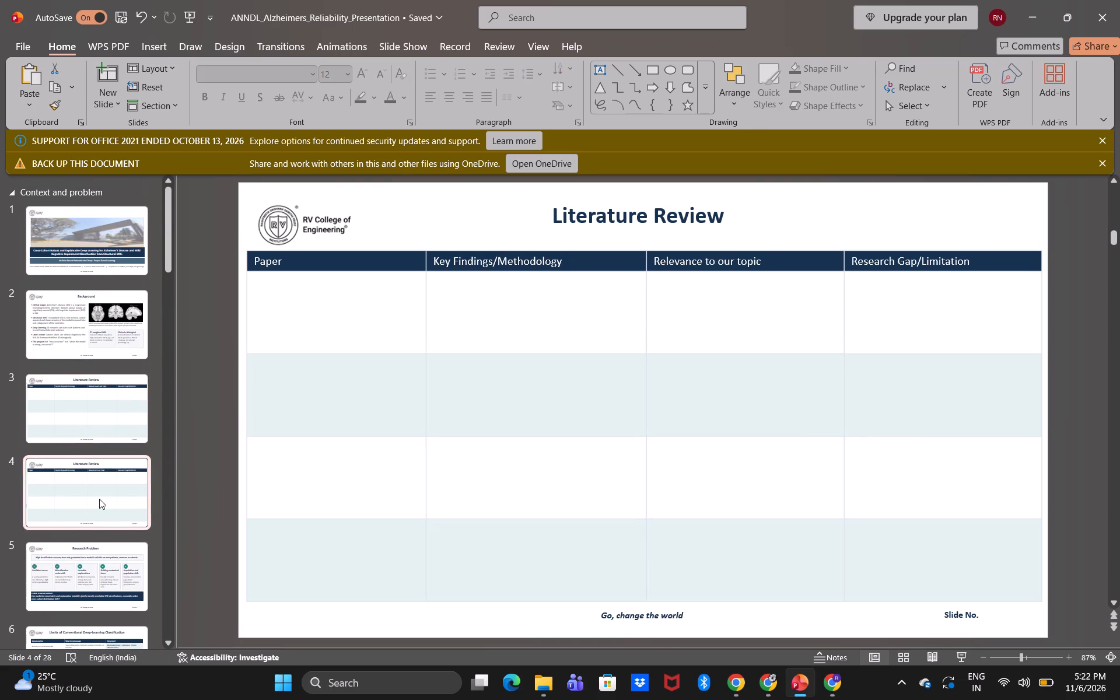
pyautogui.click(96, 578)
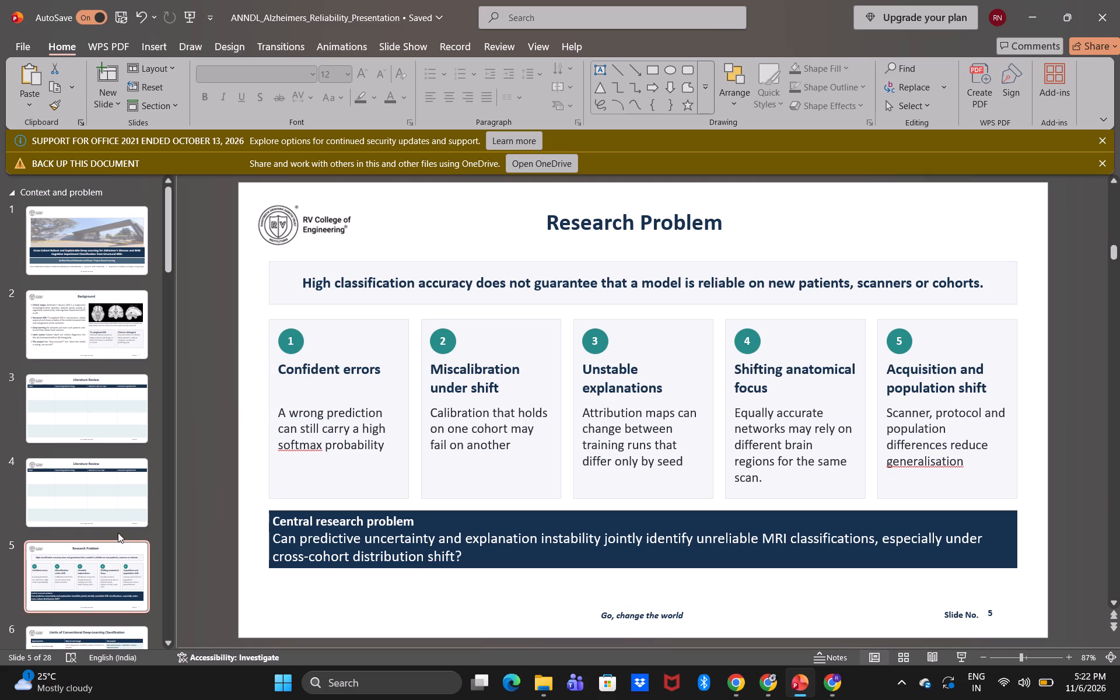
pyautogui.scroll(-1, 118, 533)
pyautogui.click(97, 468)
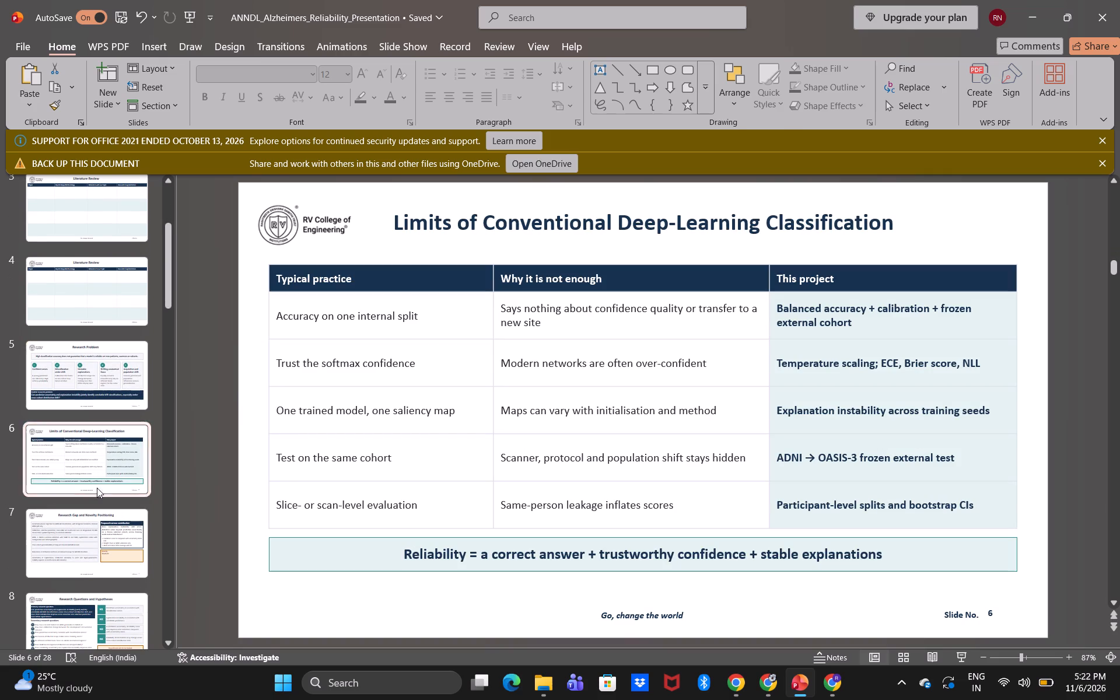
pyautogui.click(99, 518)
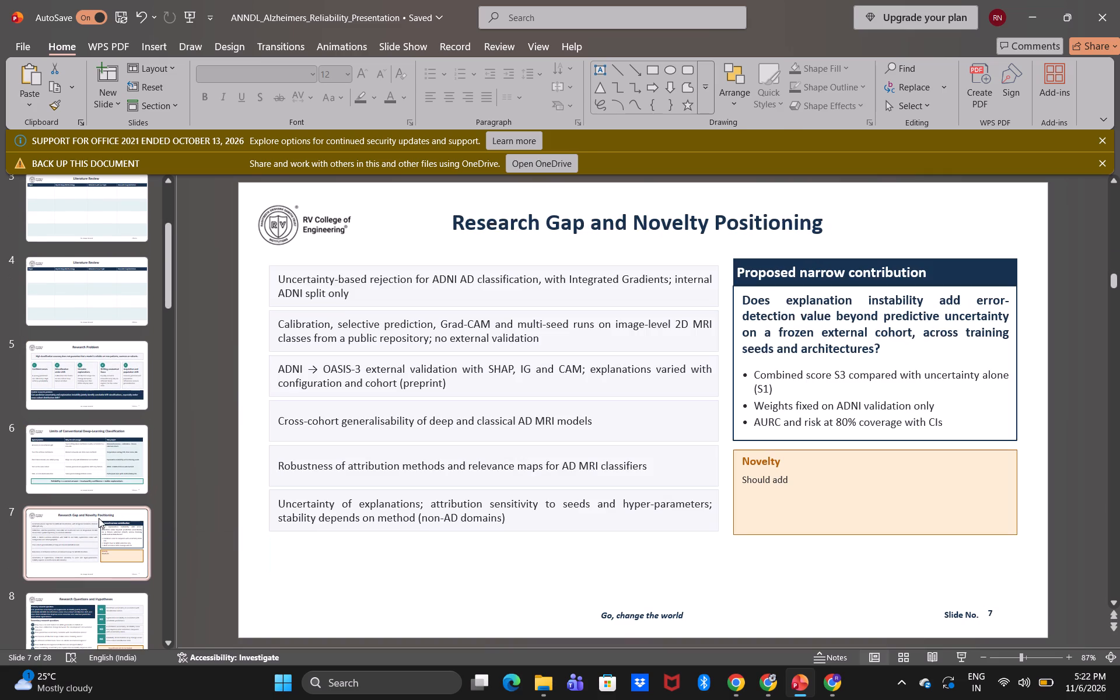